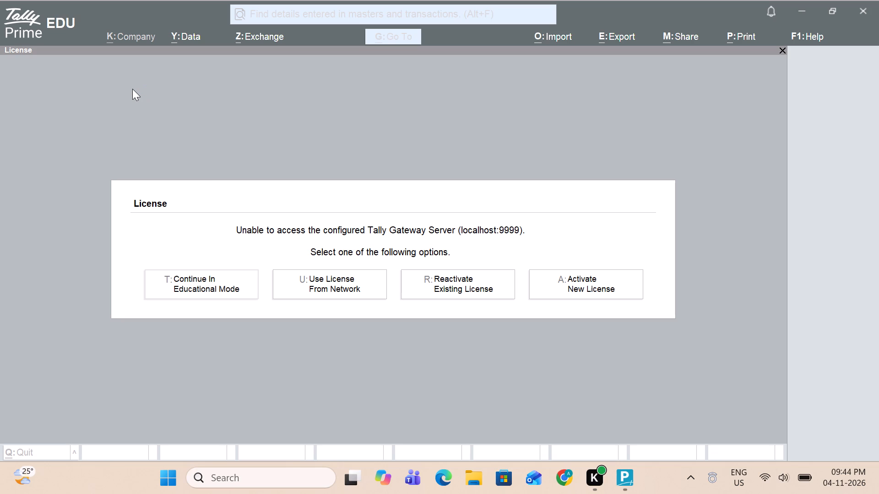
Continue in Educational Mode from the license options.
left_click(186, 287)
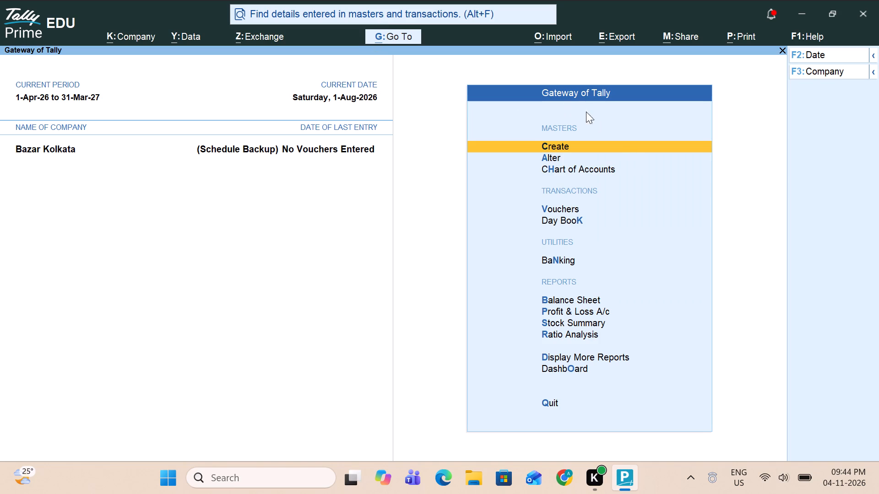
Load the company Batch Wise Details through the Change Company option of master creation.
key("Return")
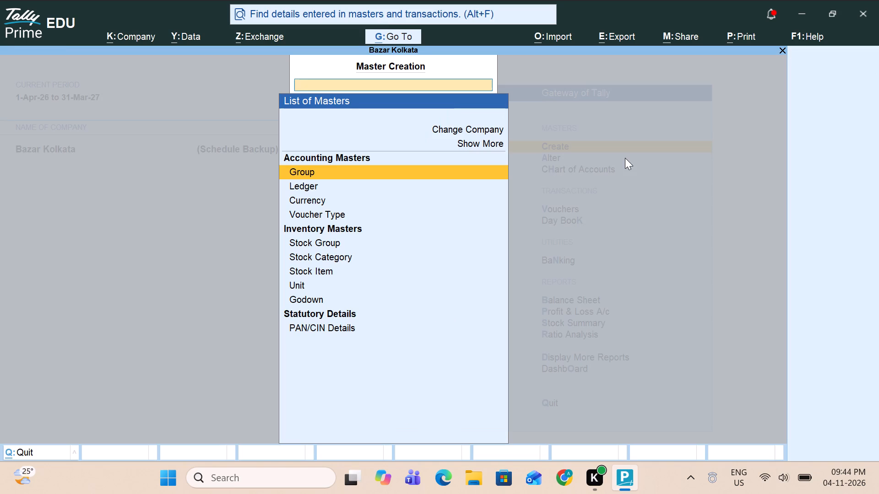
key("Up")
key("Up")
key("Up")
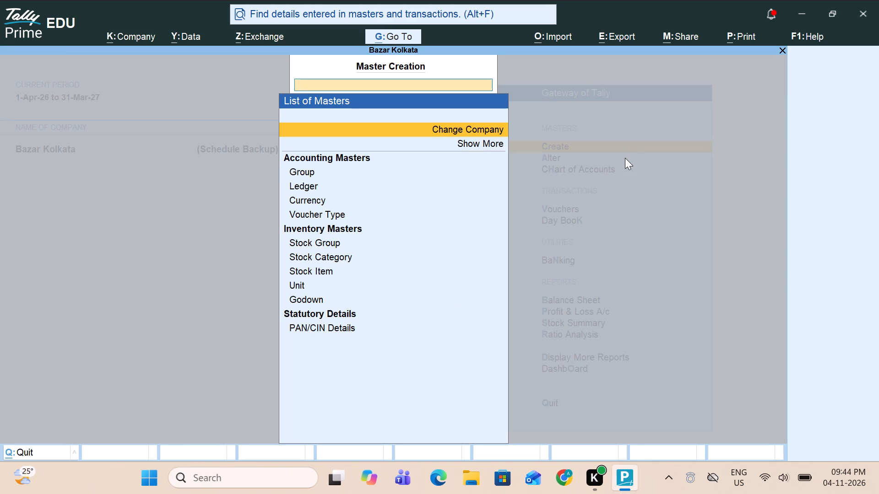
key("Return")
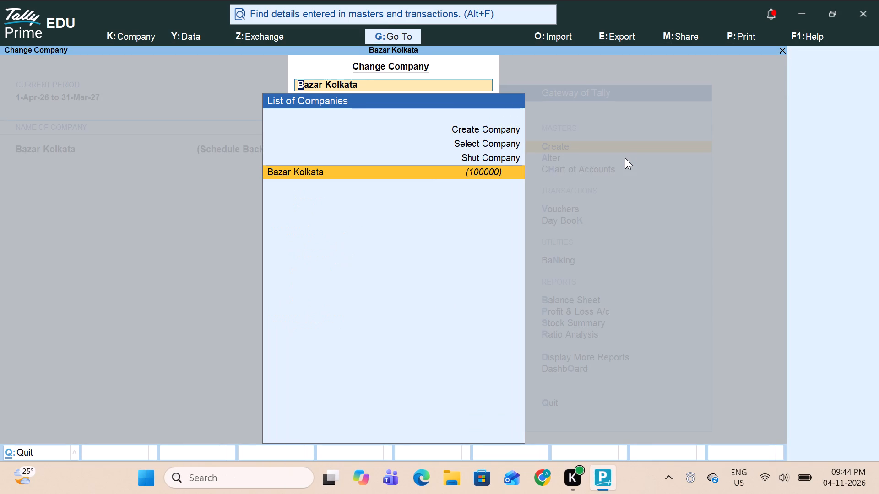
key("Up")
key("Up")
key("Return")
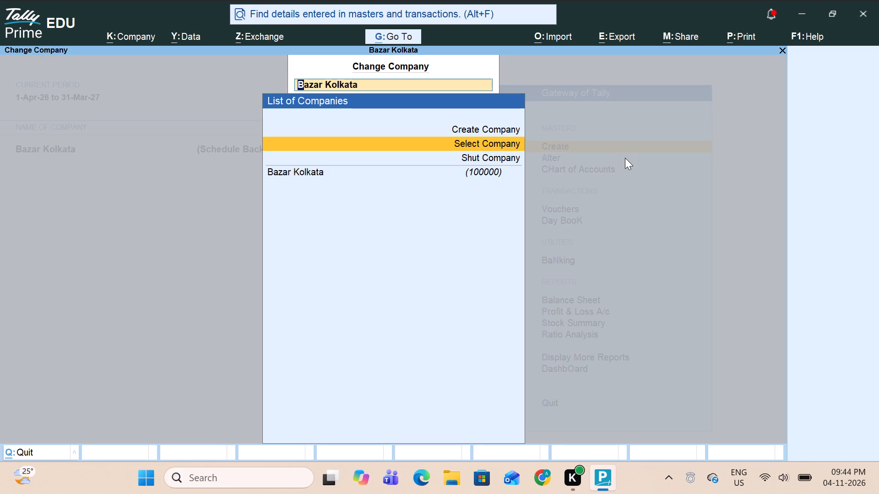
key("Return")
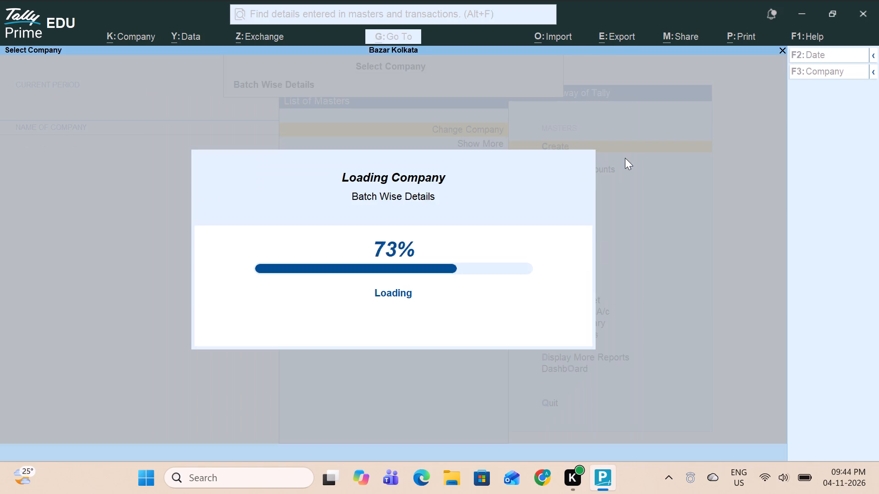
Look through the full list of companies in the data folder for the Mixed Question with GST entries.
key("Return")
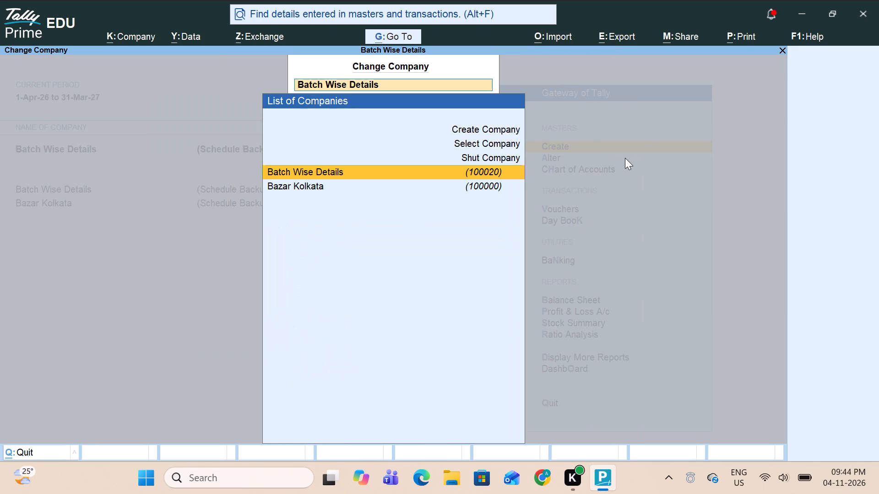
key("Up")
key("Up")
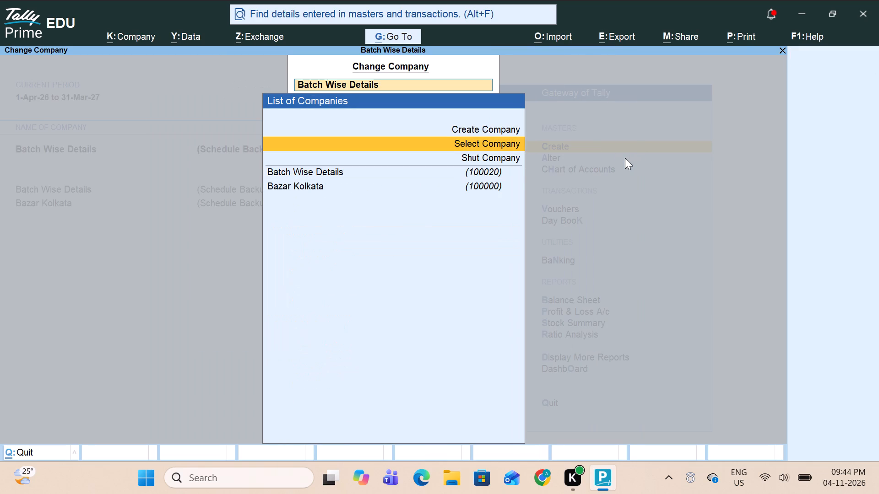
key("Return")
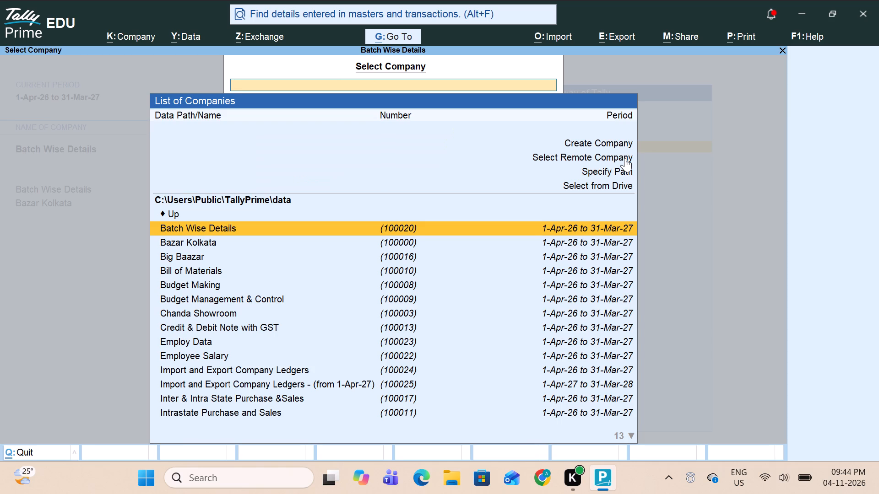
key("Down")
key("Down")
key("Down")
key("Down")
key("Down")
key("Down")
key("Down")
key("Down")
key("Down")
key("Down")
key("Down")
key("Down")
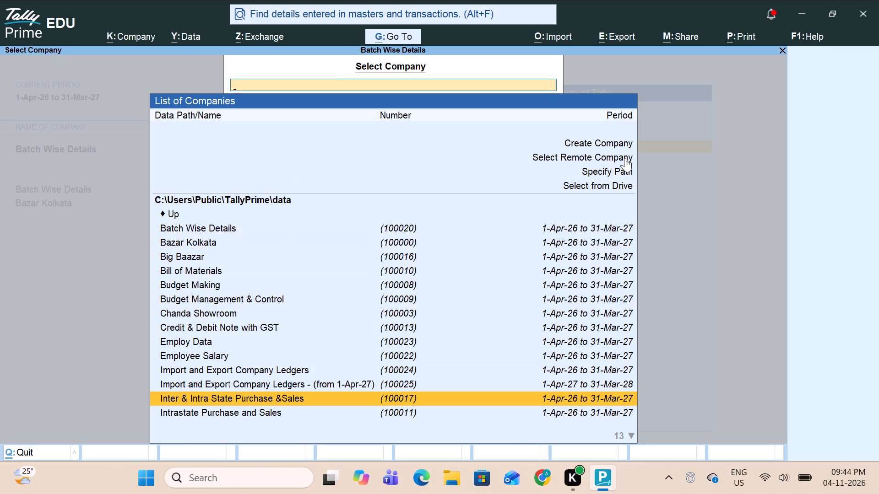
key("Down")
key("Down")
key("Down")
key("Down")
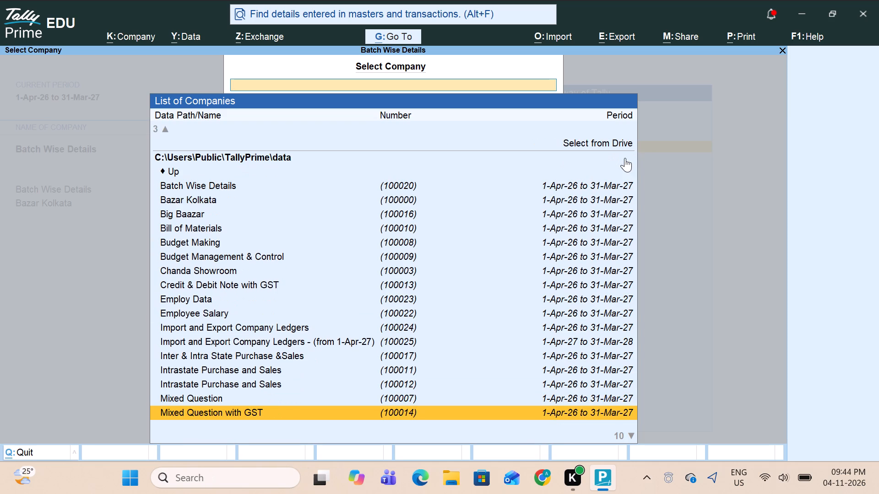
key("Down")
key("Down")
key("Down")
key("Down")
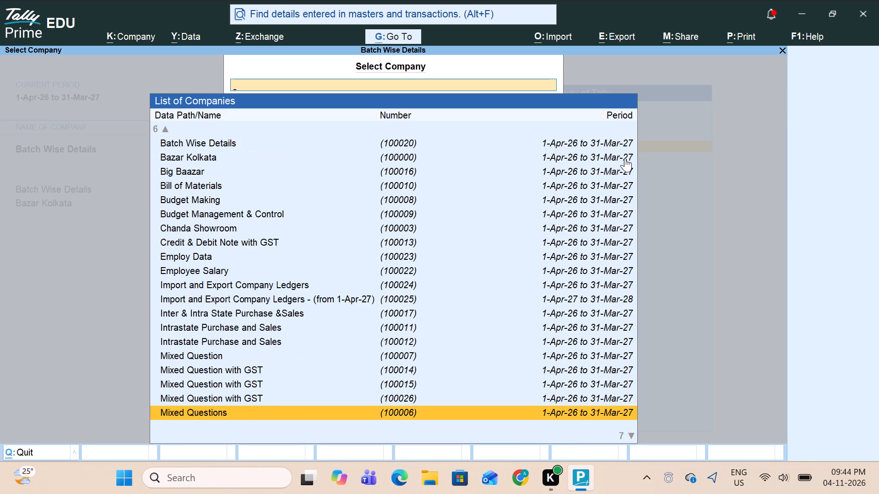
key("Down")
key("Down")
key("Down")
key("Down")
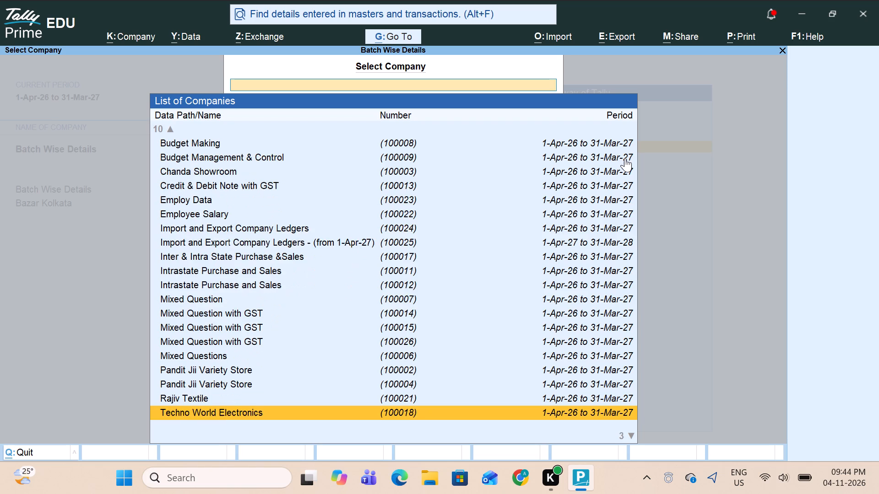
key("Down")
key("Down")
key("Down")
key("Down")
key("Down")
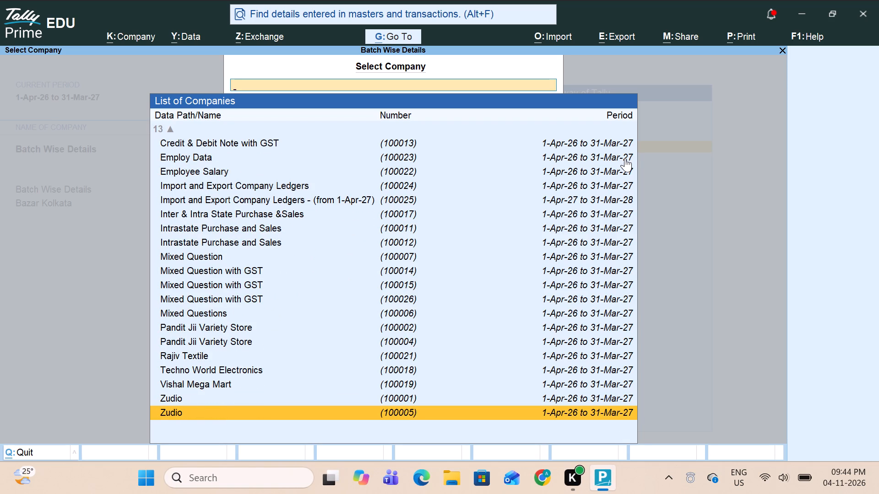
key("Up")
key("Up")
key("Up")
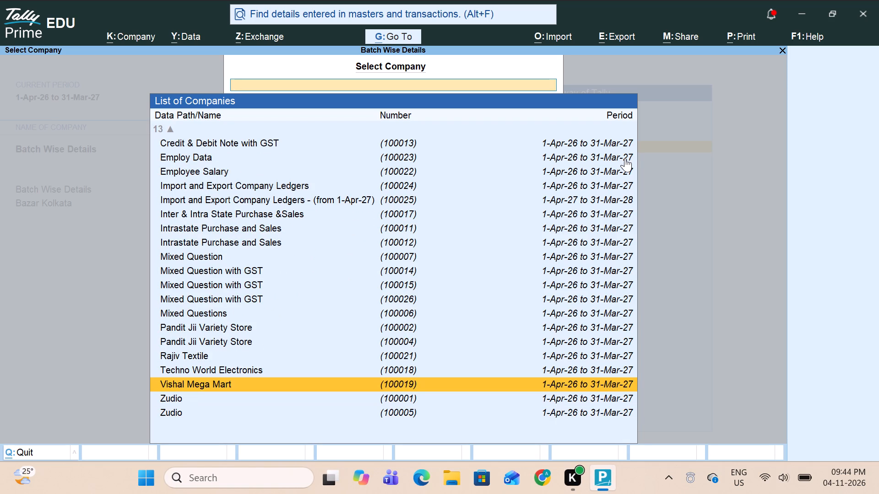
key("Up")
key("Up")
key("Up")
key("Up")
key("Up")
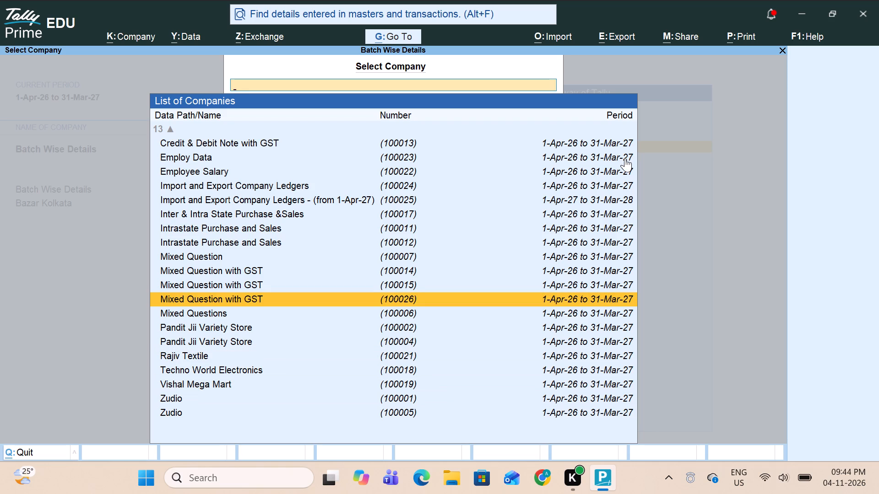
key("Up")
key("Up")
key("Up")
key("Up")
key("Up")
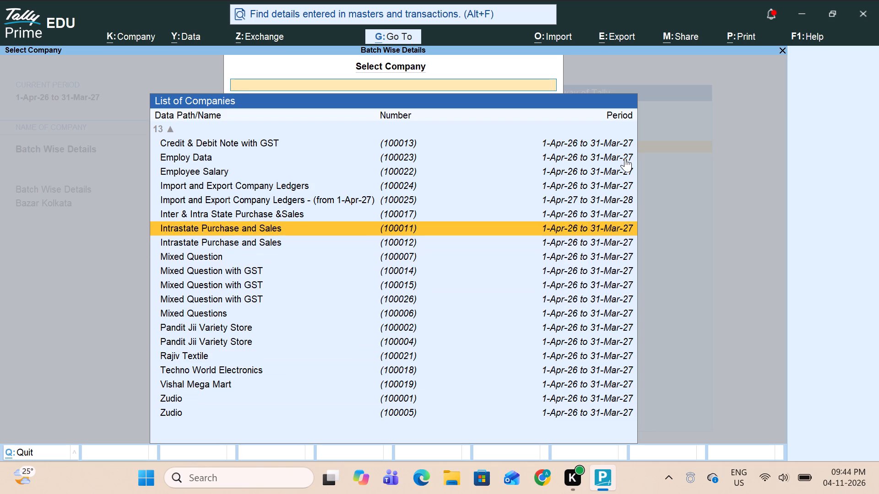
key("Up")
key("Up")
key("Up")
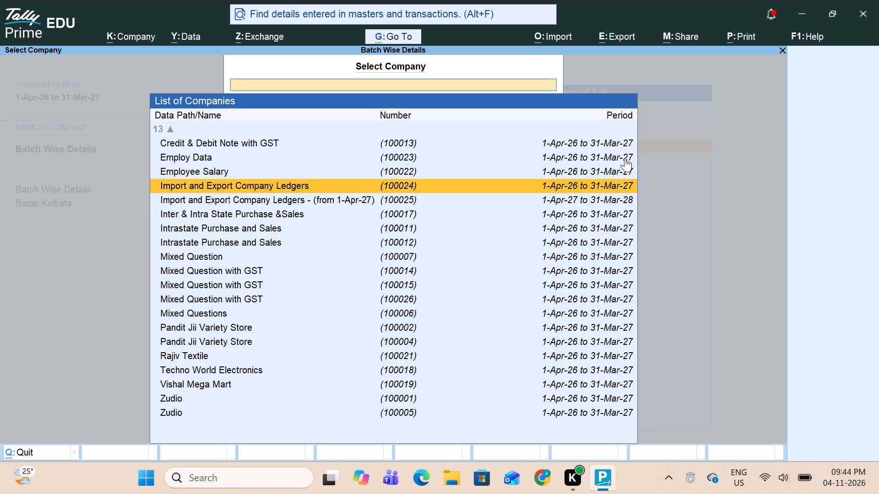
scroll(625, 158, "up", 2)
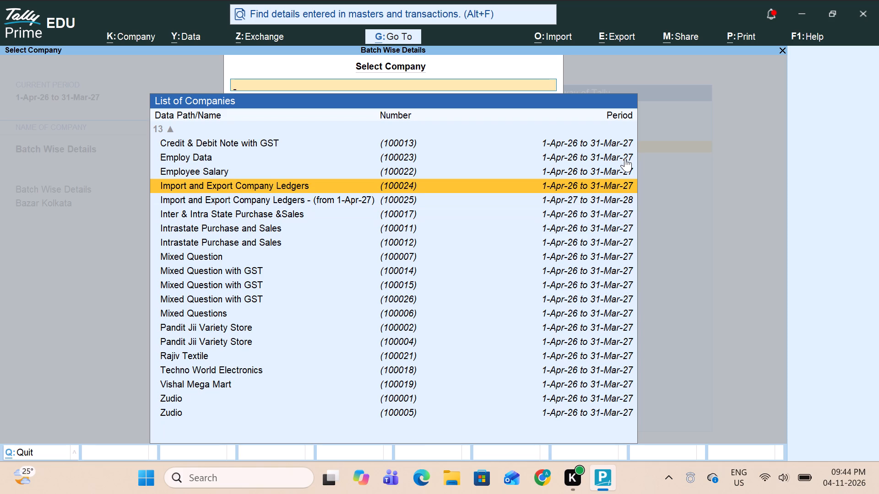
key("Up")
key("Up")
key("Up")
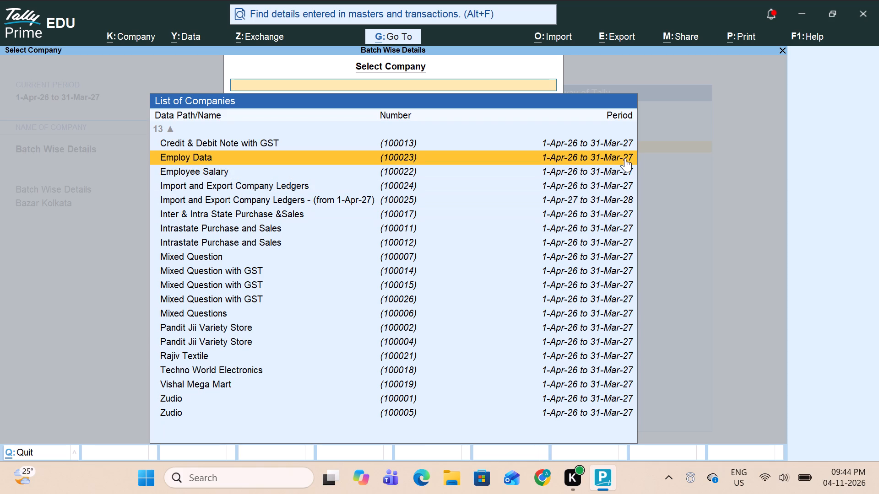
key("Up")
key("Up")
key("Up")
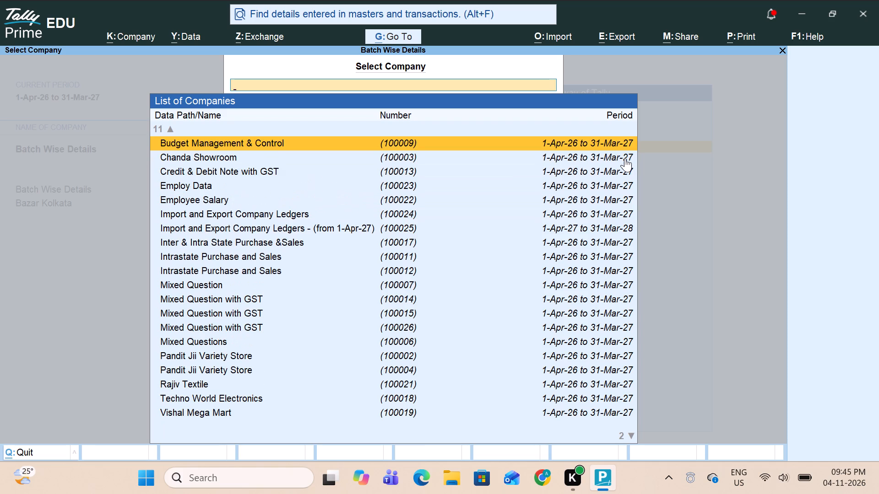
key("Up")
key("Up")
key("Up")
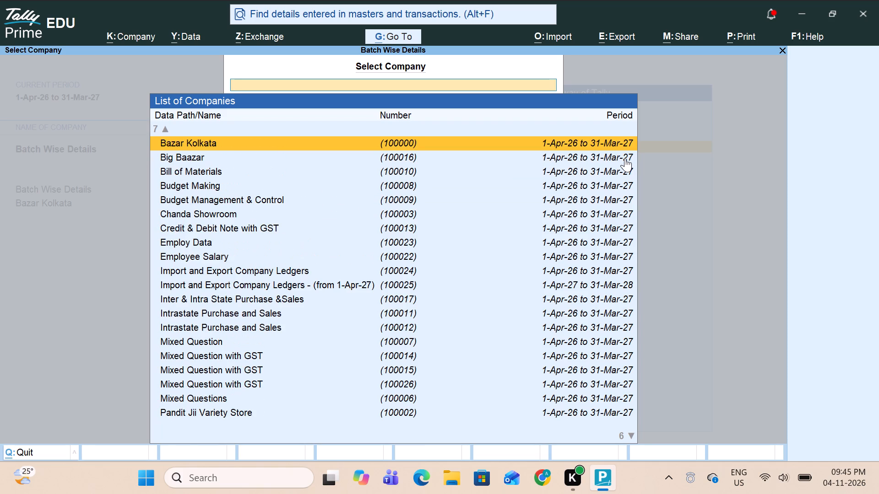
key("Up")
key("Up")
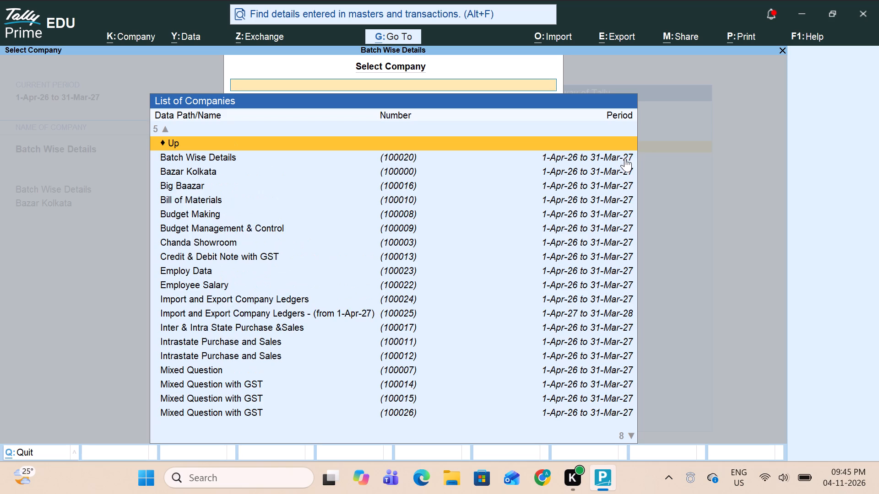
key("Up")
key("Up")
key("Up")
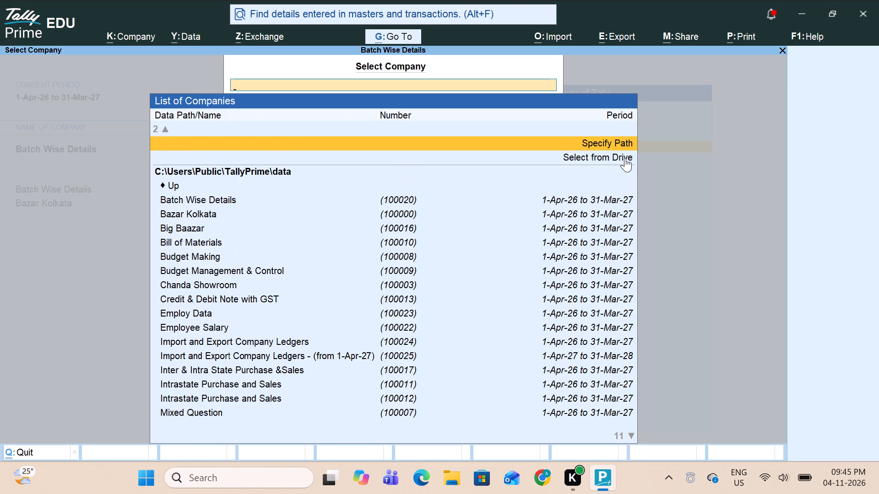
Load the company Mixed Question with GST numbered 100014 and return to the Gateway of Tally.
key("Down")
key("Down")
key("Down")
key("Down")
key("Down")
key("Down")
key("Down")
key("Down")
key("Down")
key("Down")
key("Down")
key("Down")
key("Down")
key("Down")
key("Down")
key("Down")
key("Down")
key("Down")
key("Down")
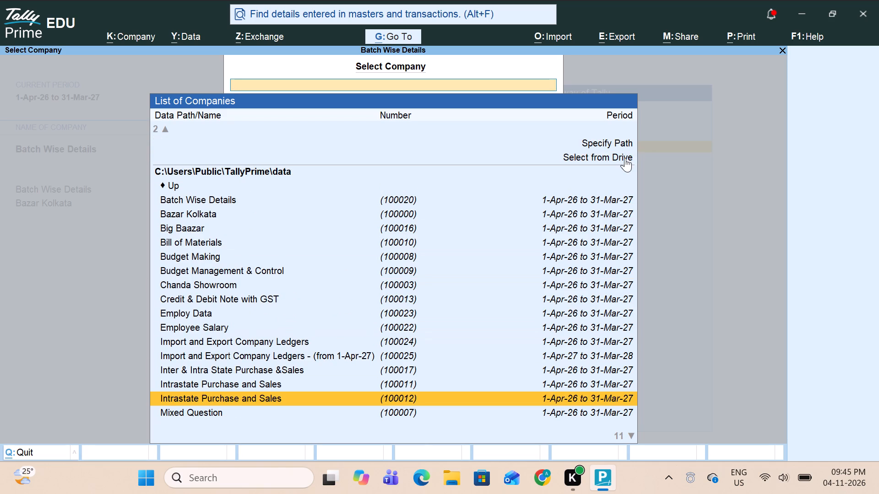
key("Down")
key("Down")
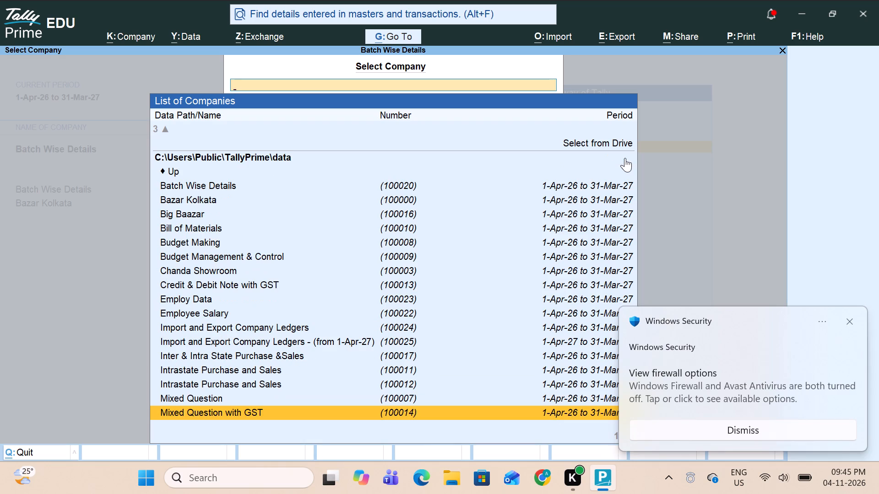
key("Down")
key("Down")
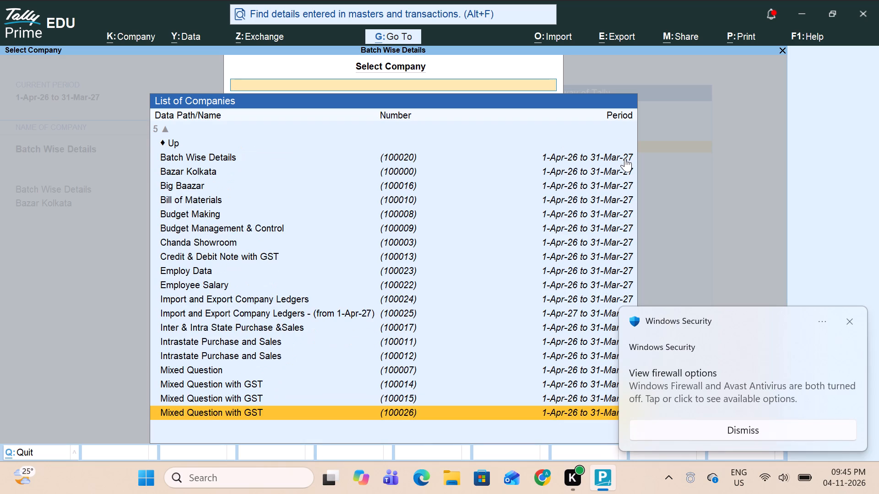
key("Up")
key("Up")
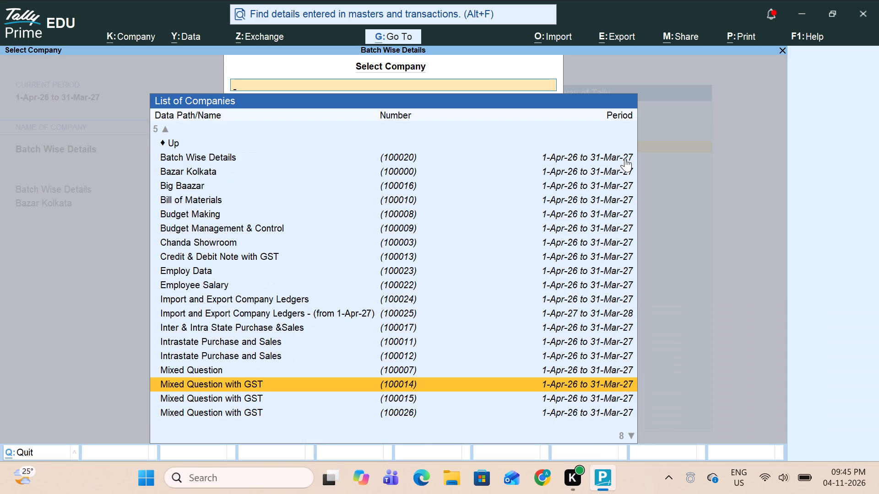
key("Return")
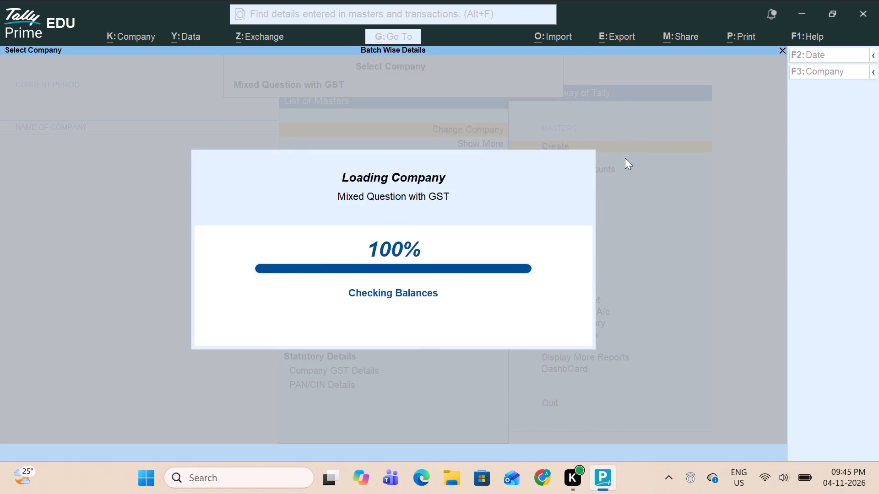
key("Down")
key("Down")
key("Down")
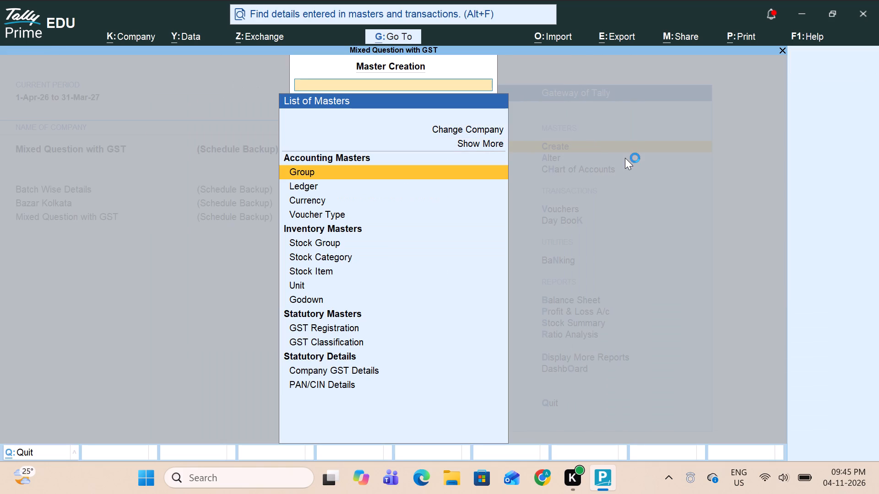
key("Down")
key("Escape")
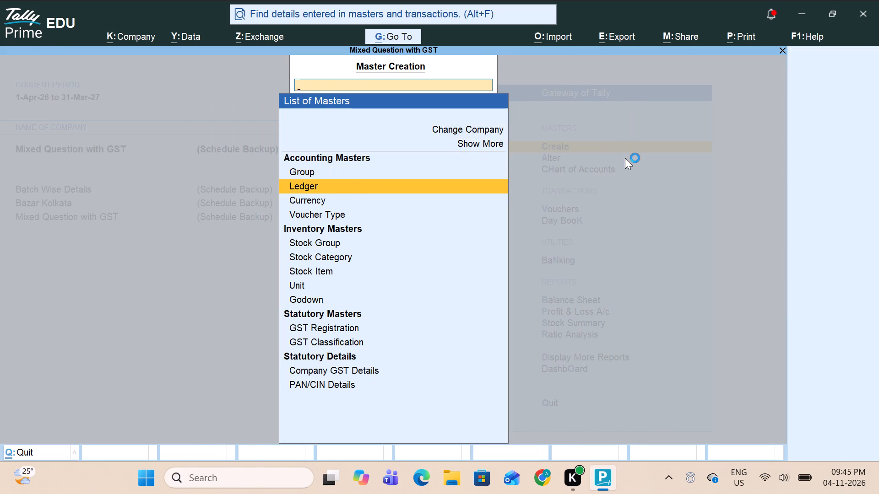
Open Alter under Masters for the company Mixed Question with GST.
key("Down")
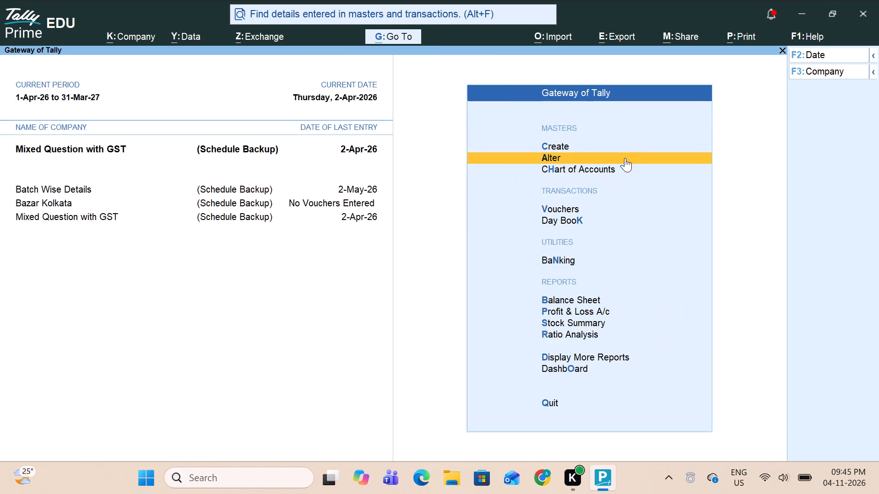
key("Down")
key("Up")
key("Return")
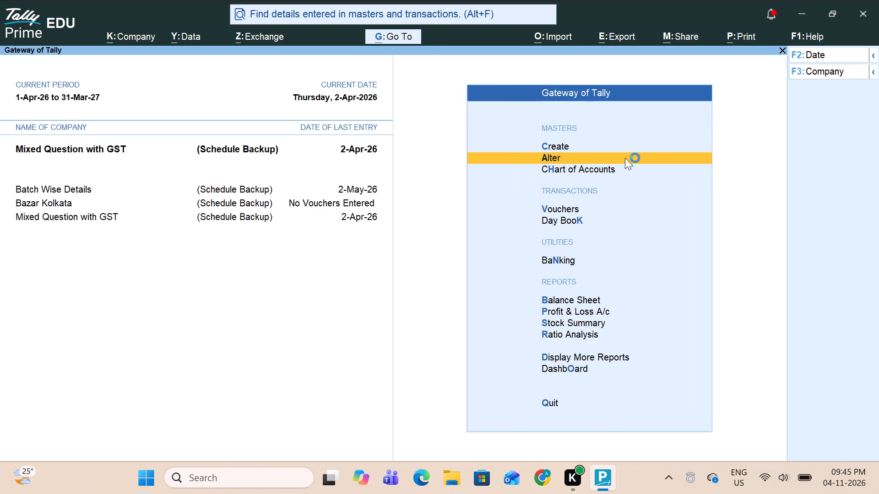
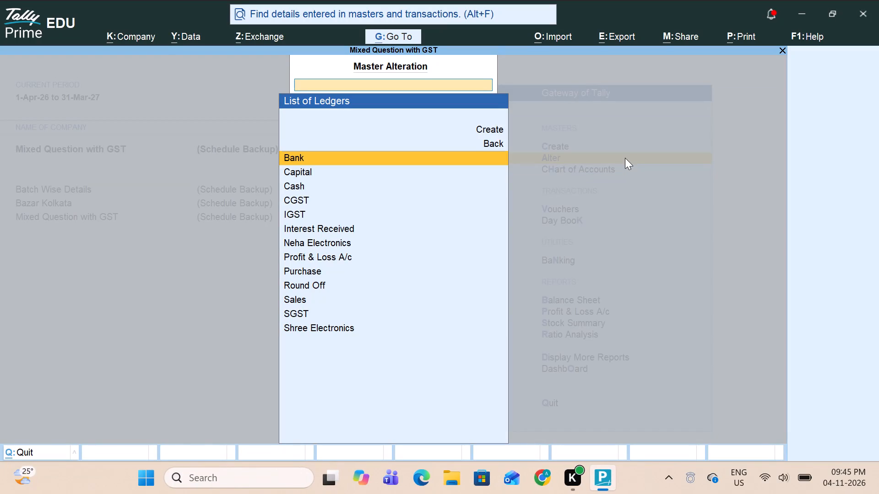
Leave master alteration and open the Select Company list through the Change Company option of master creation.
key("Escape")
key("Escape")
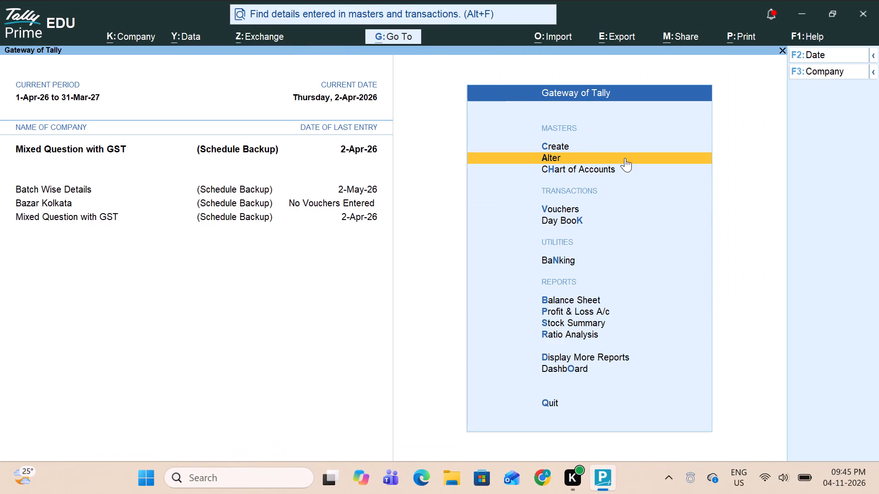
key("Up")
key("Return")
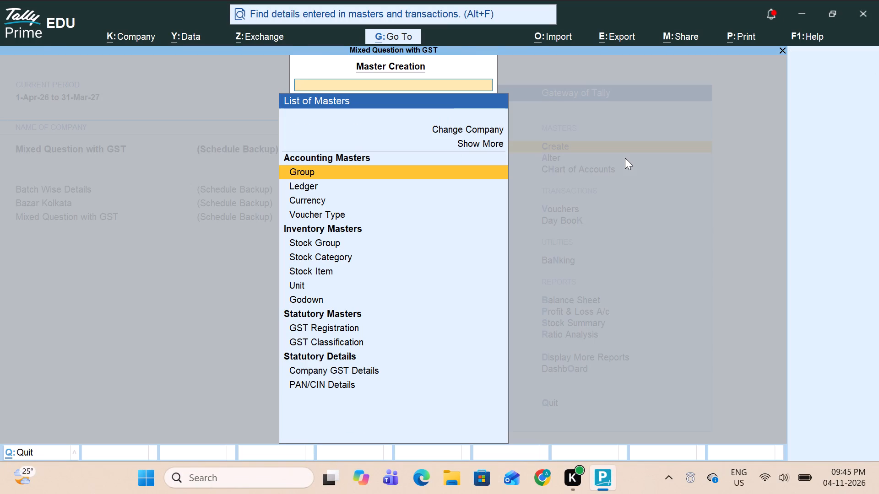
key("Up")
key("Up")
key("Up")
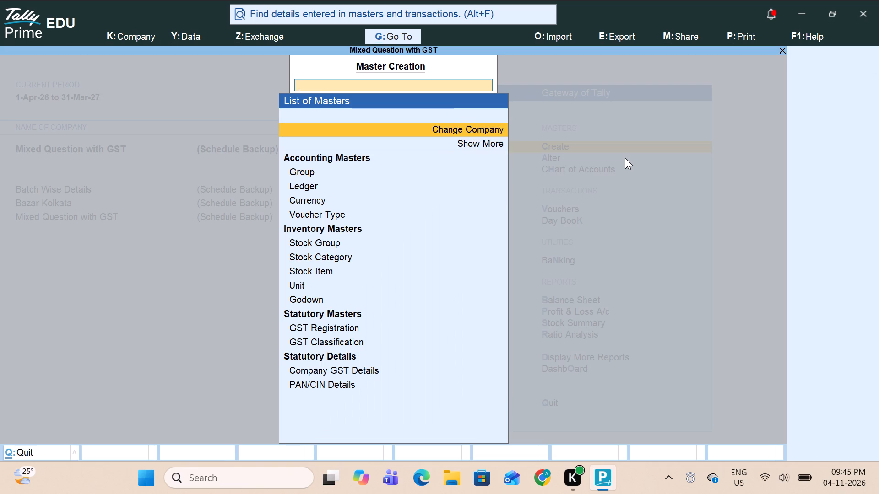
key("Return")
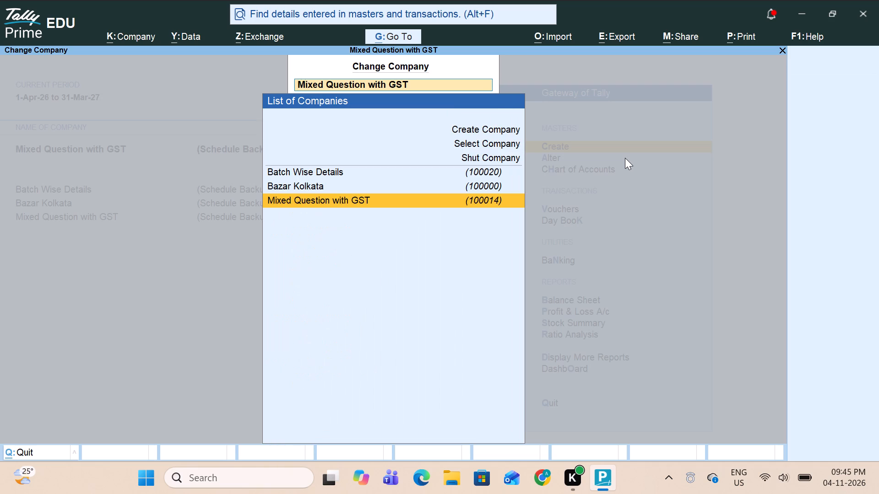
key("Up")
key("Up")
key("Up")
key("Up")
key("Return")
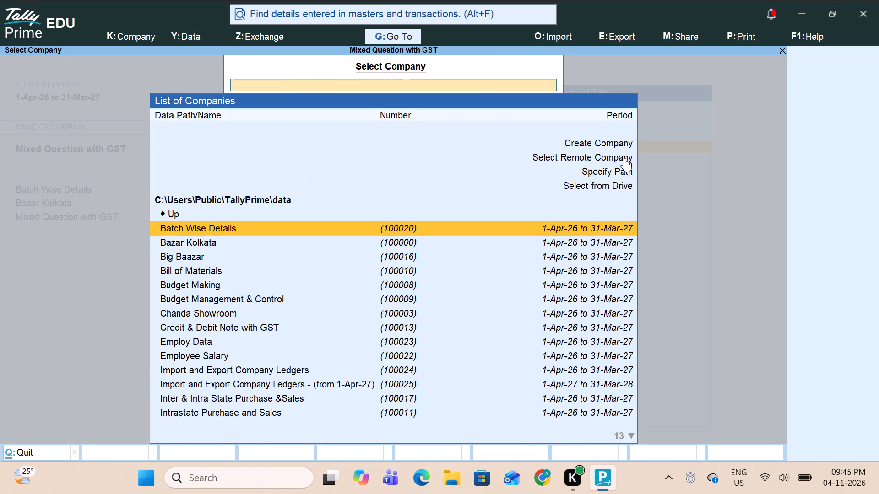
Look through the full list of companies in the data folder, down to the last entry.
key("Down")
key("Down")
key("Down")
key("Down")
key("Down")
key("Down")
key("Down")
key("Down")
key("Down")
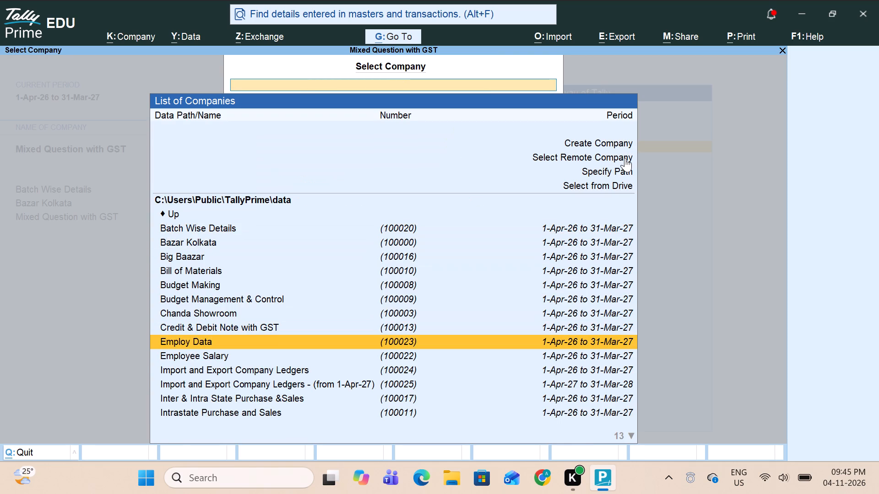
key("Down")
key("Down")
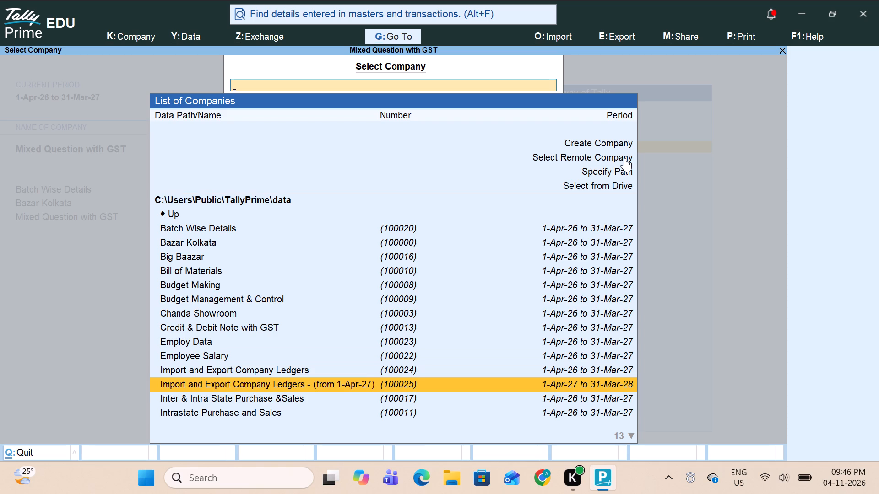
key("Down")
key("Down")
key("Down")
key("Down")
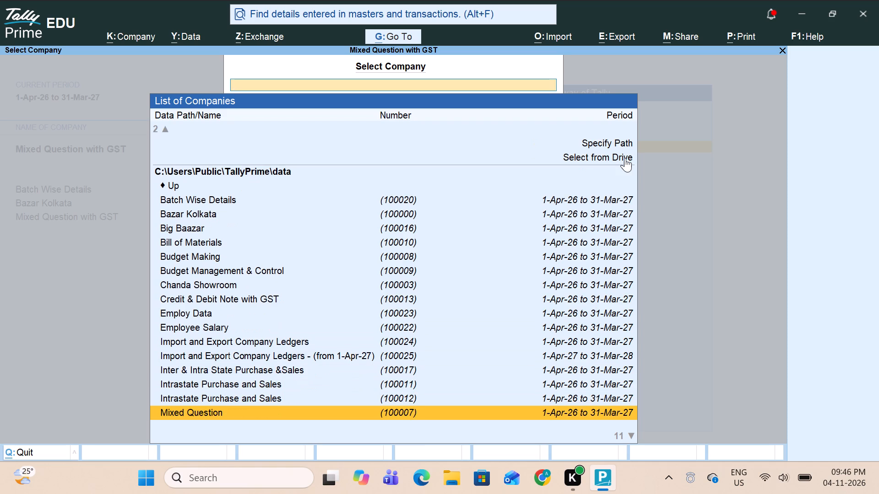
key("Down")
key("Down")
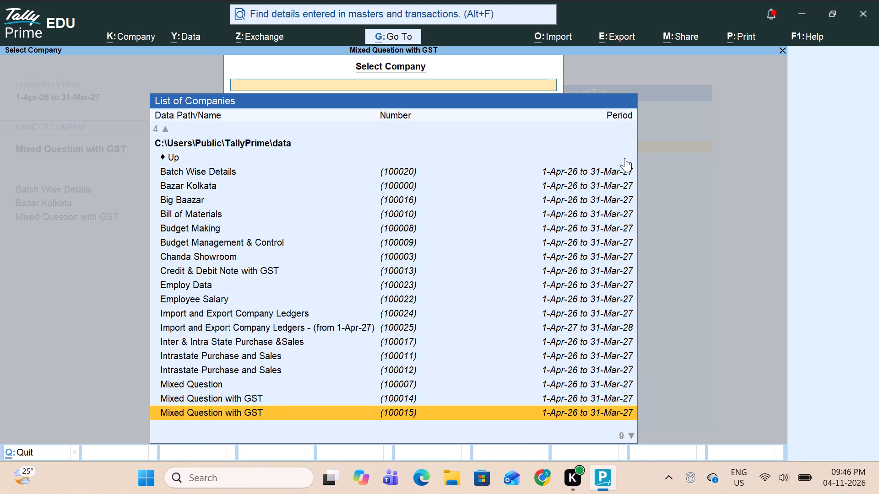
key("Down")
key("Down")
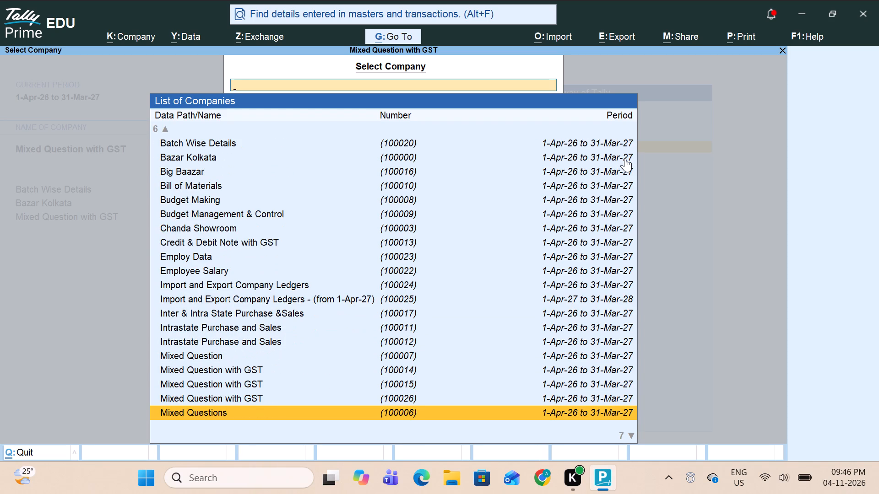
key("Down")
key("Down")
key("Down")
key("Down")
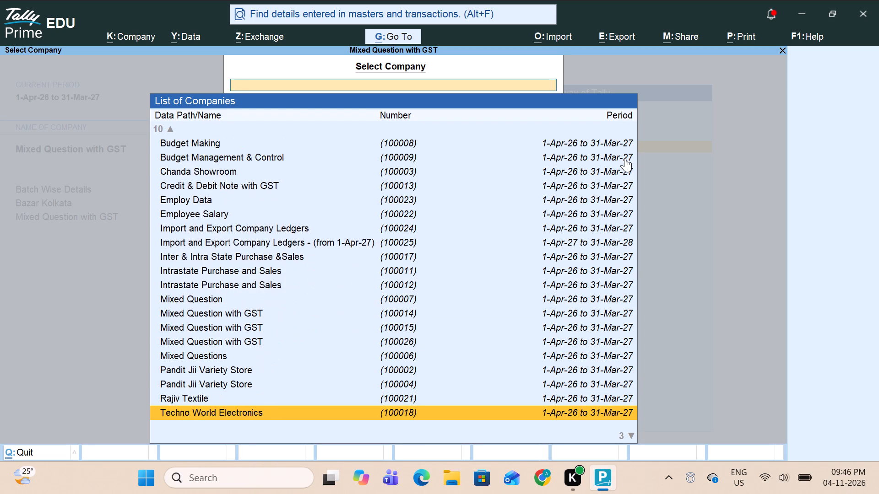
key("Down")
key("Down")
key("Down")
key("Down")
key("Down")
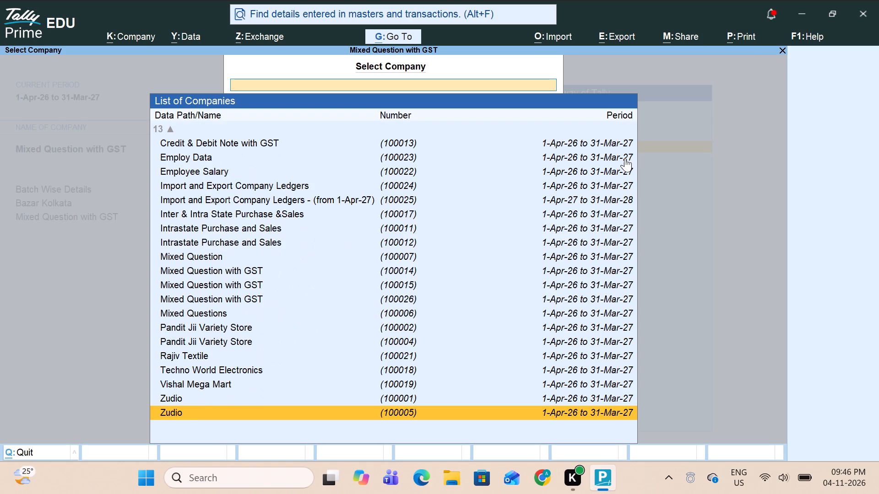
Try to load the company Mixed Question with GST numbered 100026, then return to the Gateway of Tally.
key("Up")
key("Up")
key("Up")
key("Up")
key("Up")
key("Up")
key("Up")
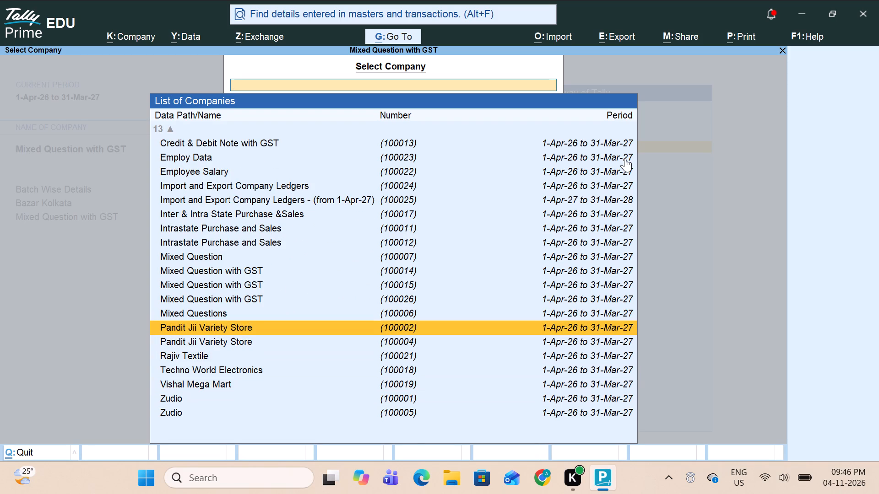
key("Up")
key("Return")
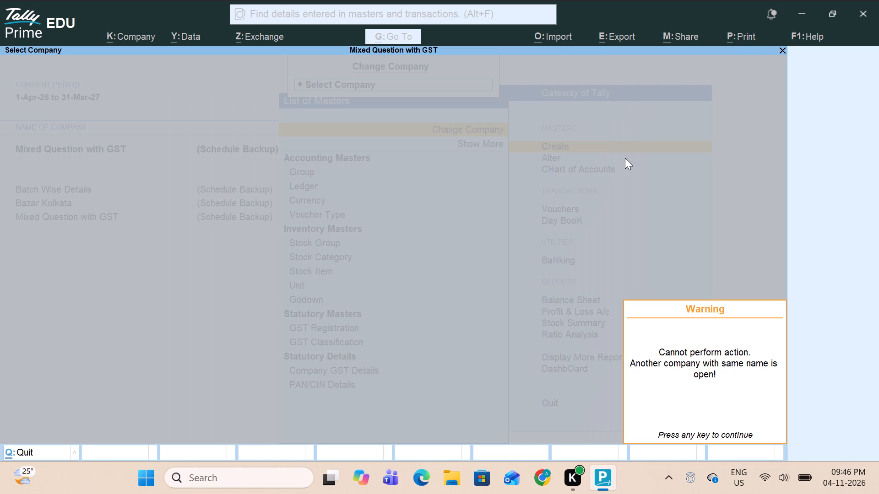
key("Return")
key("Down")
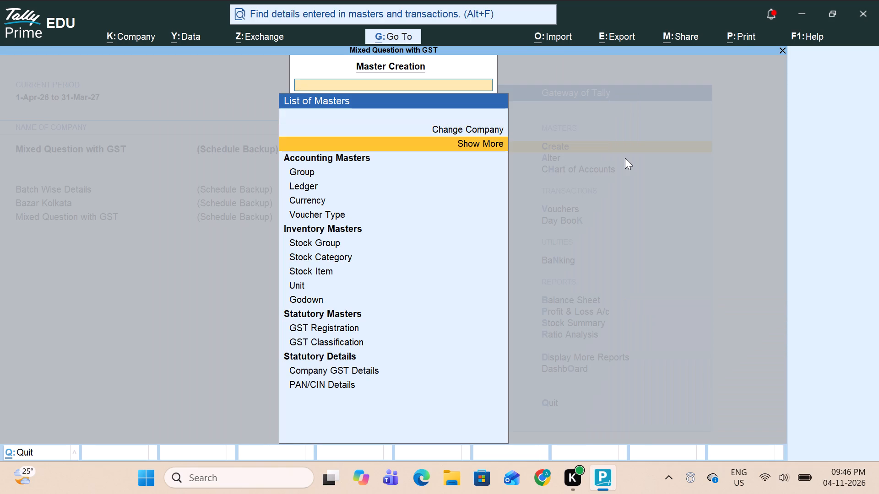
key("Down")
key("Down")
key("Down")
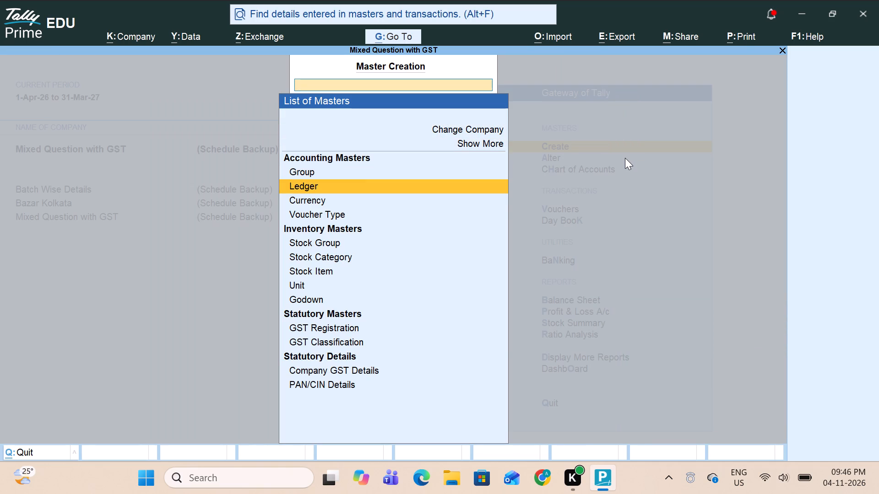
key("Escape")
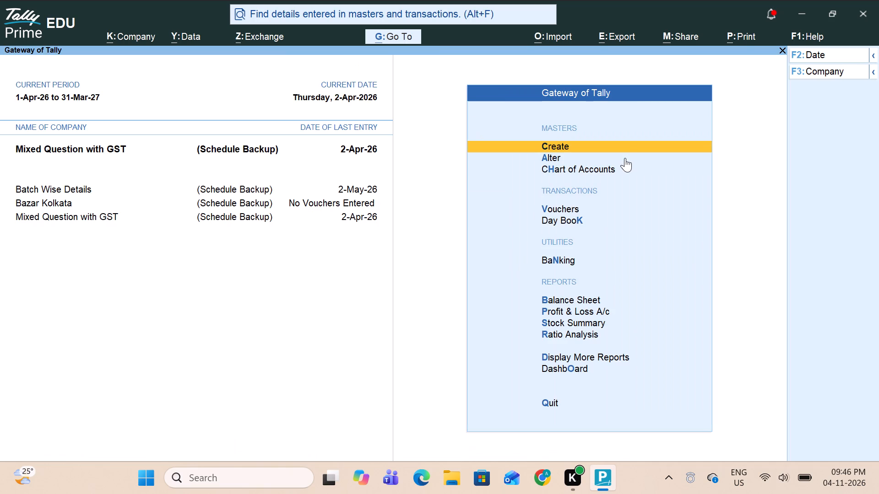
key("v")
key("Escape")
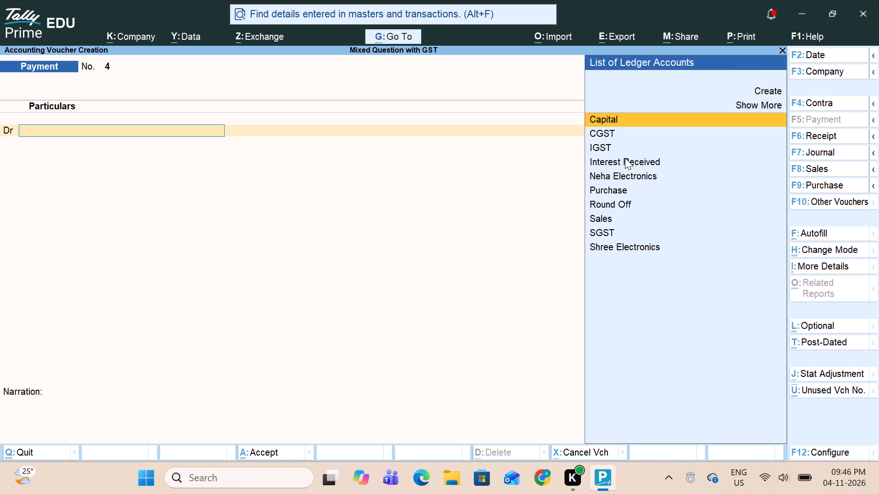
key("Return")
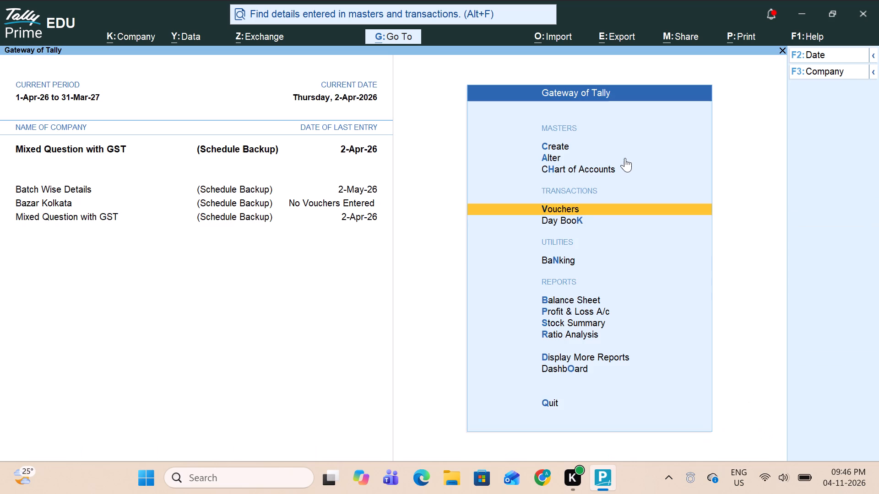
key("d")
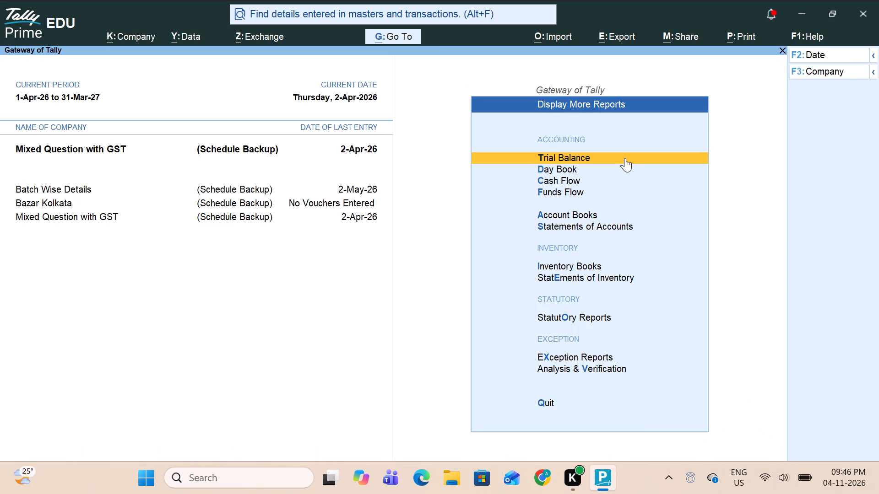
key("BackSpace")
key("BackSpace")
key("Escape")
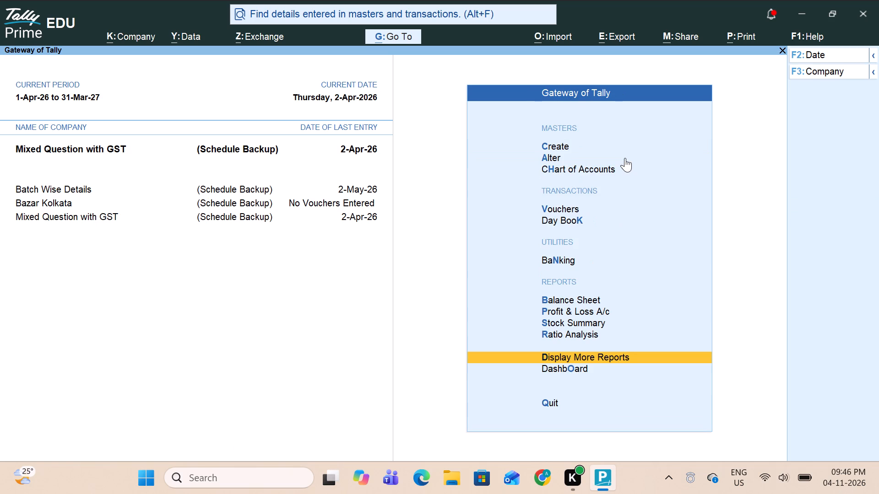
View the Day Book of the company Mixed Question with GST and return to the Gateway of Tally.
key("k")
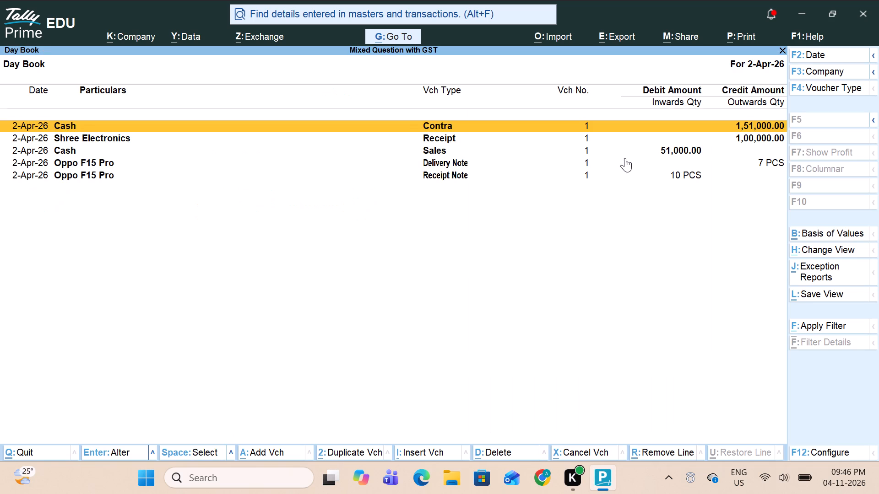
key("Escape")
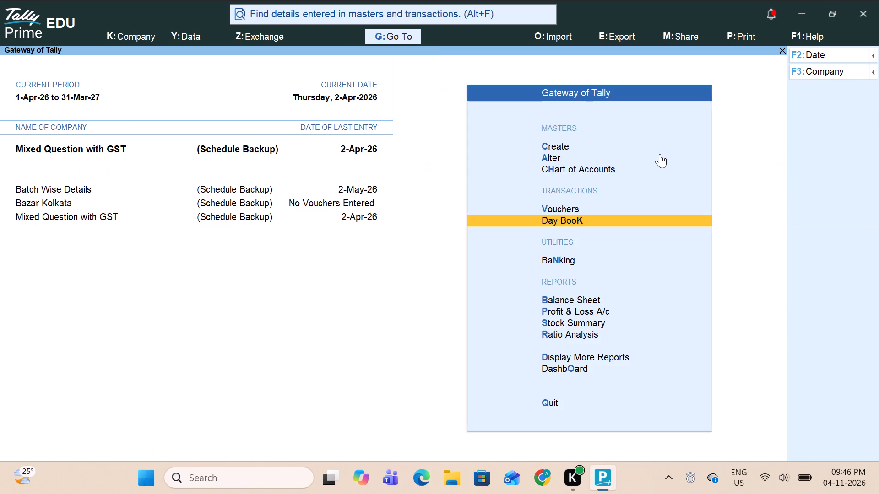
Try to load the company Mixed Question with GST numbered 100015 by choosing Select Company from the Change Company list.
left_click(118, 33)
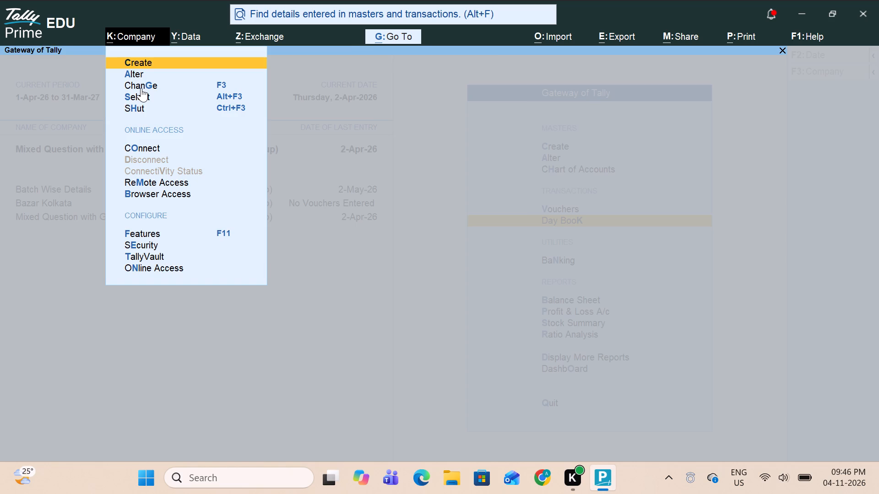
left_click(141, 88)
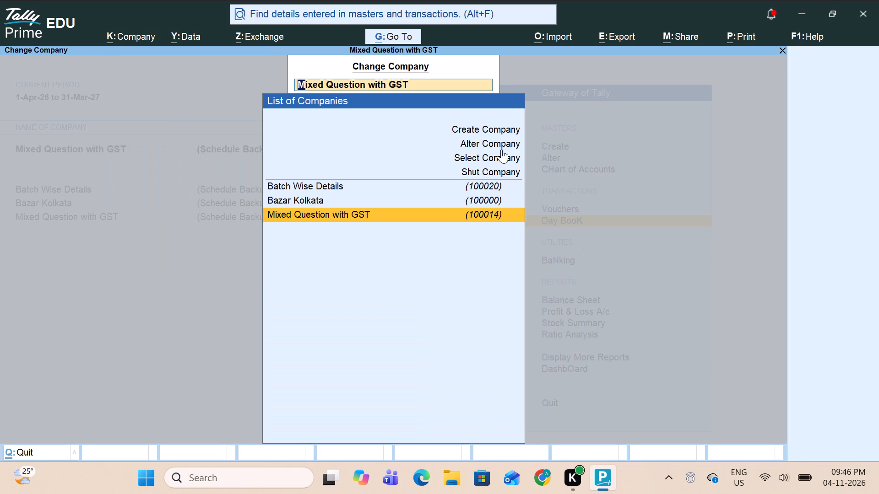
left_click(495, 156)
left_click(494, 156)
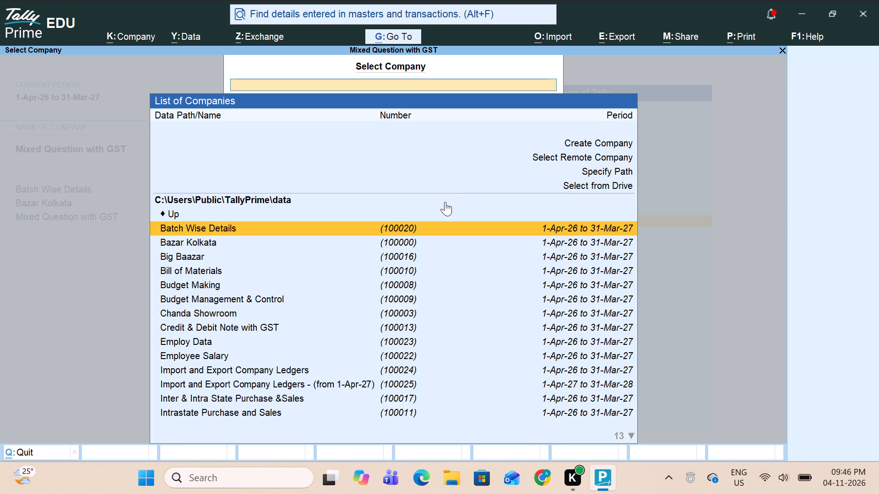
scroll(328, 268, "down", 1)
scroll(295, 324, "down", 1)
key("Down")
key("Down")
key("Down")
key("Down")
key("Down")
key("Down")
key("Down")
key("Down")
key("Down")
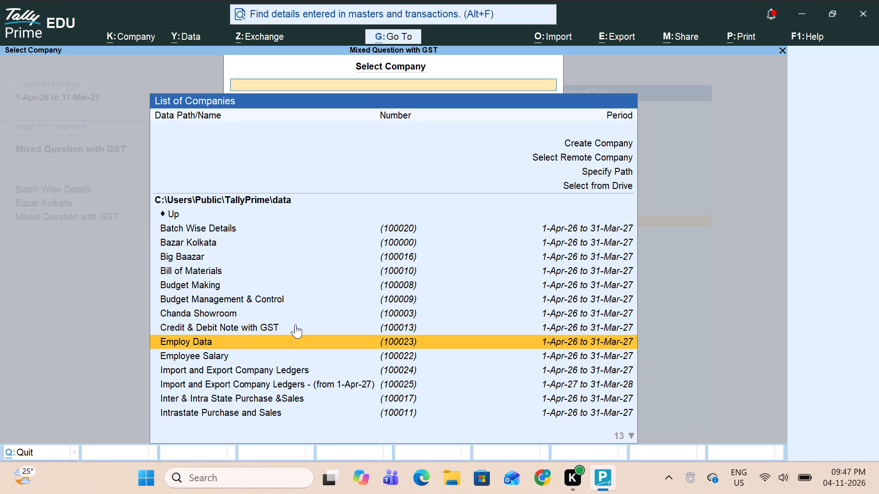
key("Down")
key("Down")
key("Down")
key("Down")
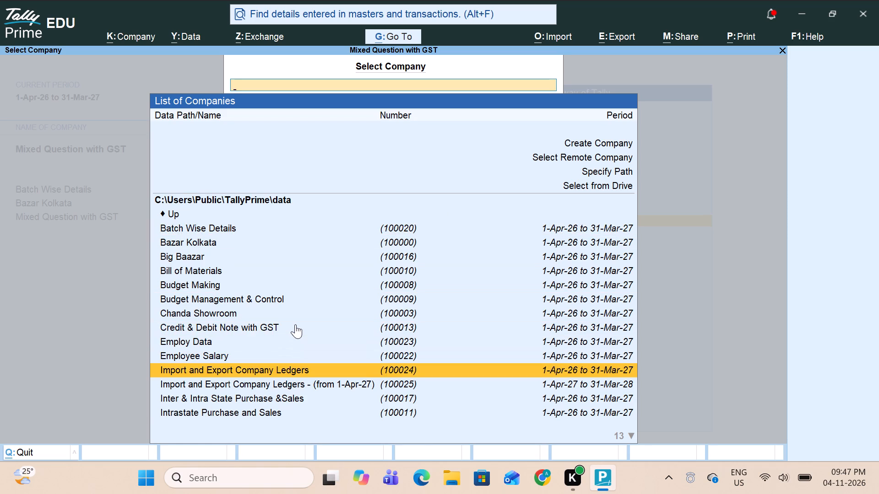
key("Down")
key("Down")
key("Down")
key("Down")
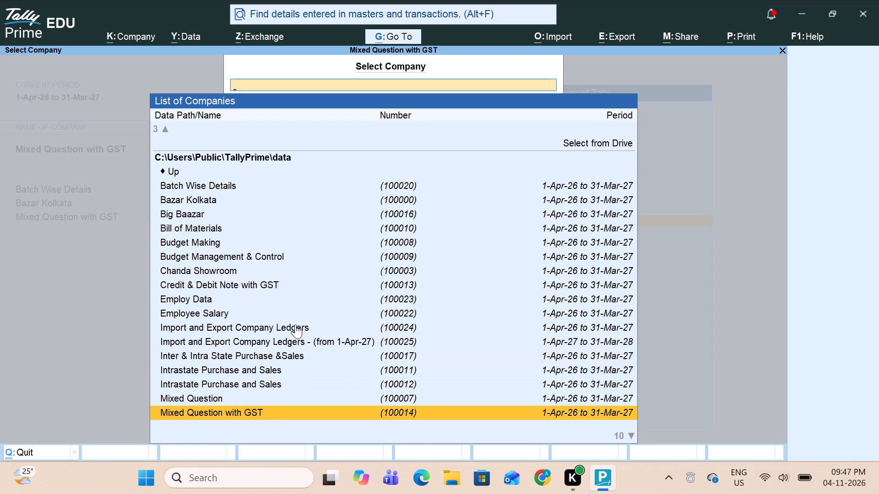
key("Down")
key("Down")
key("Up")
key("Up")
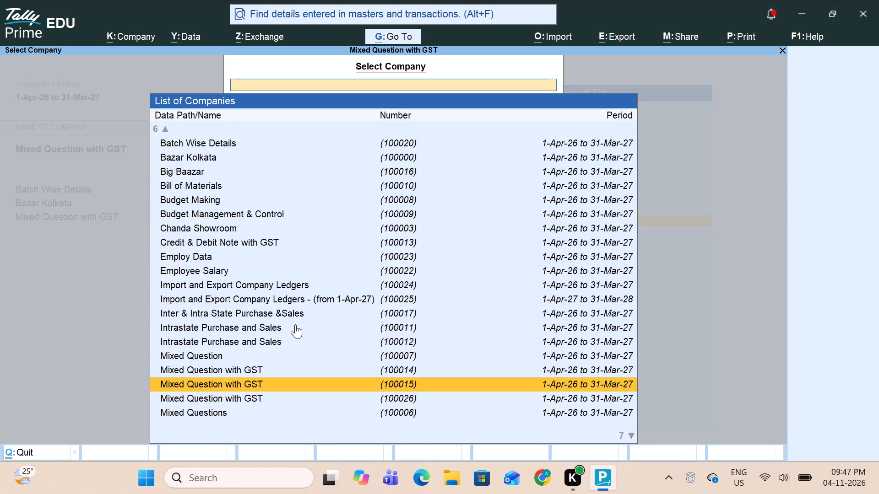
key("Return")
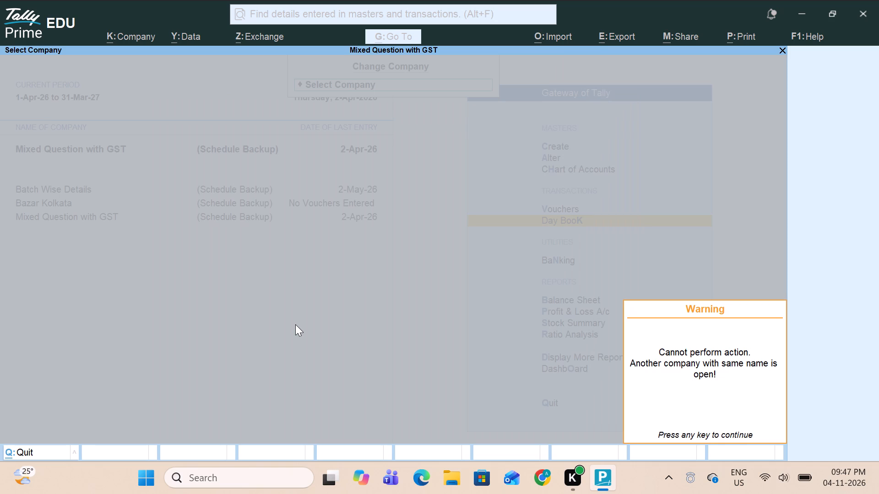
View the Day Book of the company Mixed Question with GST and return to the Gateway of Tally.
key("Return")
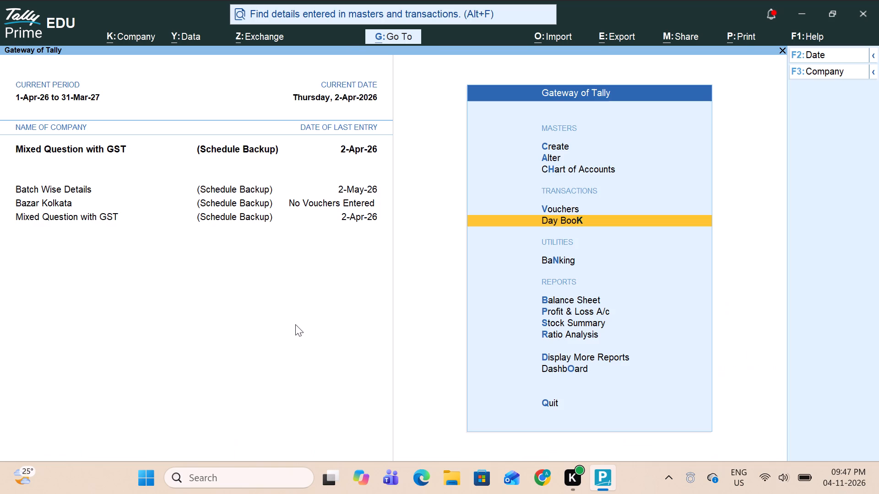
key("Return")
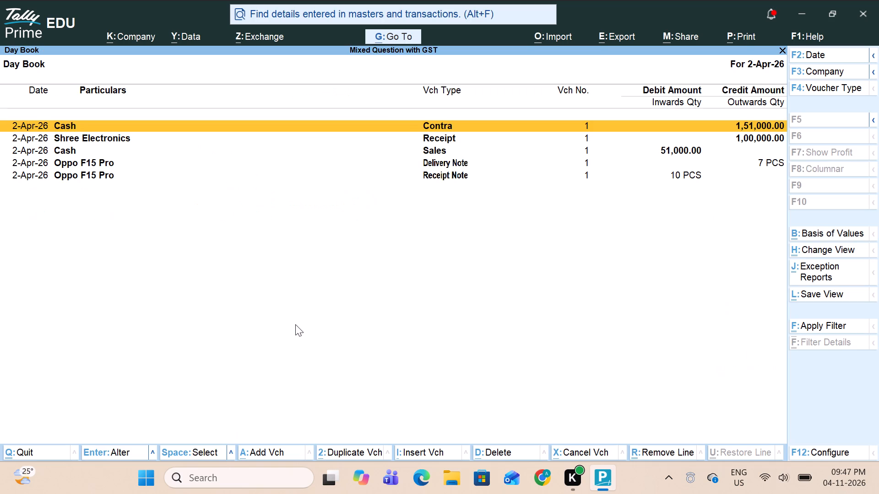
key("Escape")
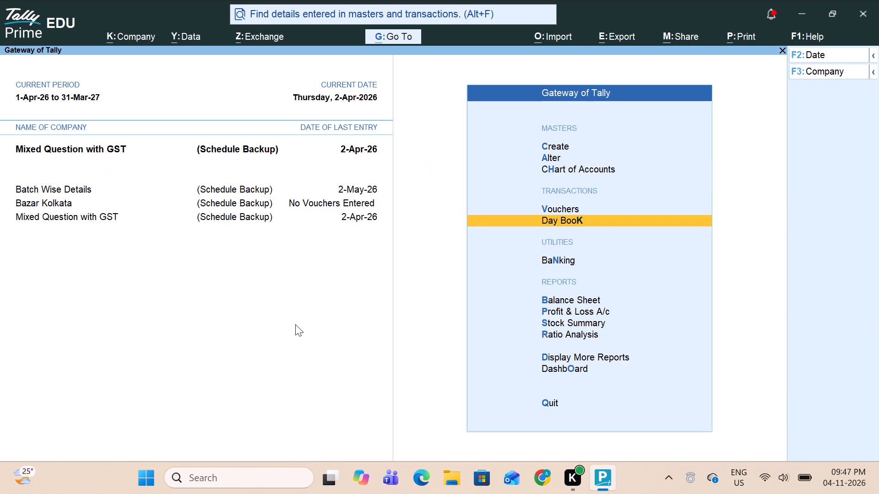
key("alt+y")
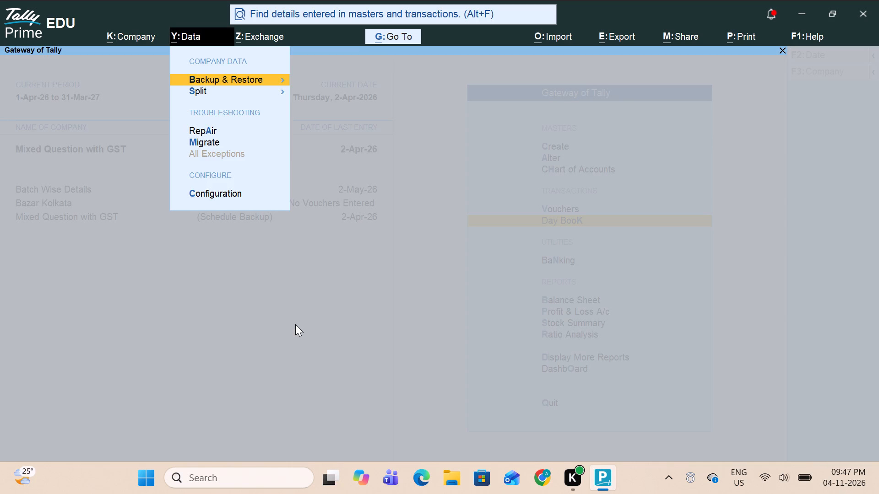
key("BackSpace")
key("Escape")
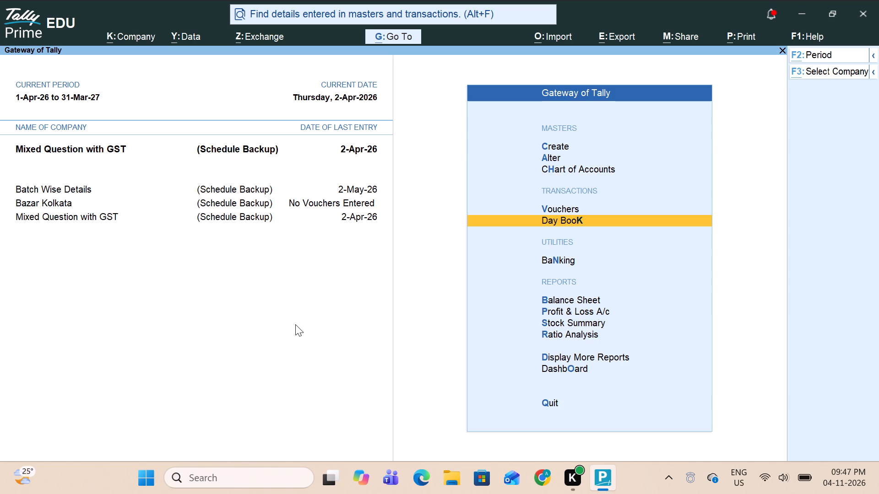
Load the company Mixed Questions numbered 100006 from the data folder by choosing Select Company in the Change Company list.
key("alt+k")
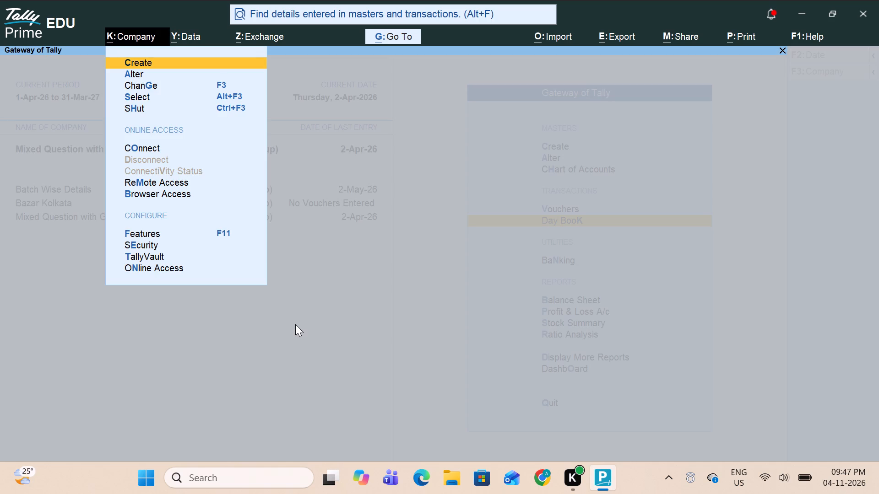
key("g")
key("Up")
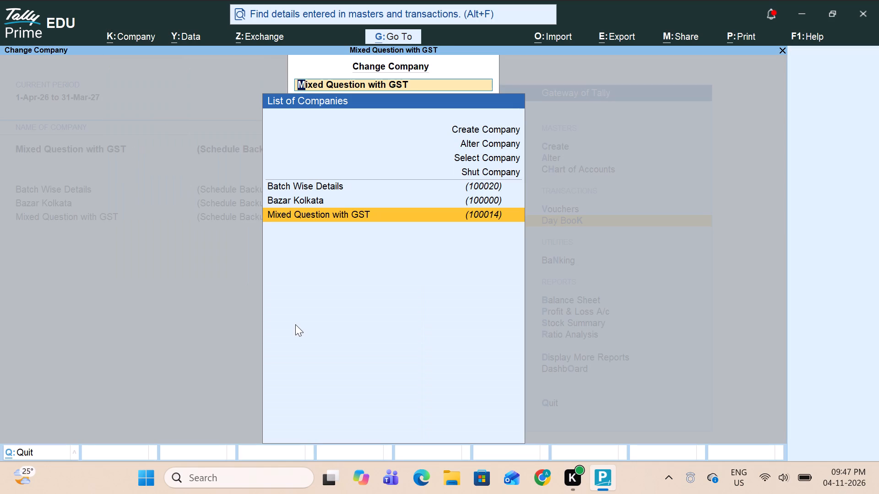
key("Up")
key("Up")
key("Up")
key("Return")
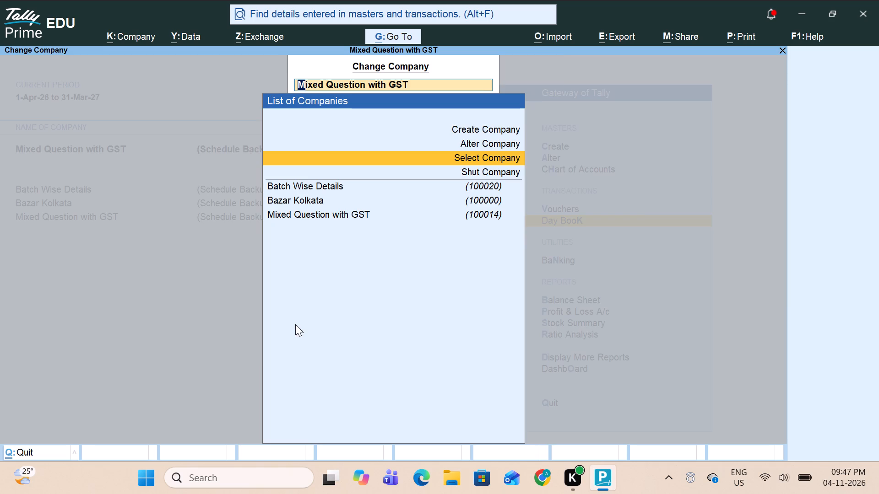
key("Down")
key("Down")
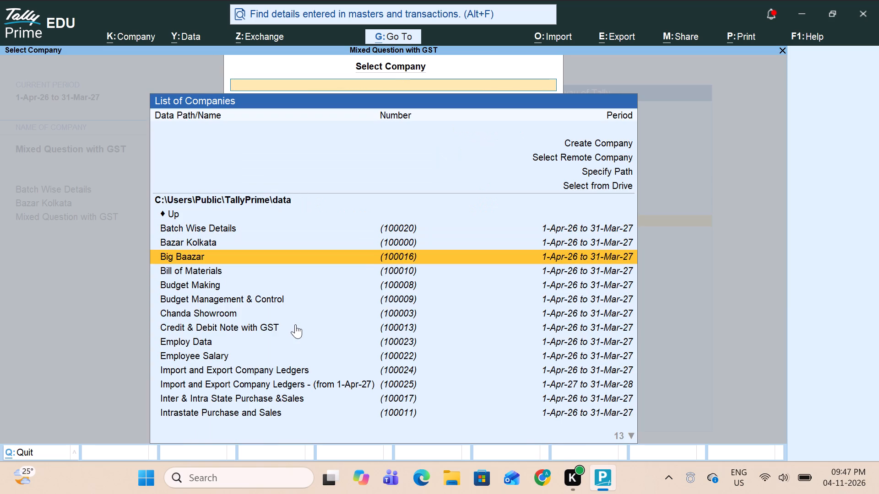
key("Down")
key("Down")
key("Down")
key("Down")
key("Down")
key("Down")
key("Down")
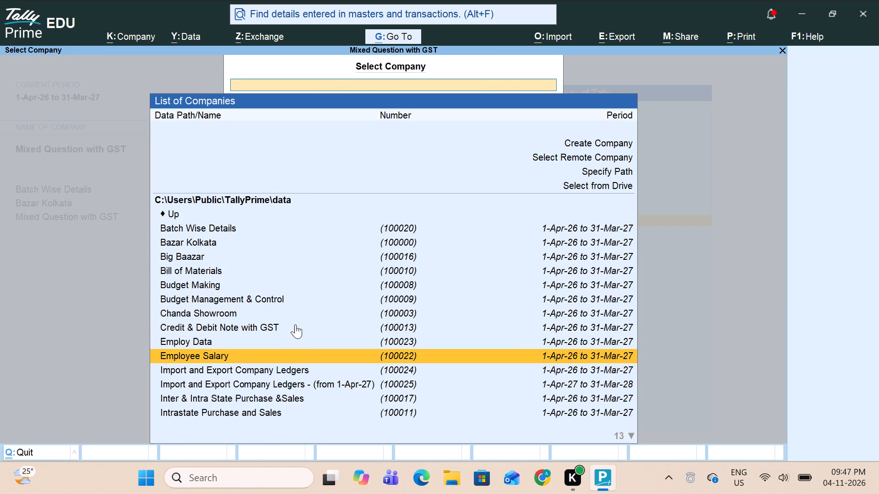
key("Down")
key("Down")
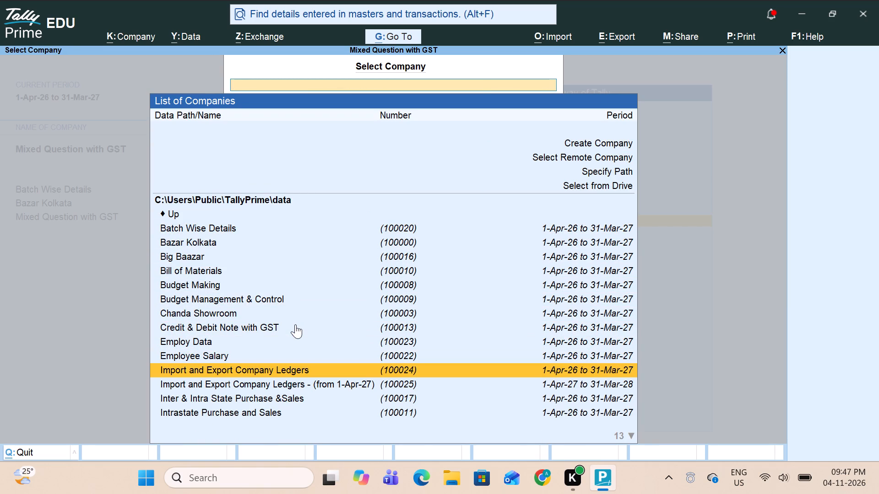
key("Down")
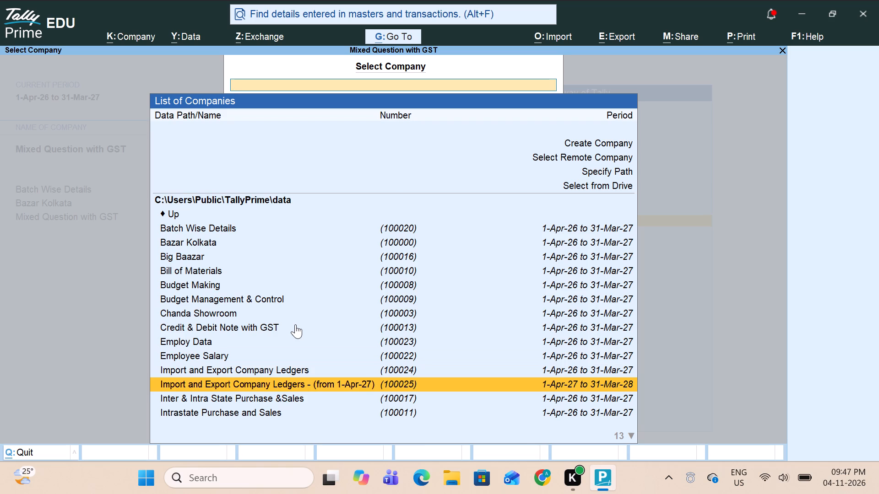
key("Down")
key("Down")
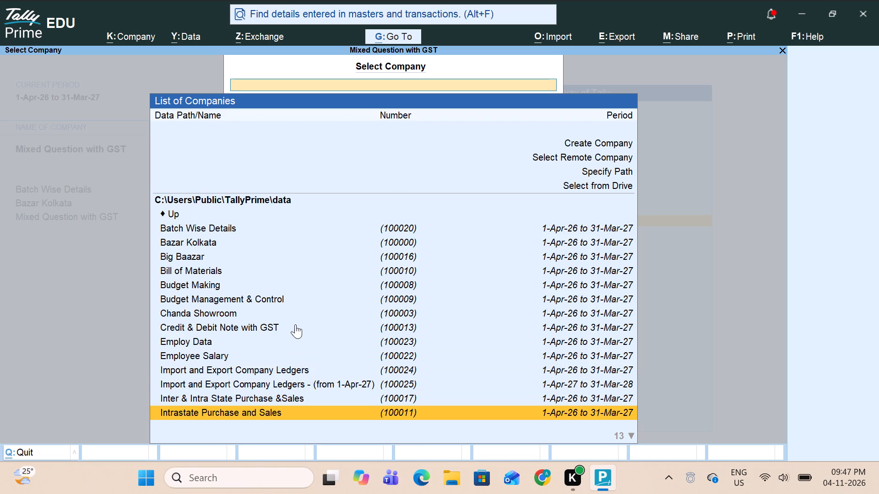
key("Down")
key("Down")
key("Down")
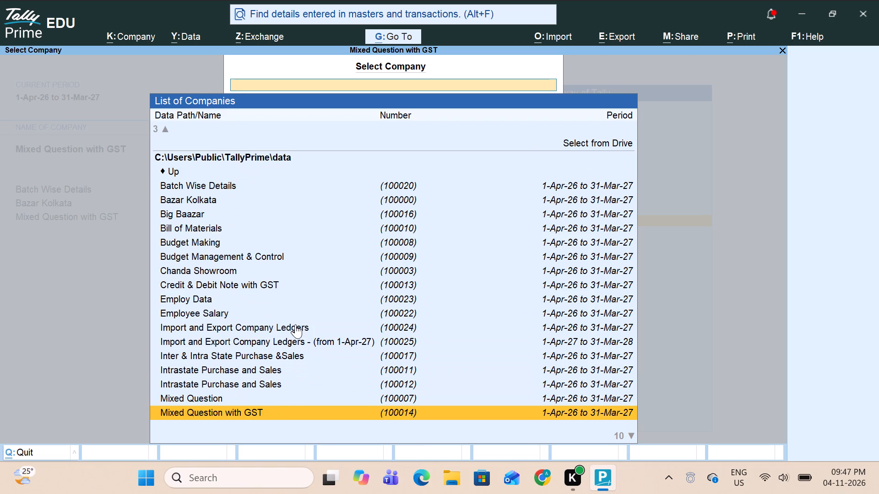
key("Down")
key("Down")
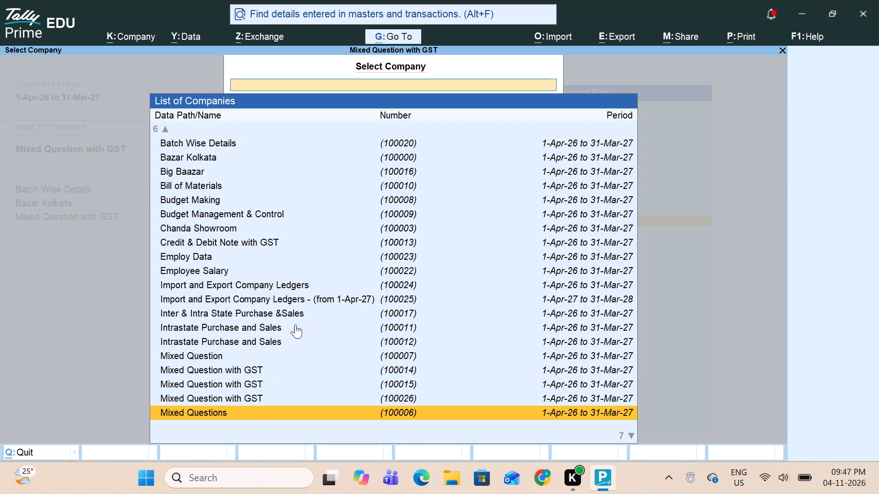
key("Down")
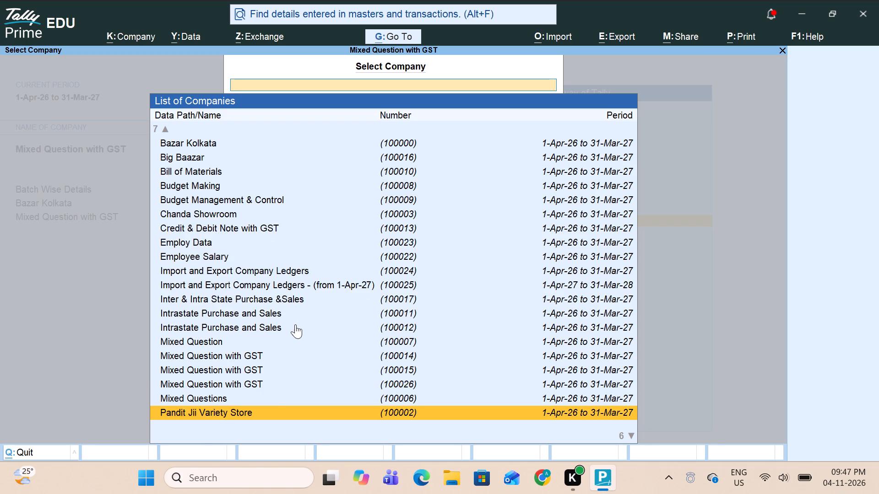
key("Up")
key("Return")
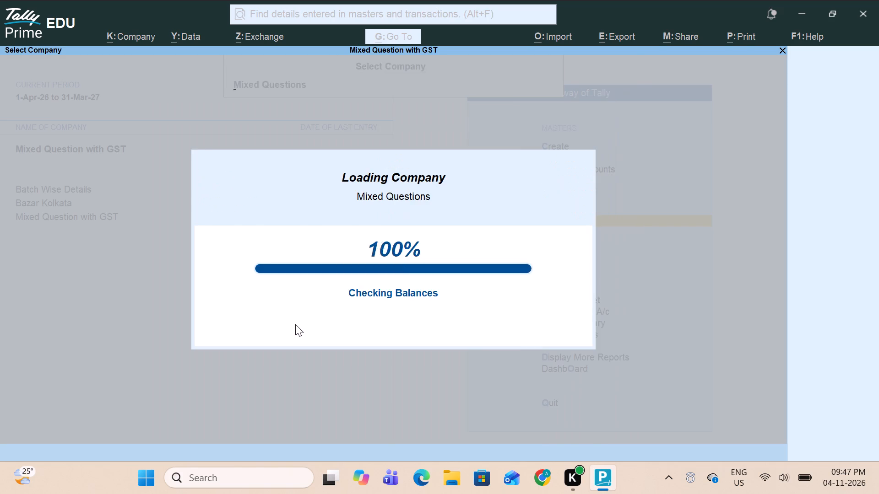
View the Day Book of the company Mixed Questions and return to the Gateway of Tally without quitting.
key("Return")
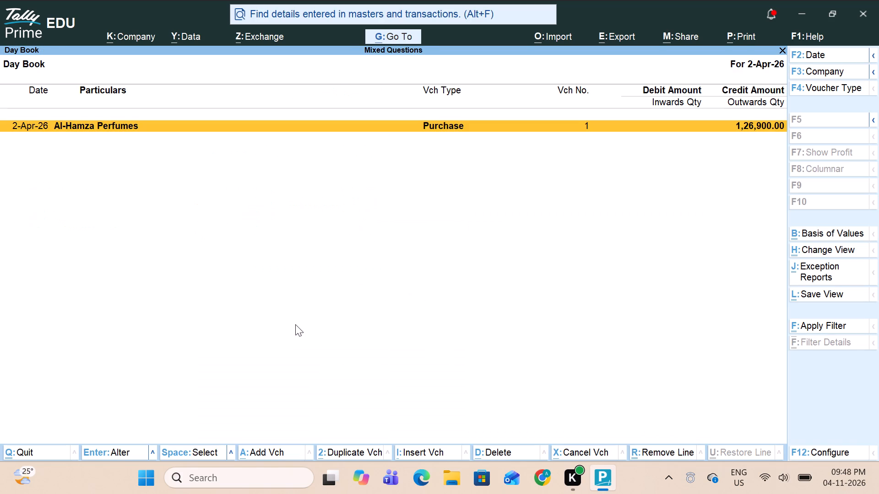
key("Escape")
key("Escape")
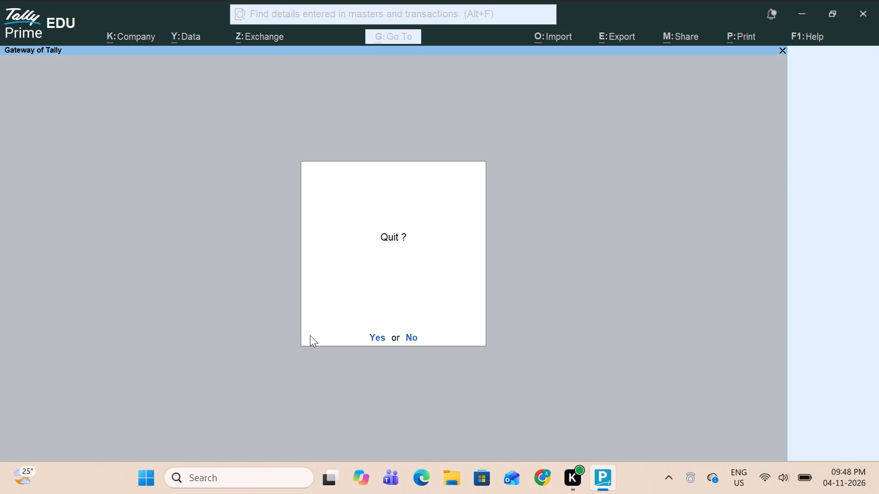
key("BackSpace")
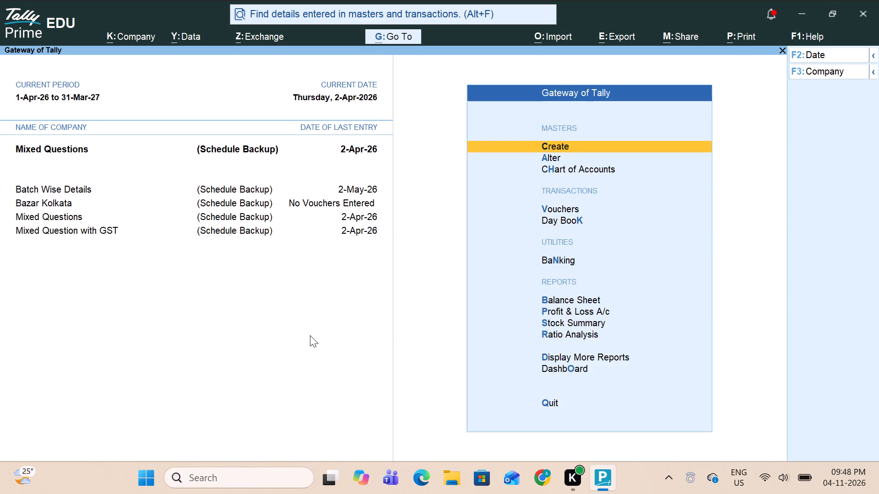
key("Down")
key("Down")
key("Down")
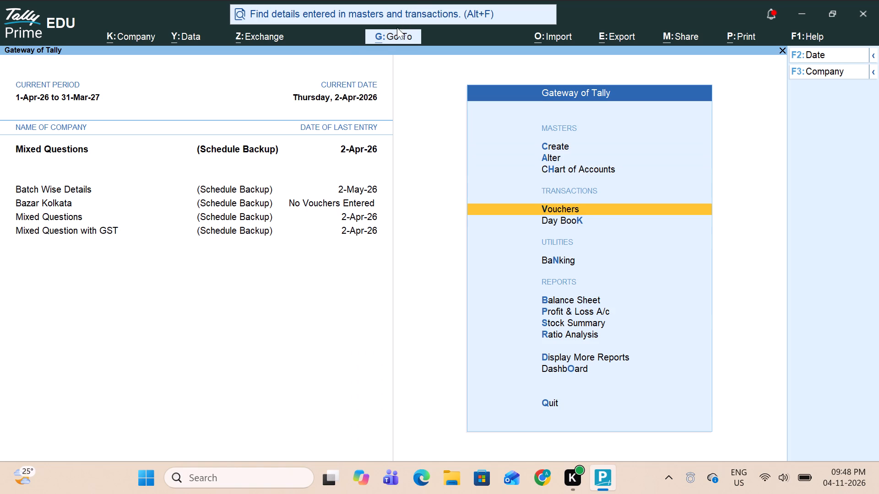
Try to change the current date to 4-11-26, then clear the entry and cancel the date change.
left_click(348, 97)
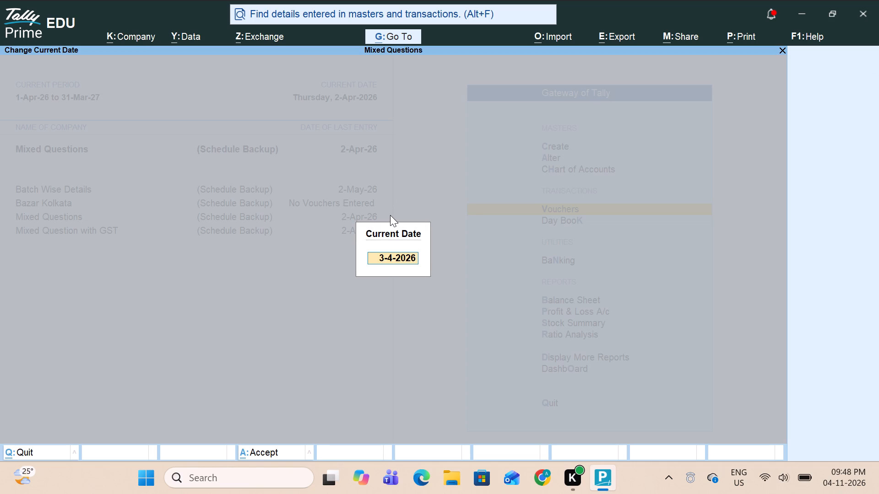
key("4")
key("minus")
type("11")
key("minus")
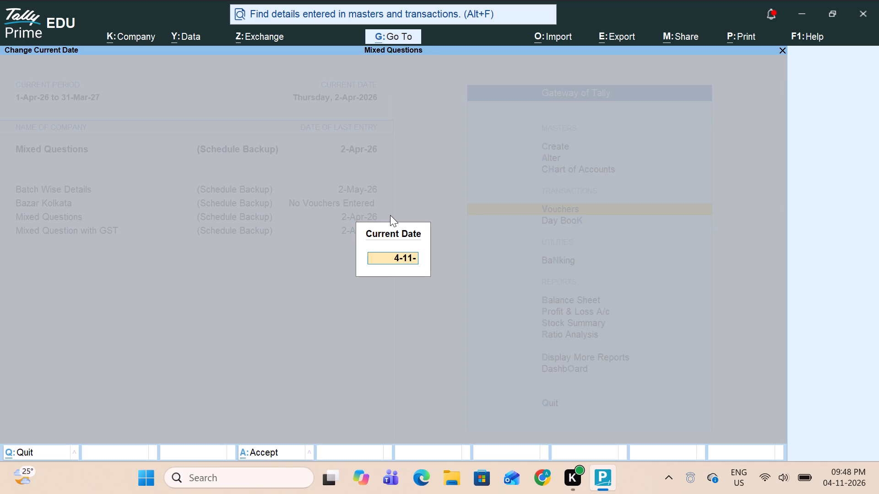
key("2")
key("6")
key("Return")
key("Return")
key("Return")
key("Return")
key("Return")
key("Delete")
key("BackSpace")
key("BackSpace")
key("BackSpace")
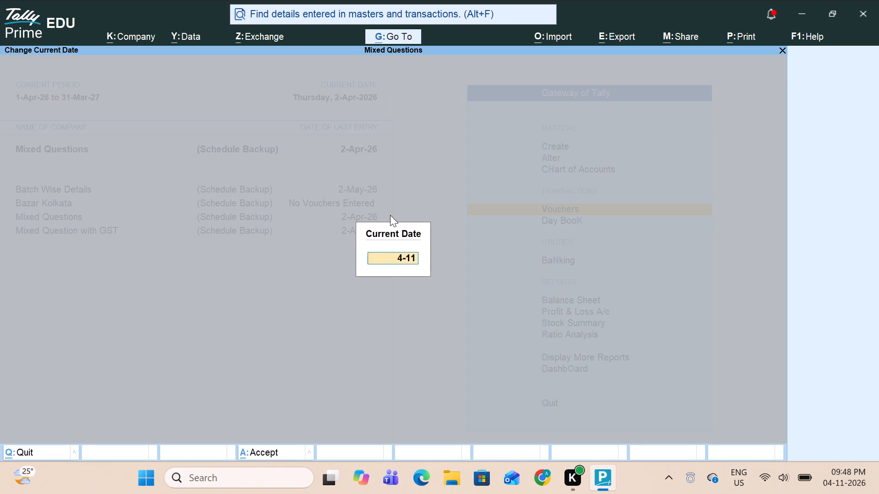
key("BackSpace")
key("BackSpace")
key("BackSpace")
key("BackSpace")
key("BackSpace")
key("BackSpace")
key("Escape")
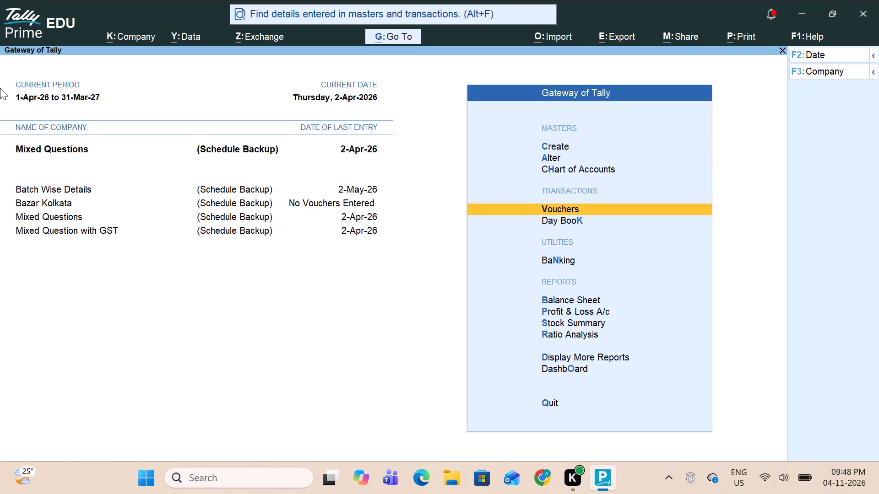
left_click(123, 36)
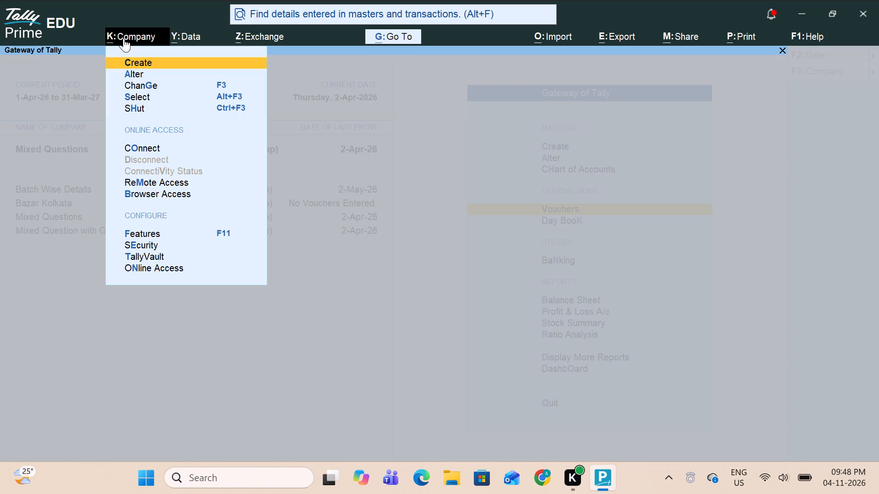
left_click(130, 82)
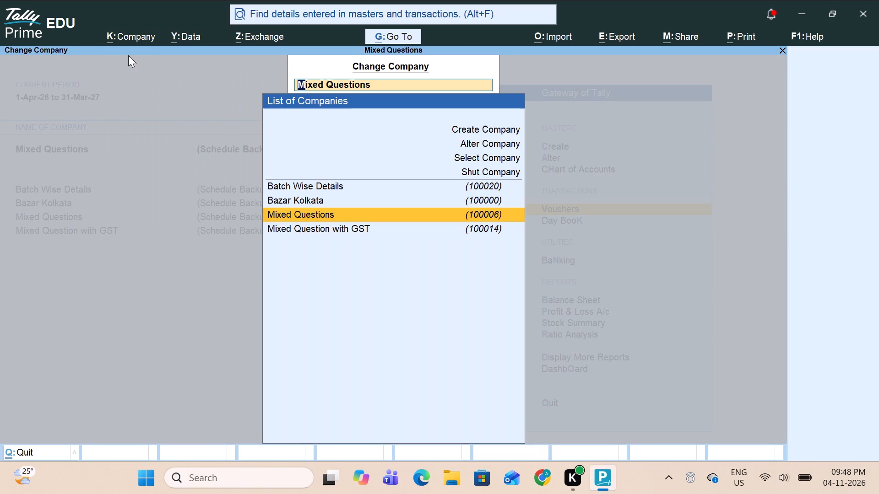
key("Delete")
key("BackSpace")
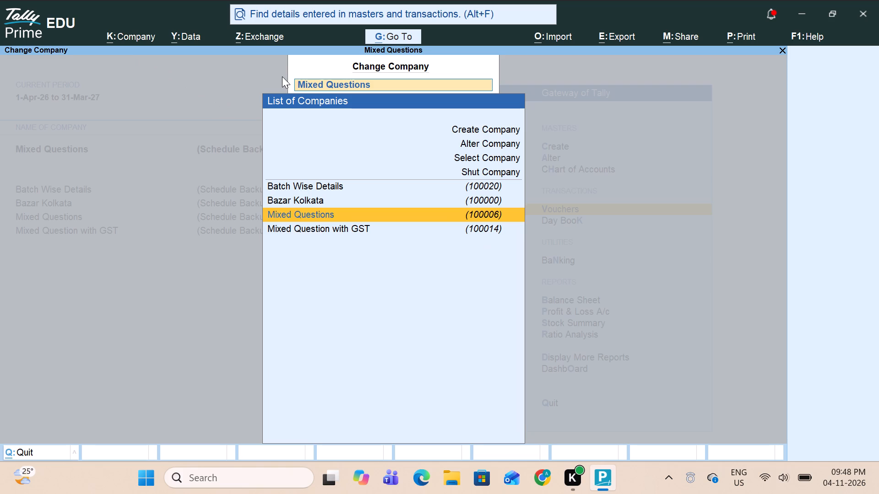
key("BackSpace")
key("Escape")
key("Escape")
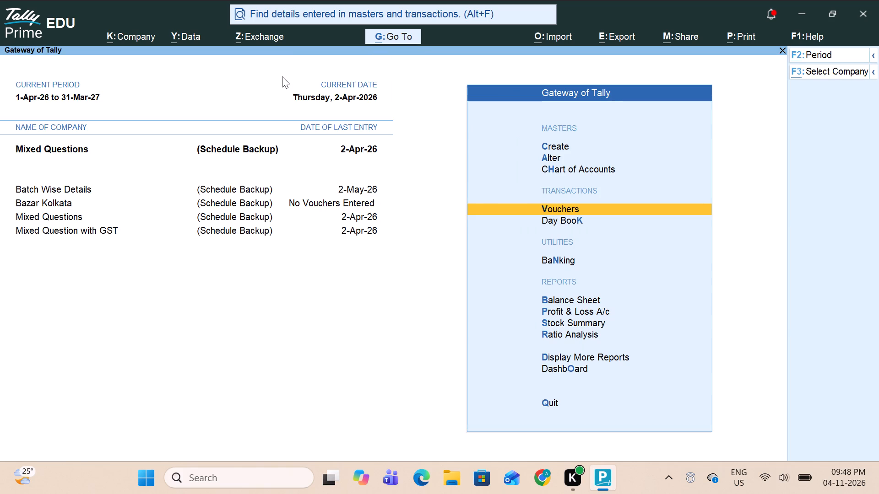
Select the company Mixed Questions numbered 100006 again from the list of companies in the data folder.
key("alt+k")
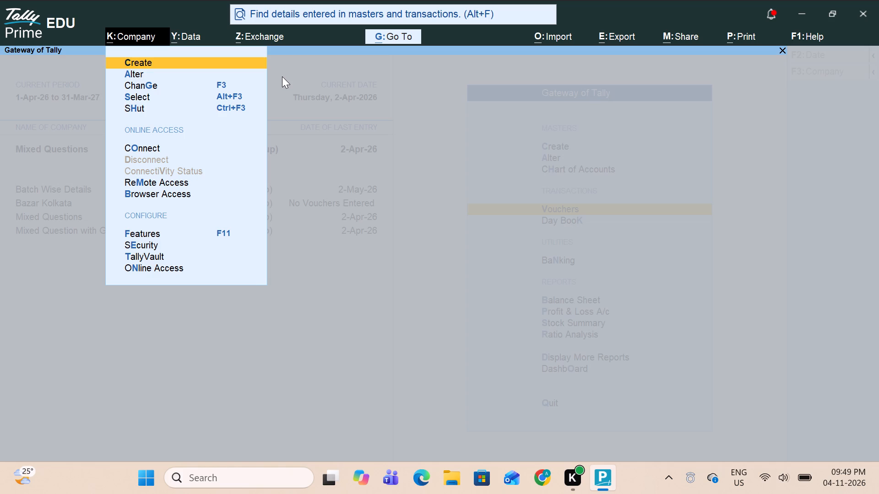
key("alt+F3")
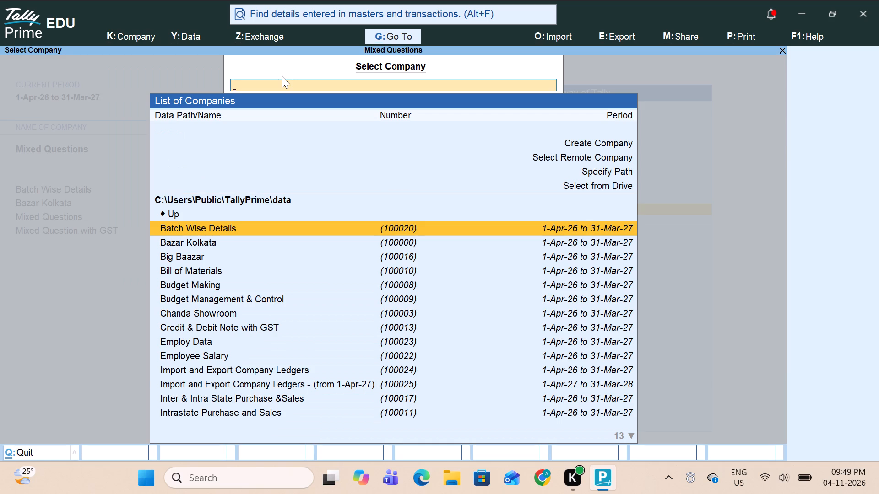
key("Down")
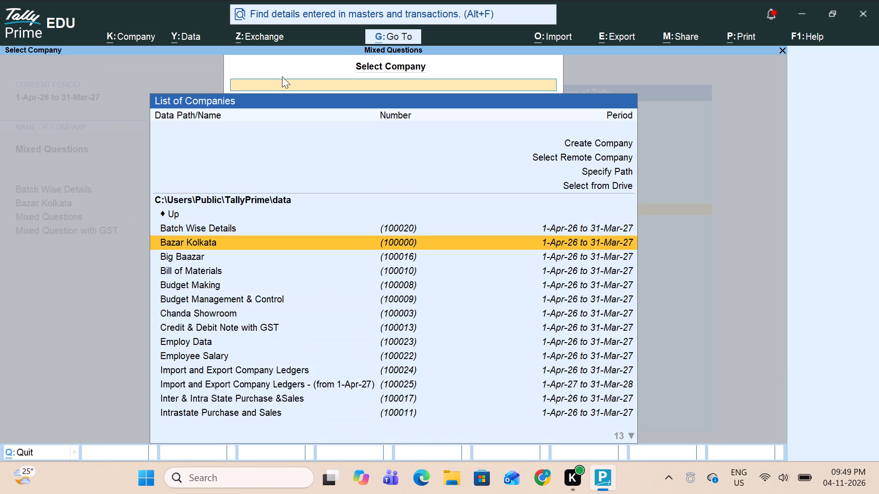
key("Down")
key("Down")
key("Down")
key("Down")
key("Down")
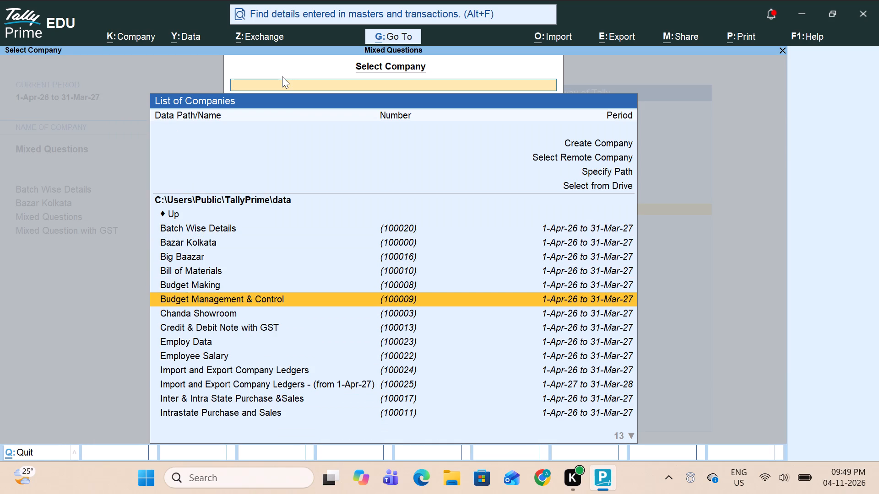
key("Down")
key("Down")
key("Down")
key("Down")
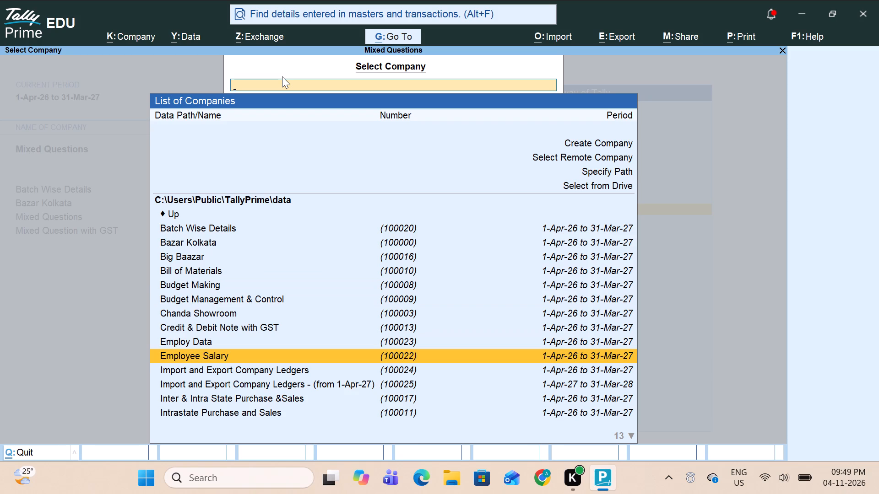
key("Down")
key("Down")
key("Down")
key("Down")
key("Down")
key("Down")
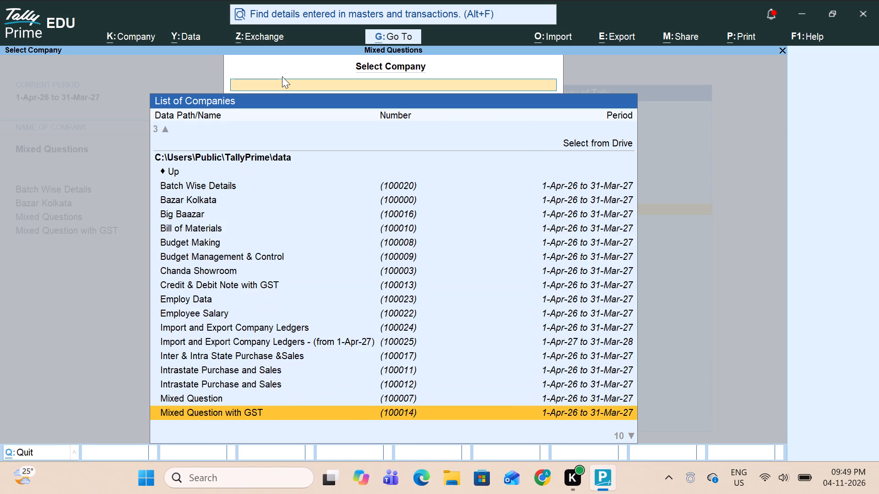
key("Down")
key("Down")
key("Down")
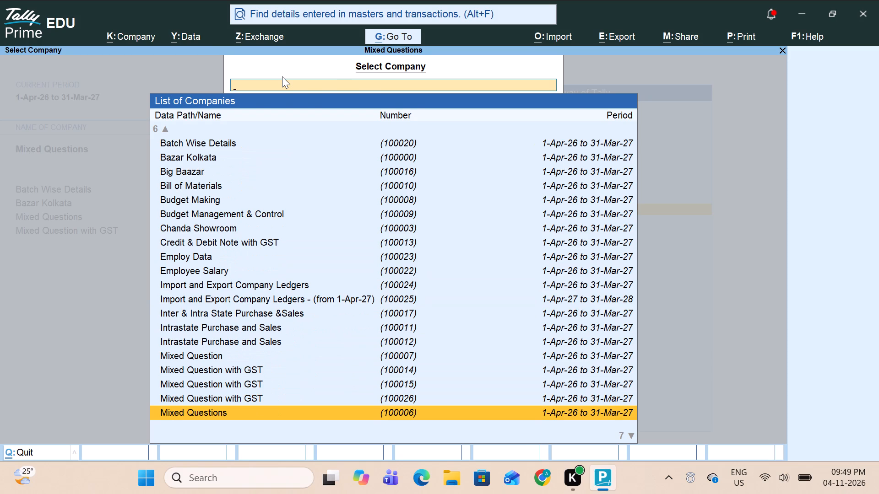
key("Return")
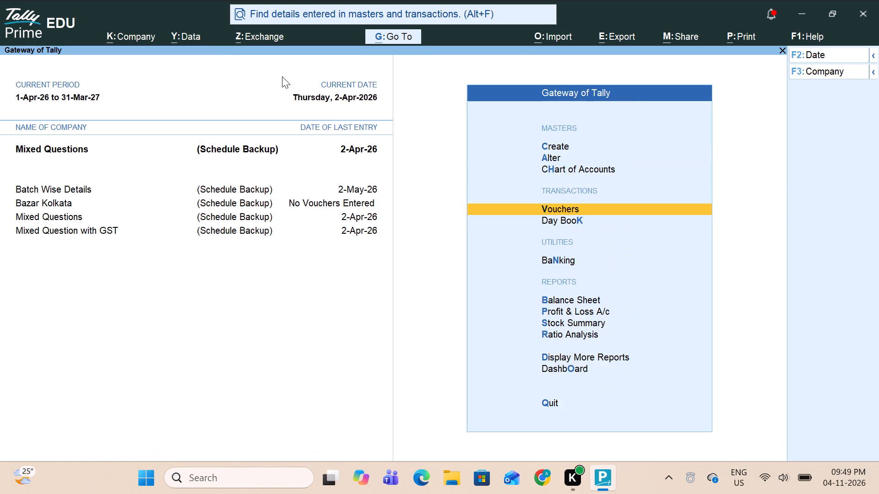
Open the Al-Hamza Perfumes purchase voucher from the Mixed Questions Day Book to examine it, and return to the Gateway of Tally.
key("Down")
key("Return")
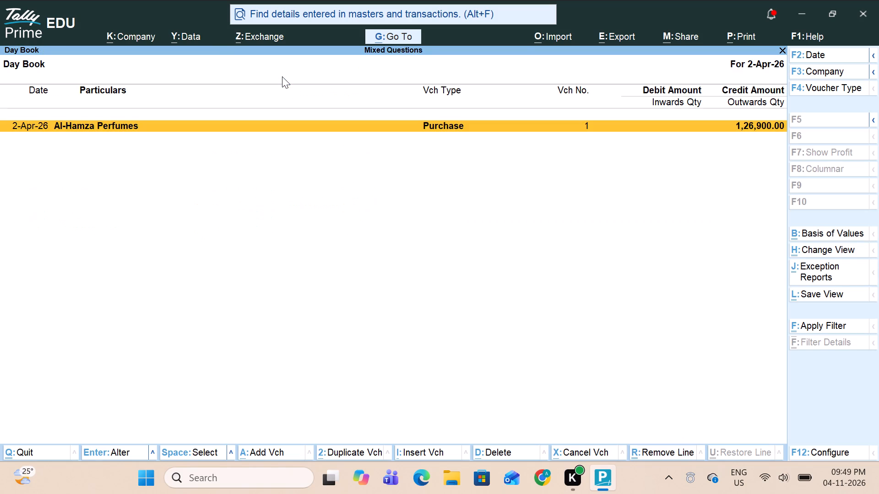
key("Return")
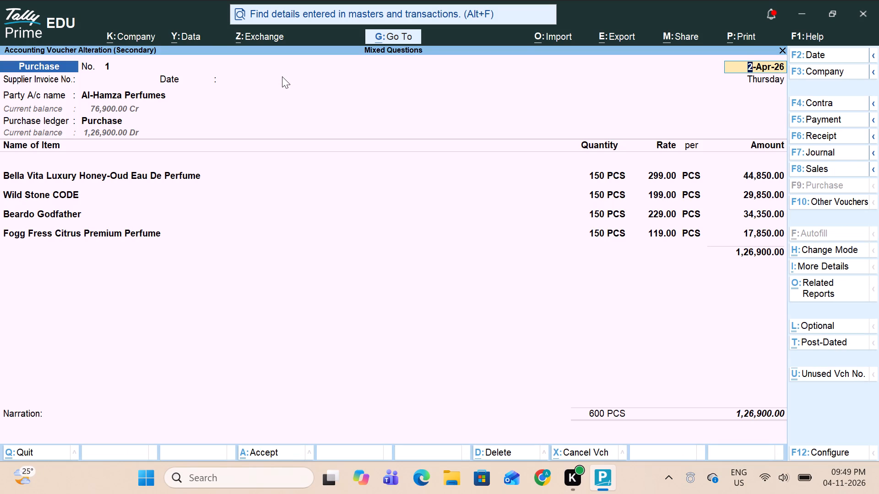
key("Escape")
key("Escape")
key("Escape")
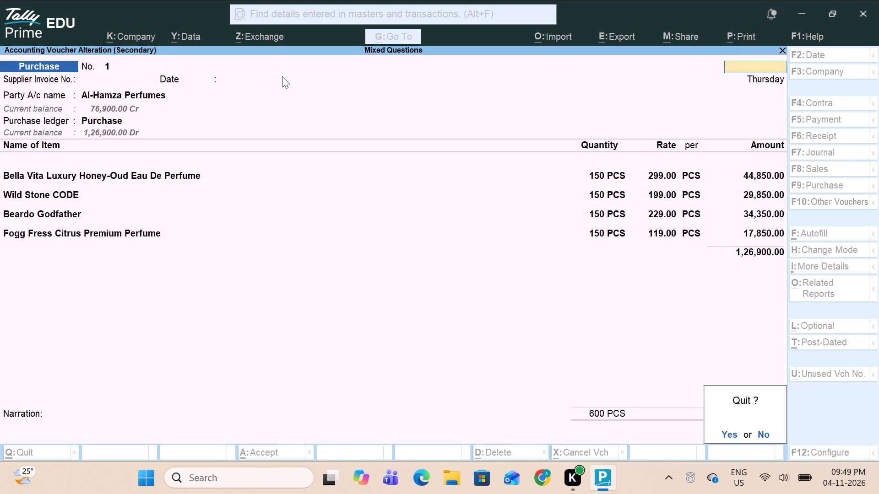
key("Escape")
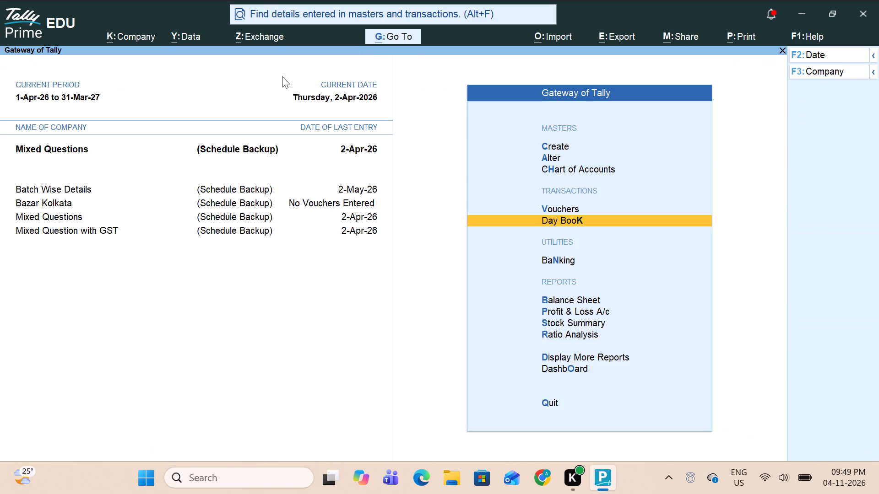
Load the company Mixed Question numbered 100007 from the data folder.
key("alt+k")
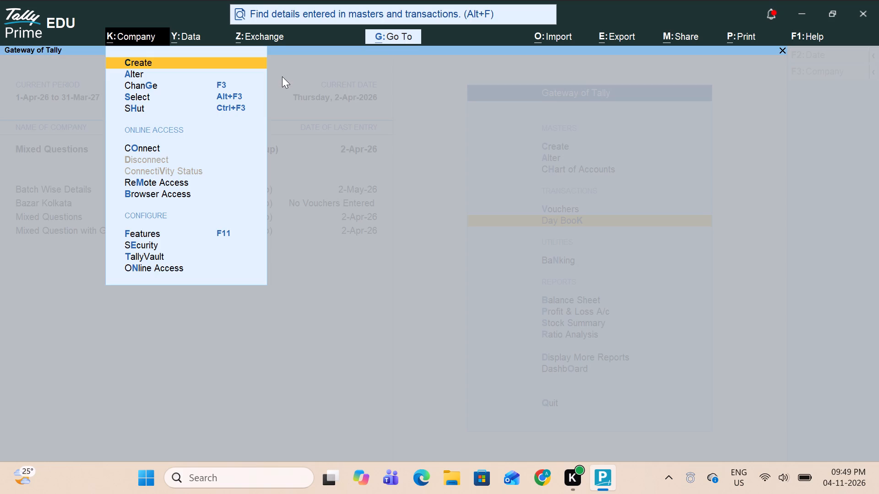
key("alt+F3")
key("Down")
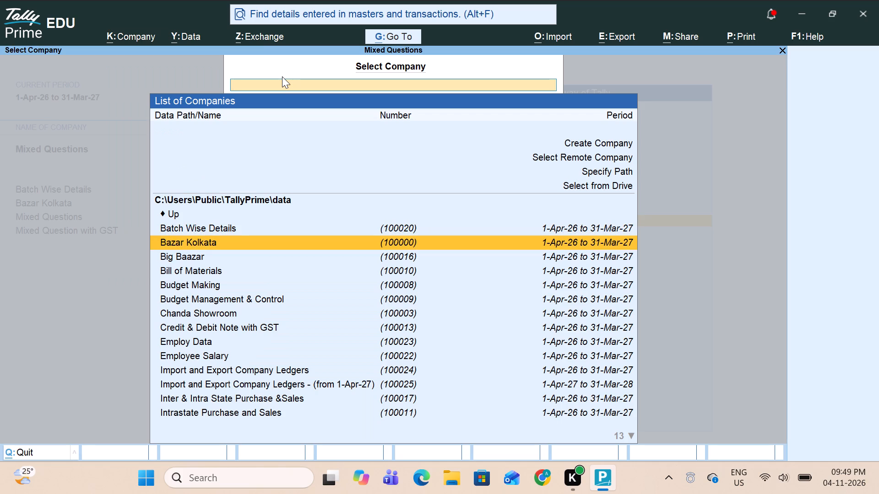
key("Down")
key("Down")
key("Down")
key("Down")
key("Down")
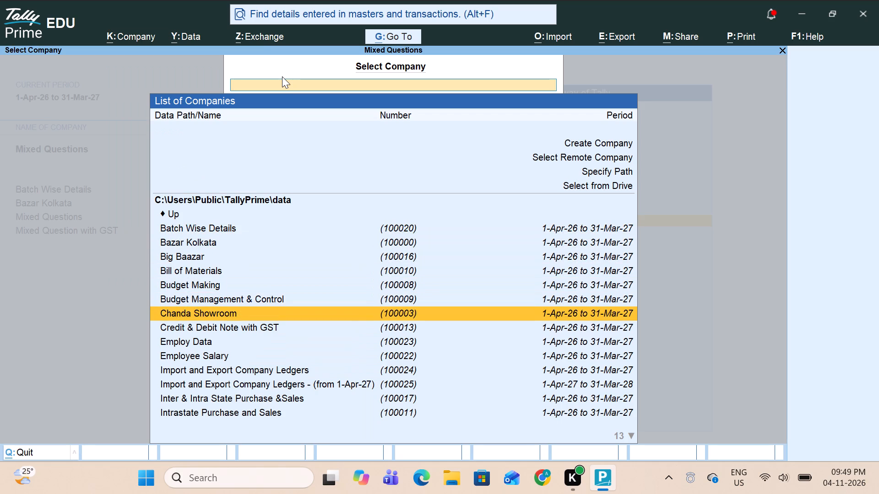
key("Down")
key("Down")
key("Down")
key("Down")
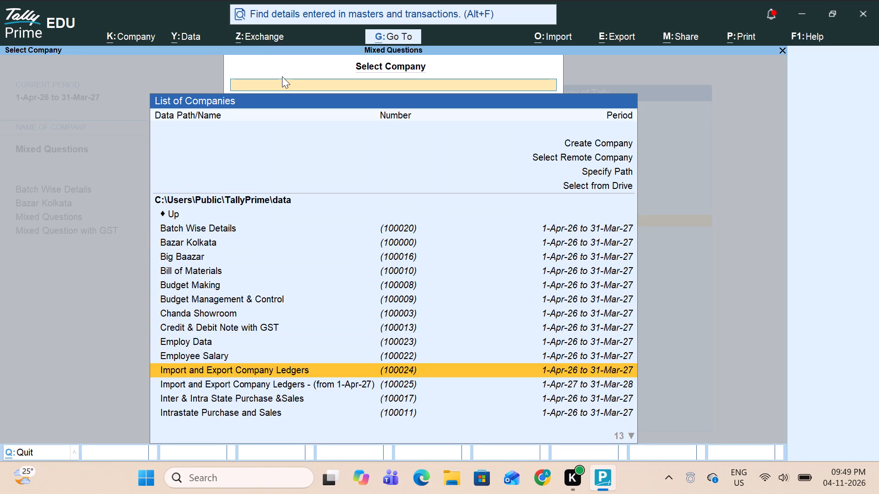
key("Down")
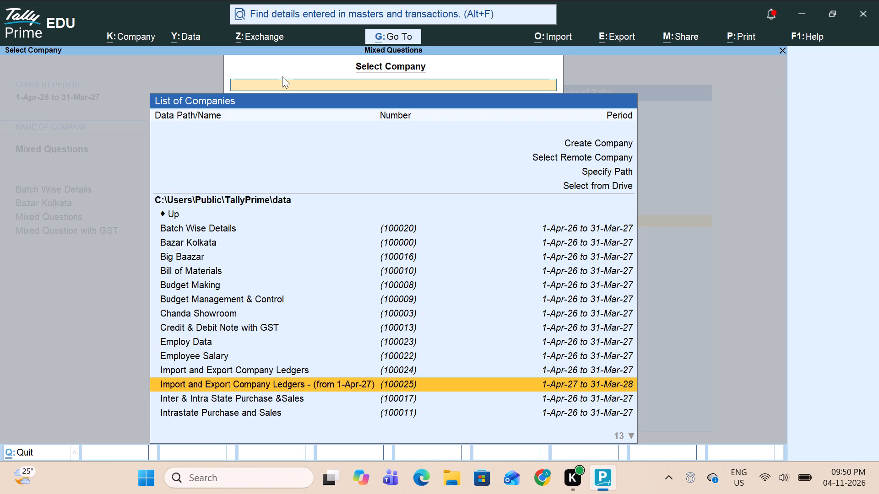
key("Down")
key("Down")
key("Down")
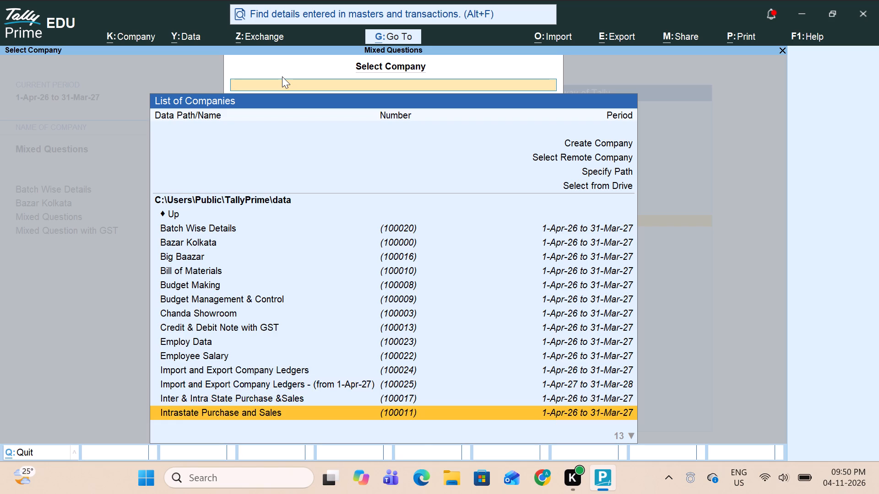
key("Down")
key("Return")
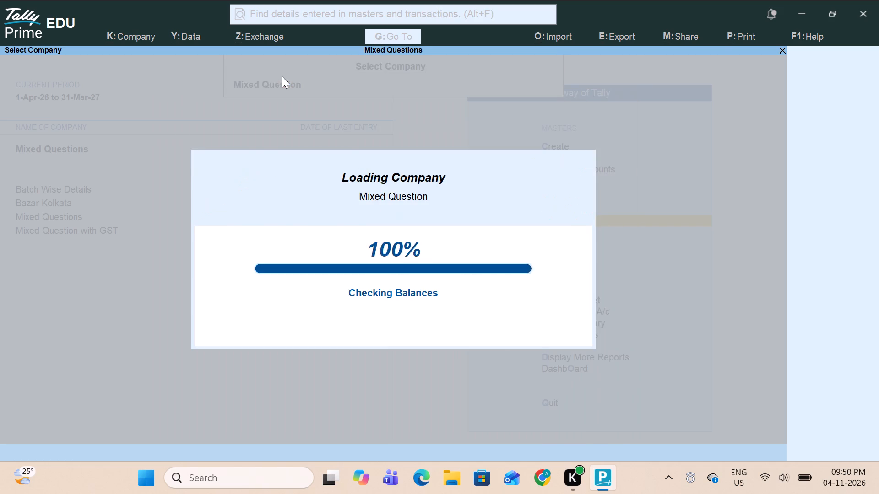
View the Day Book of the company Mixed Question and return to the Gateway of Tally.
key("Return")
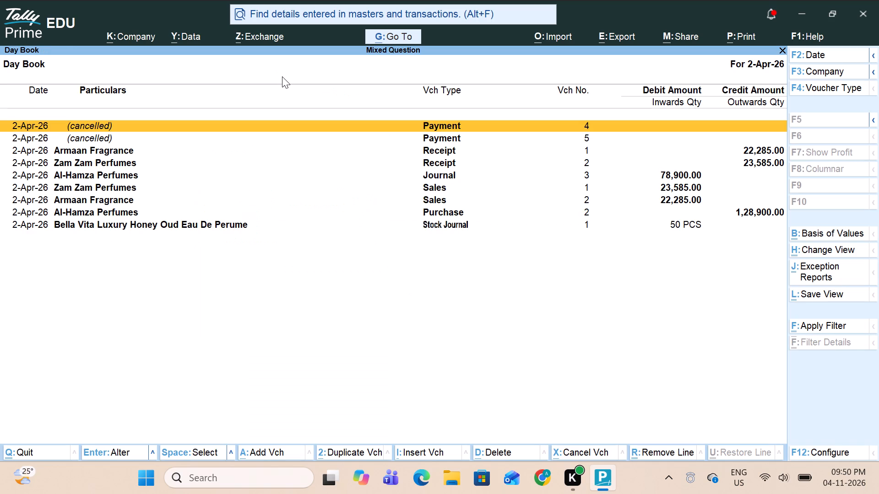
key("Escape")
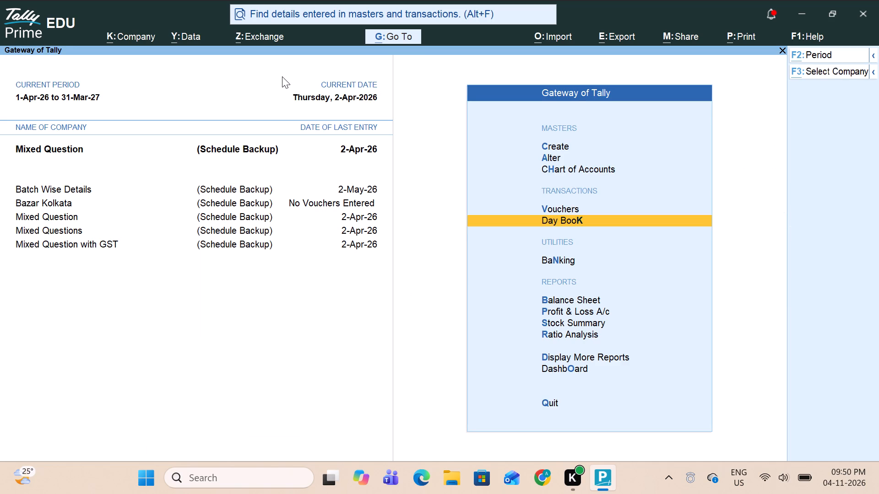
Look through the whole list of companies in the TallyPrime data folder, down to Zudio and back up to the selection options.
key("alt+k")
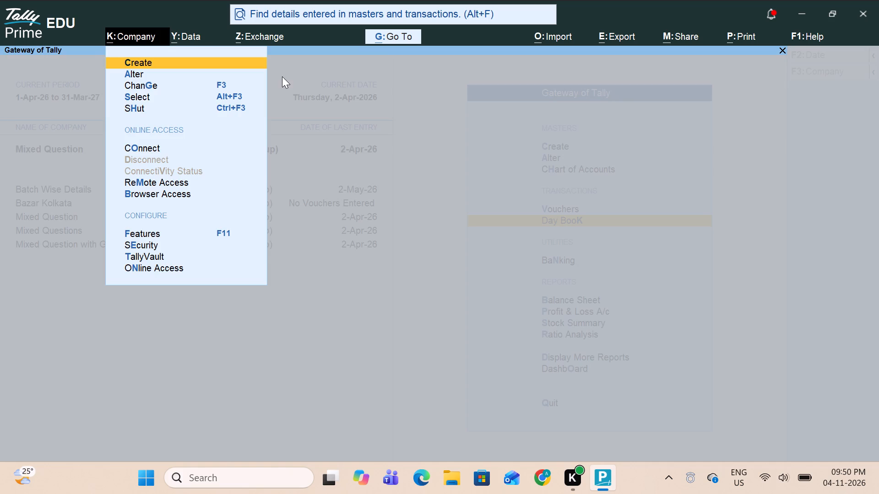
key("alt+F3")
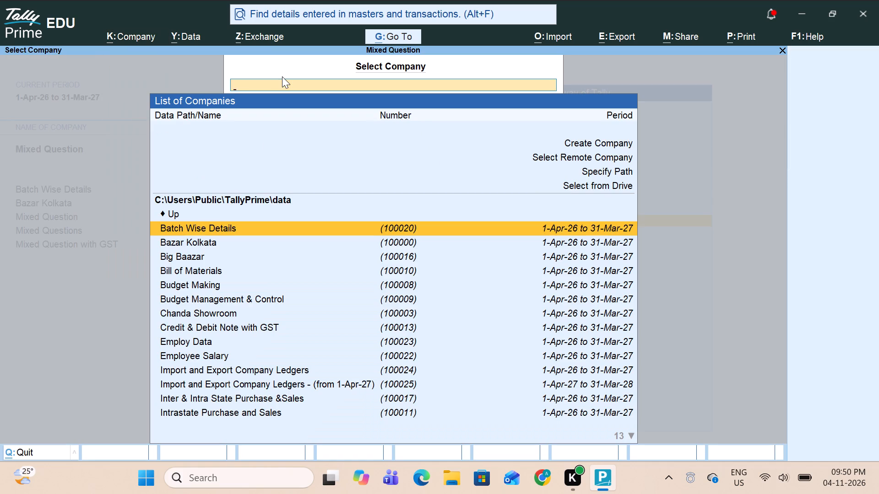
key("Down")
key("Down")
key("Down")
key("Down")
key("Down")
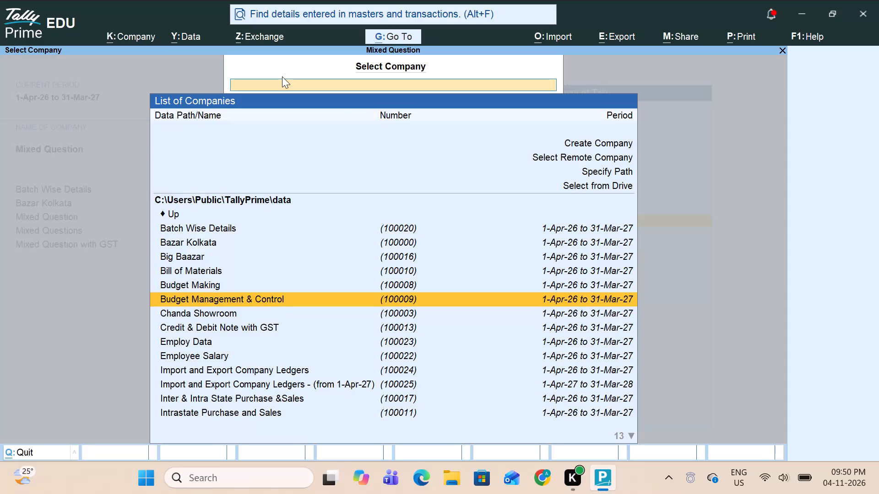
key("Down")
key("Down")
key("Down")
key("Down")
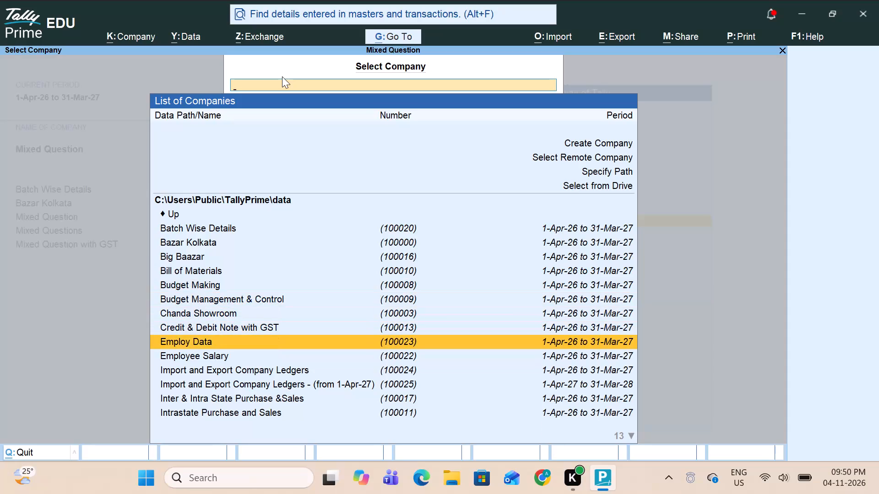
key("Down")
key("Up")
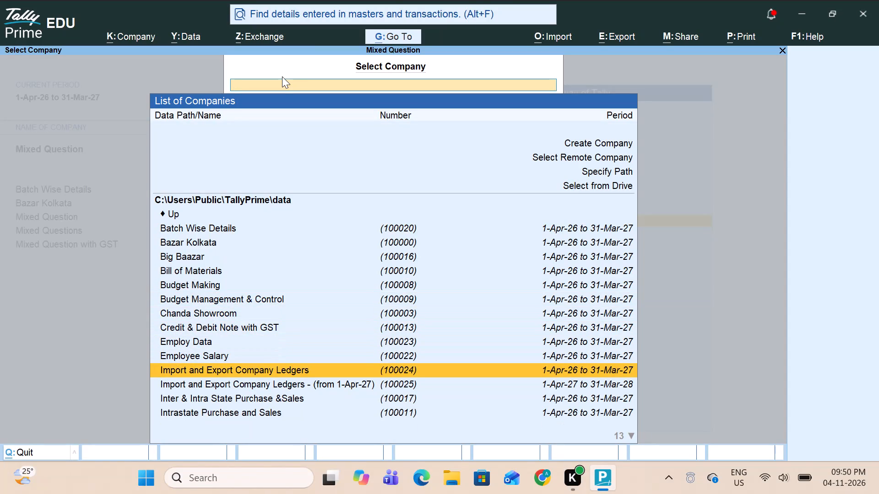
key("Down")
key("Down")
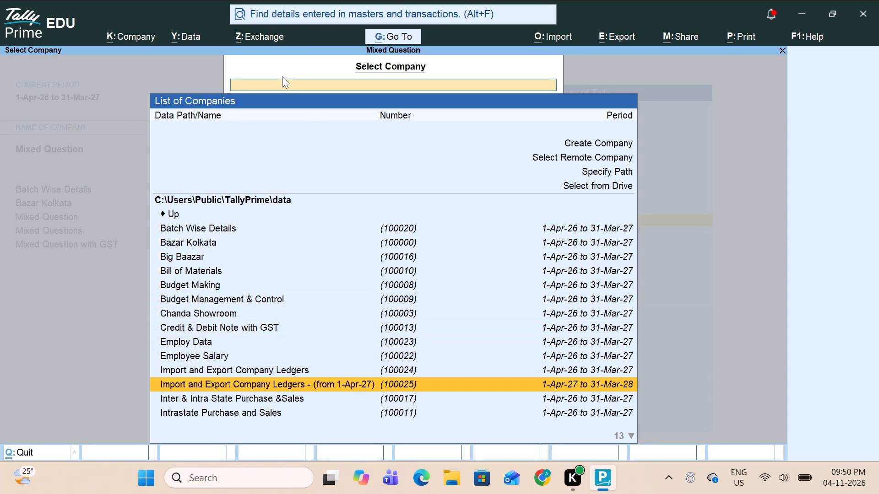
key("Down")
key("Down")
key("Down")
key("Down")
key("Down")
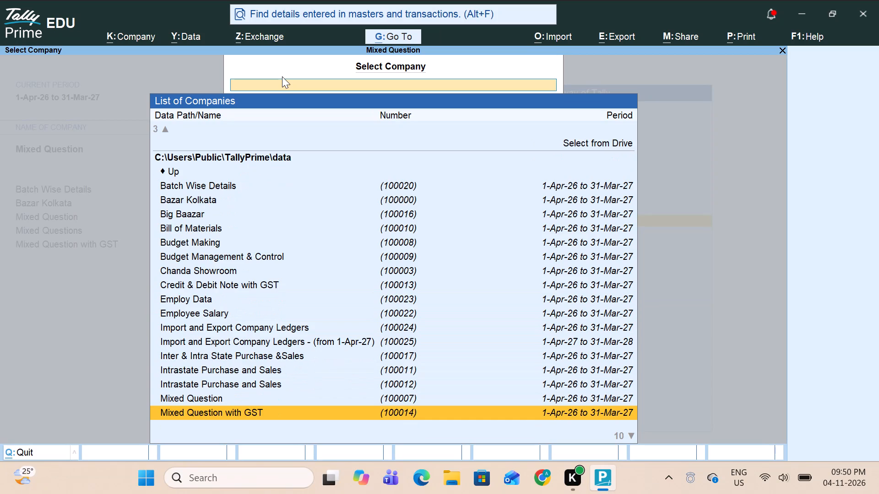
key("Down")
key("Down")
key("Down")
key("Down")
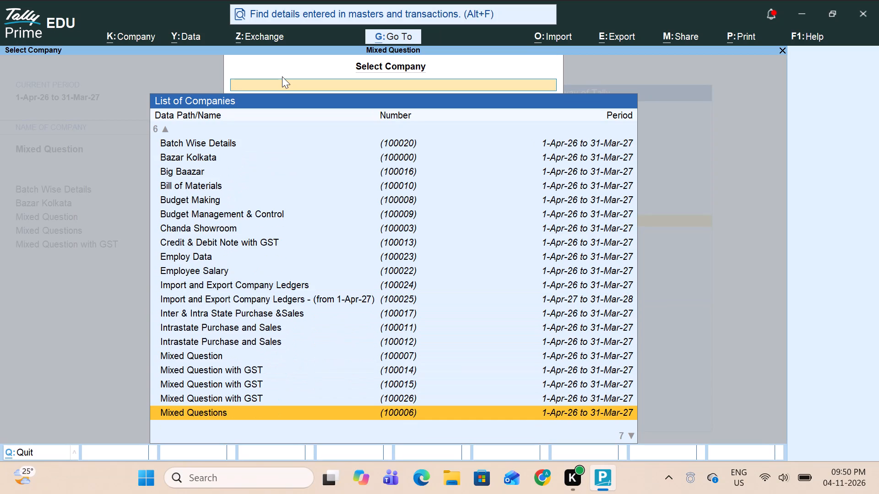
key("Down")
key("Down")
key("Down")
key("Down")
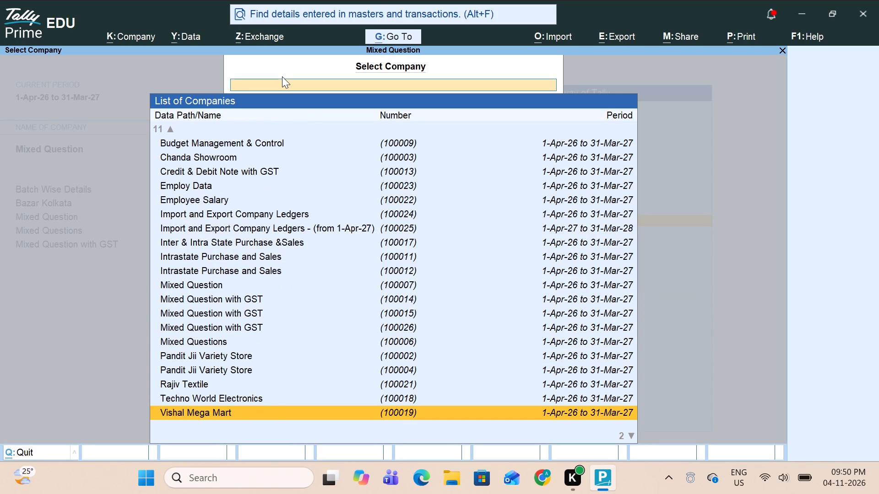
key("Down")
key("Down")
key("Down")
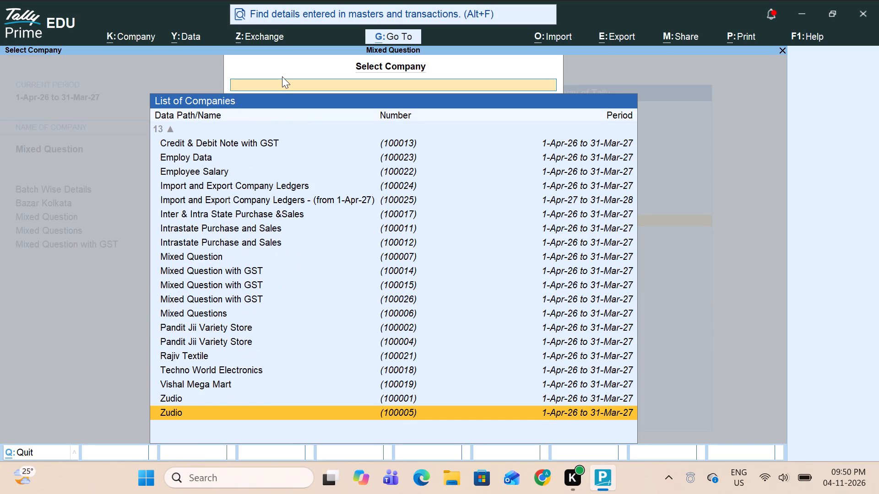
key("Up")
key("Up")
key("Up")
key("Up")
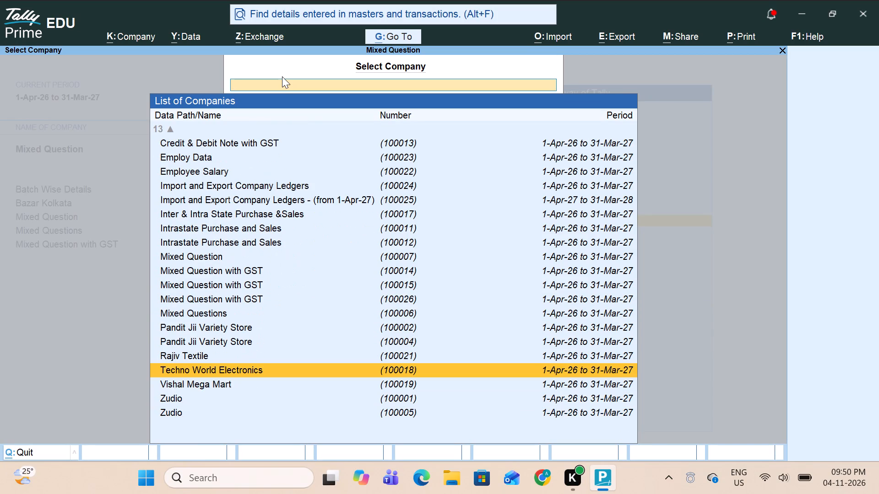
key("Up")
key("Up")
key("Up")
key("Up")
key("Up")
key("Up")
key("Up")
key("Up")
key("Up")
key("Up")
key("Up")
key("Up")
key("Up")
key("Up")
key("Up")
key("Up")
key("Up")
key("Up")
key("Up")
key("Up")
key("Up")
key("Up")
key("Up")
key("Up")
key("Up")
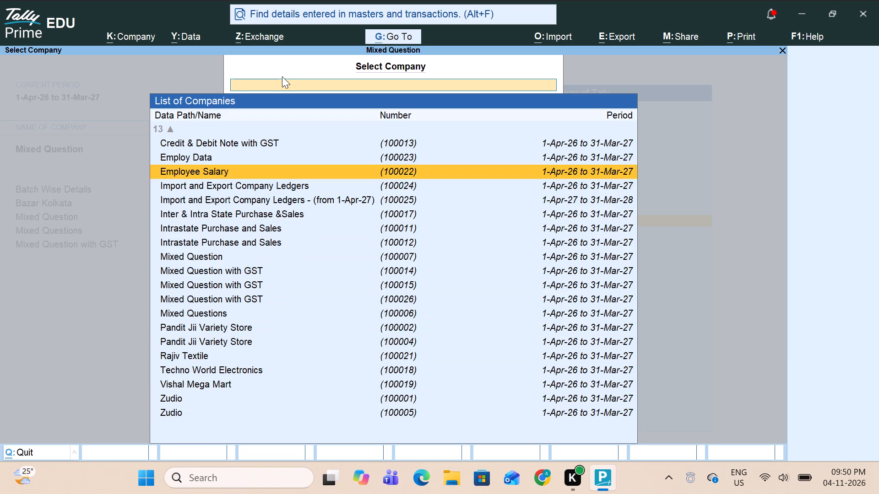
key("Up")
key("Up")
key("Up")
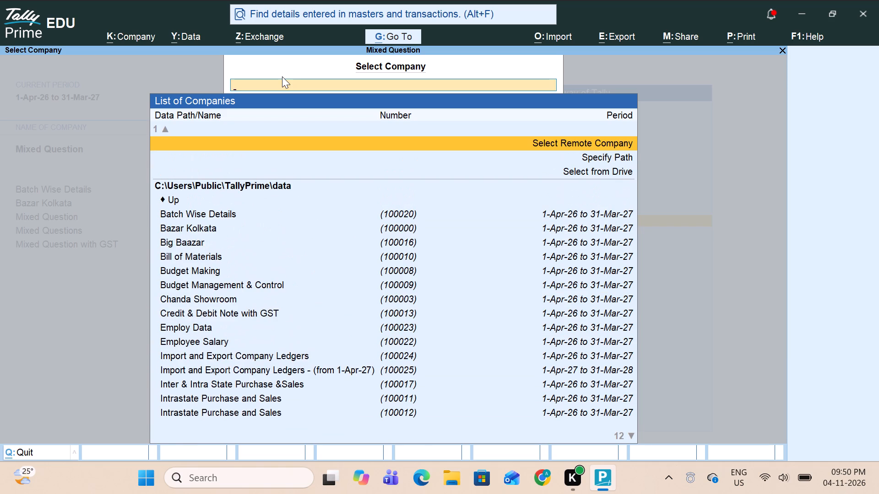
Use Select from Drive to look through the Primary locations for company data, and return to the Gateway of Tally without selecting a company.
key("Down")
key("Down")
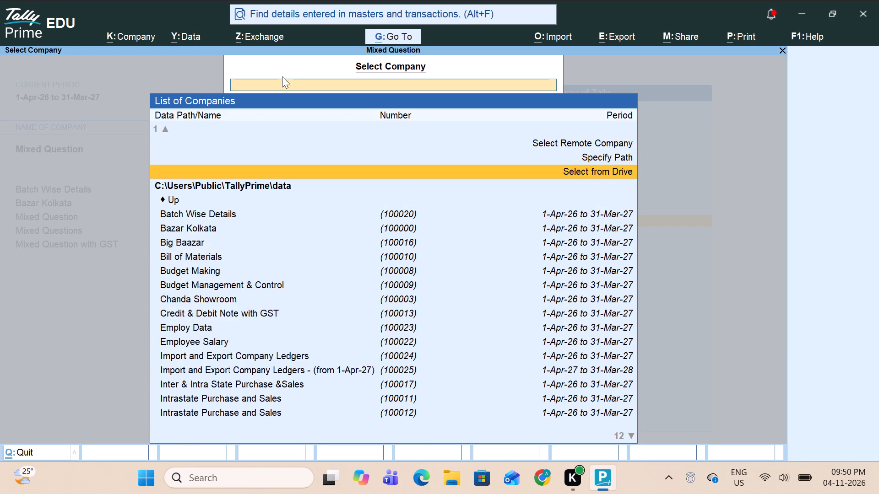
key("Down")
key("Up")
key("Return")
key("Down")
key("Down")
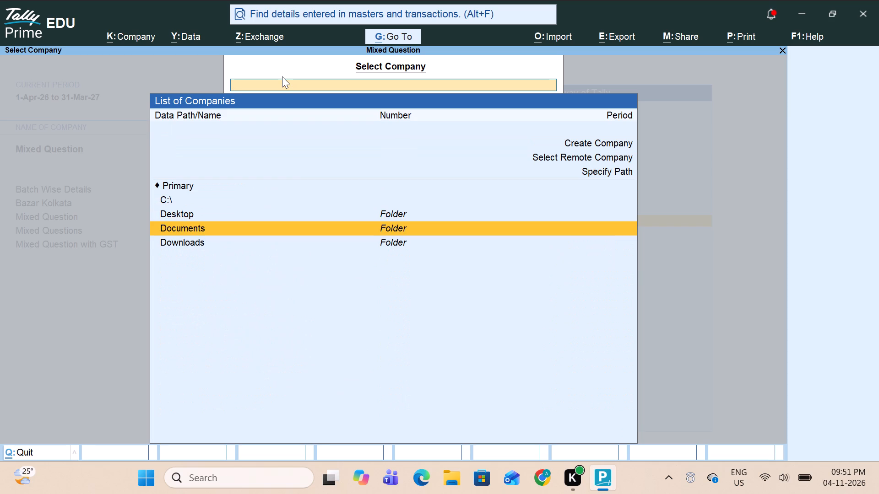
key("Down")
key("Escape")
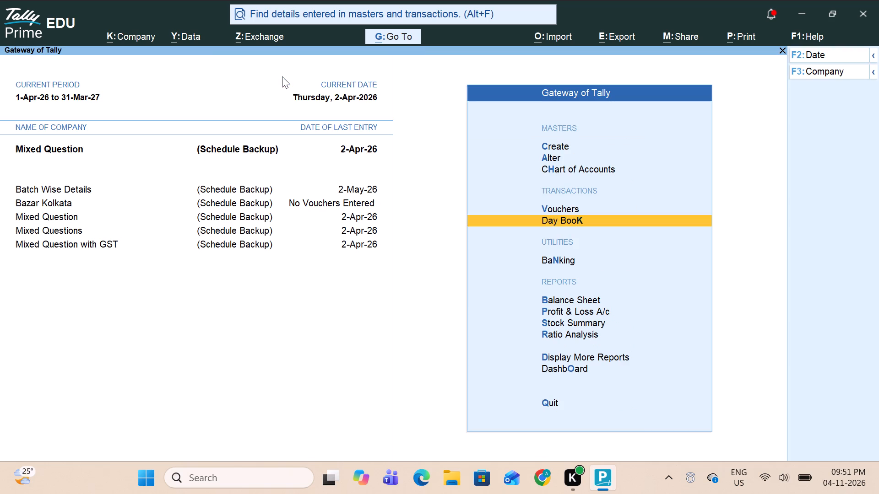
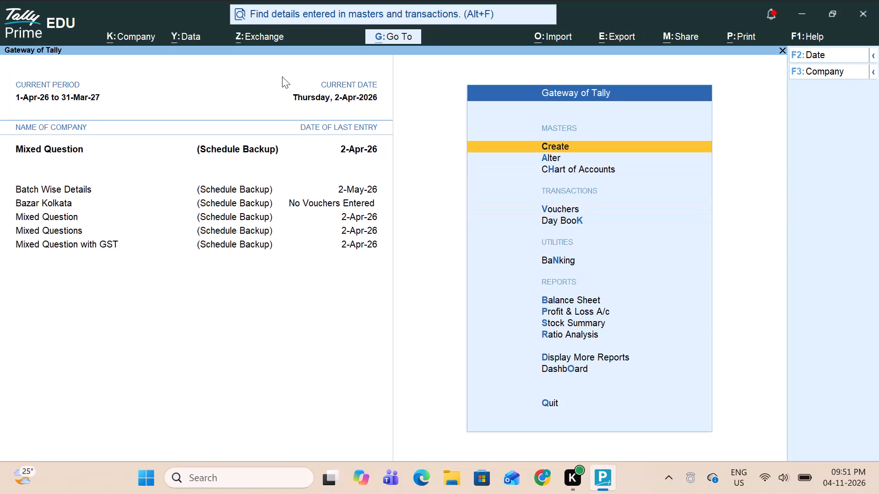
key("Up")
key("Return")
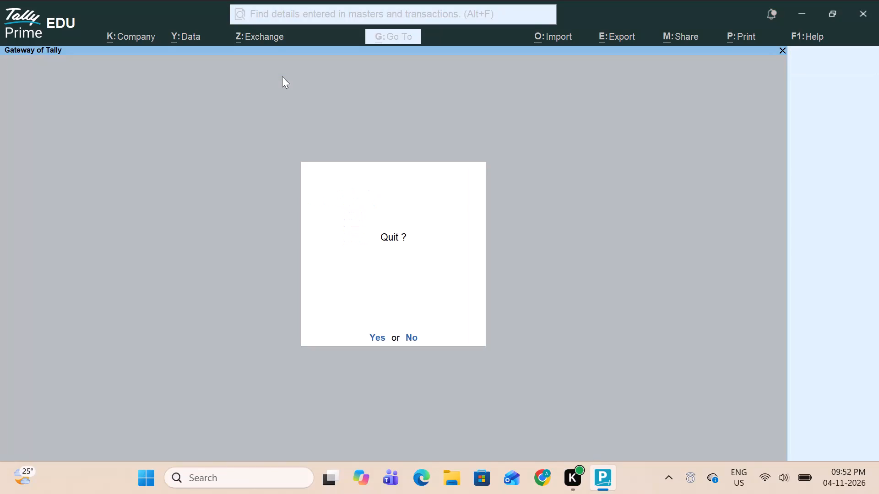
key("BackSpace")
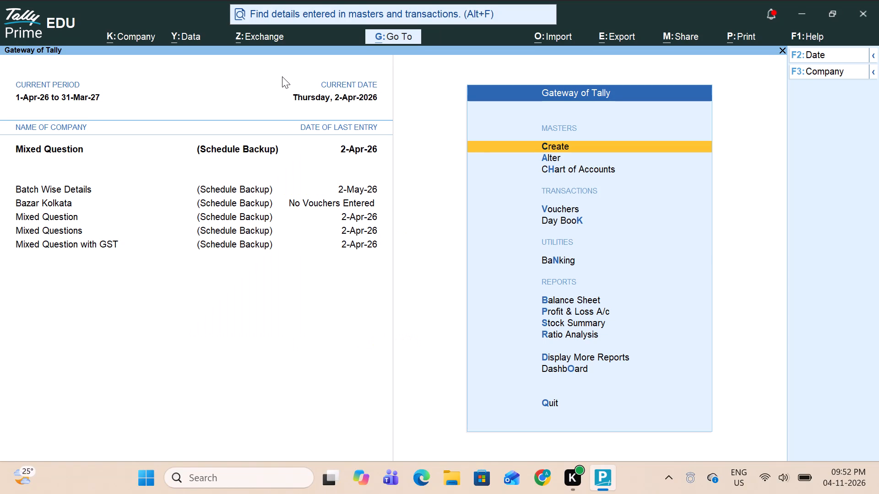
Open Select Company through Change Company in Master Creation and look through the data folder's companies down to Zudio and back up.
key("Return")
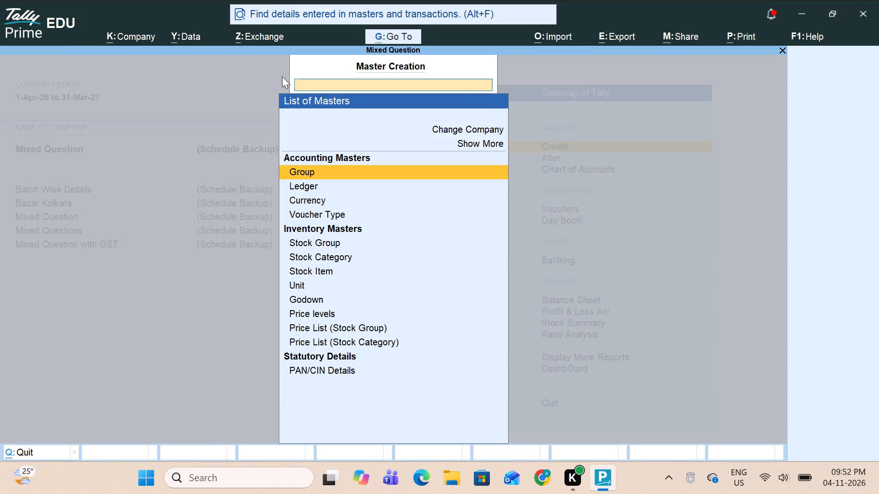
key("Up")
key("Up")
key("Return")
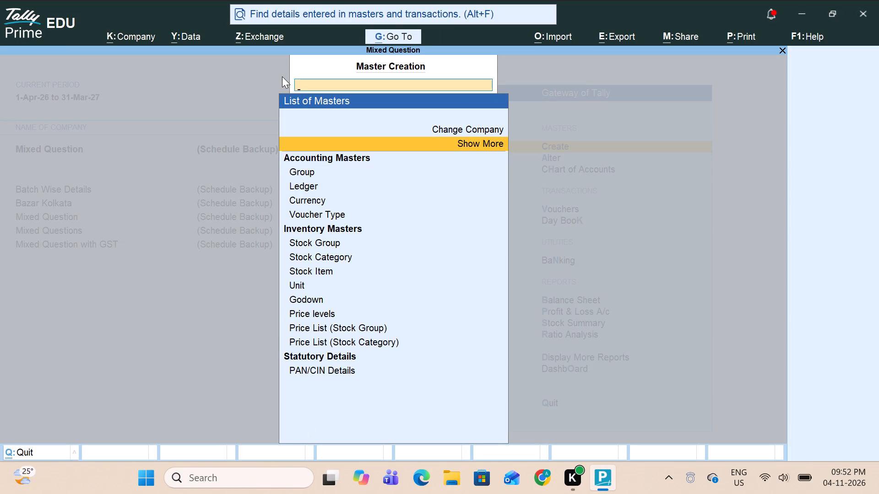
key("Up")
key("Return")
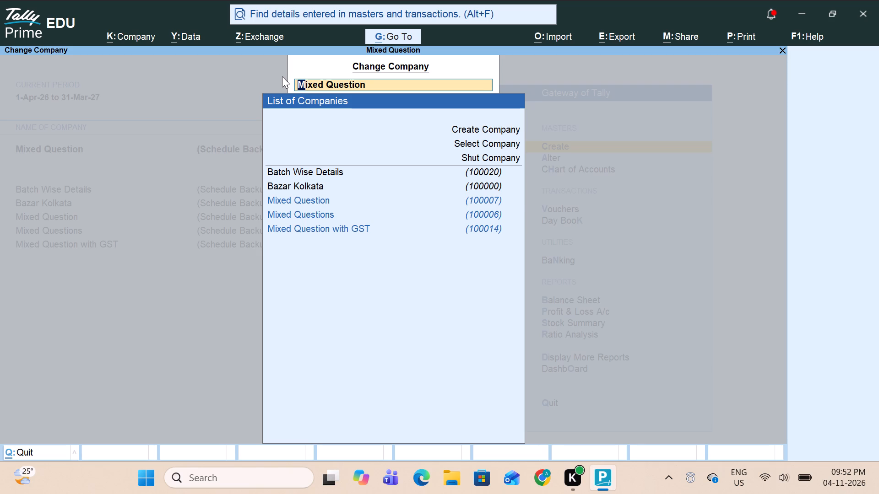
key("Down")
key("Up")
key("Up")
key("Up")
key("Up")
key("Up")
key("Down")
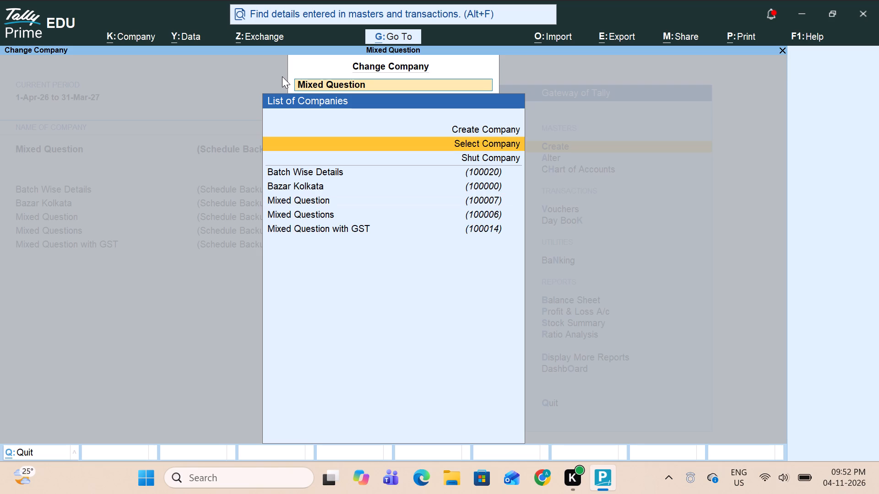
key("Return")
key("Down")
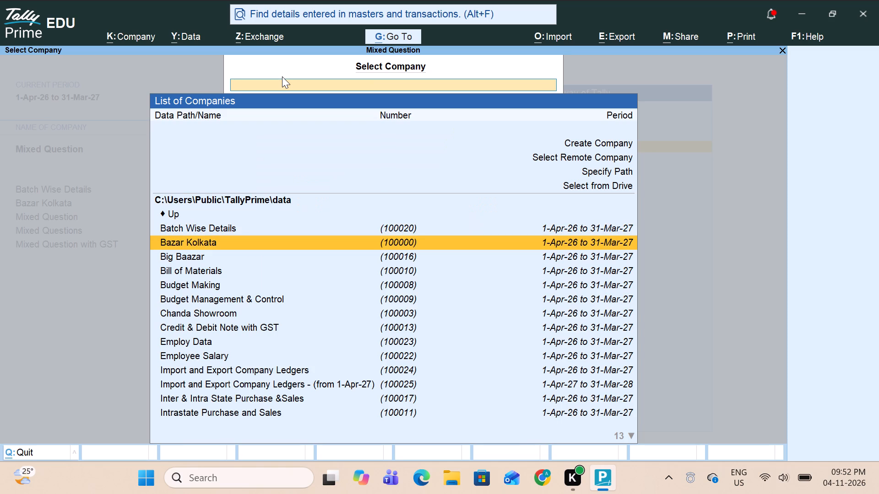
key("Down")
key("Down")
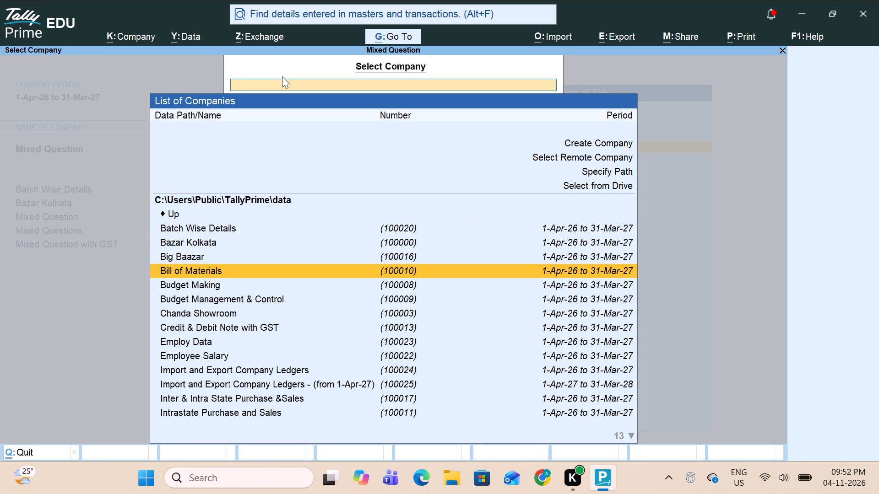
key("Down")
key("Down")
key("Down")
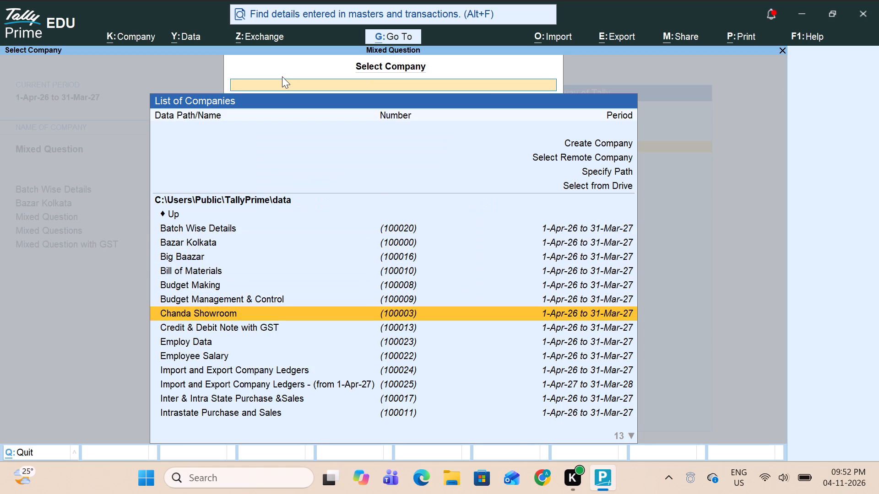
key("Down")
key("Down")
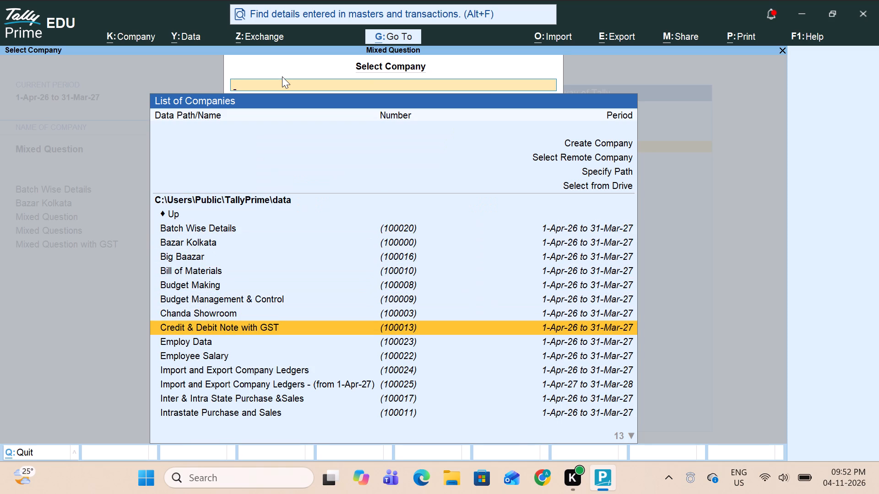
key("Down")
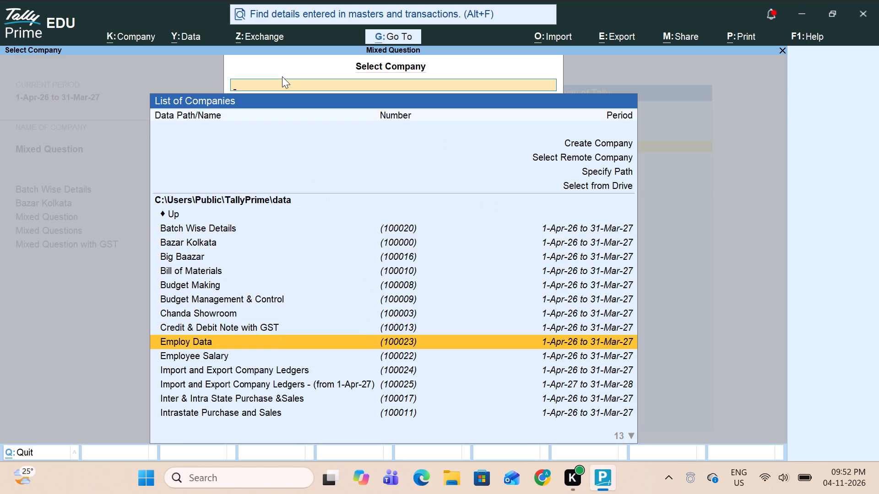
key("Down")
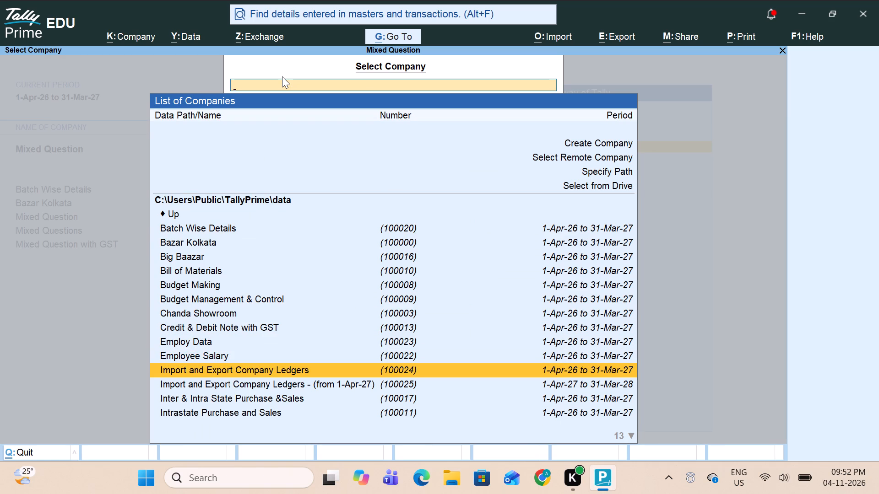
key("Down")
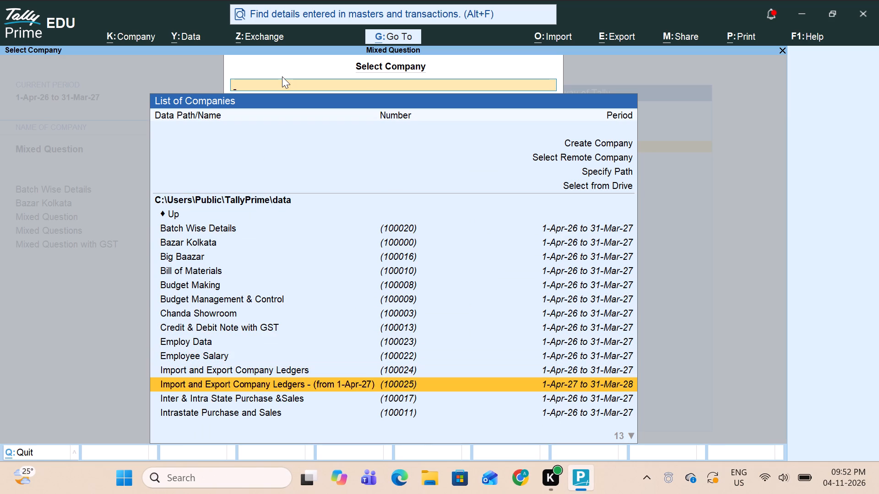
key("Down")
key("Down")
key("Down")
key("Down")
key("Down")
key("Down")
key("Down")
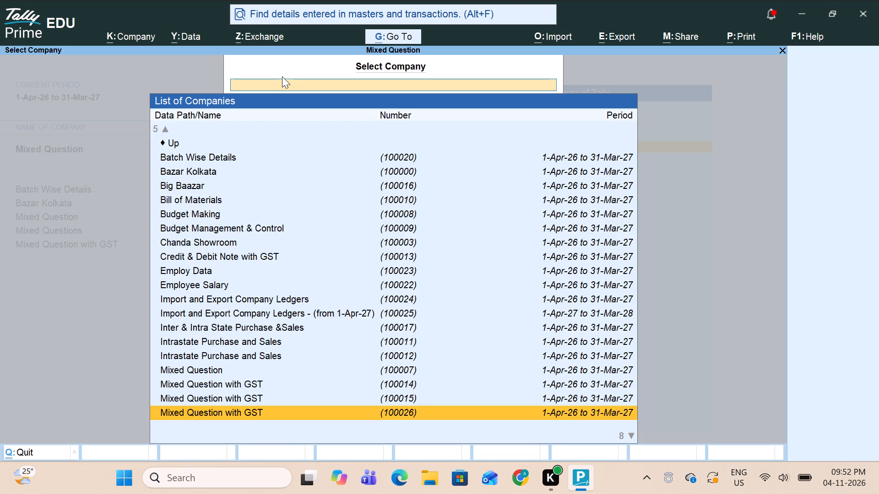
key("Down")
key("Down")
key("Down")
key("Down")
key("Down")
key("Down")
key("Down")
key("Down")
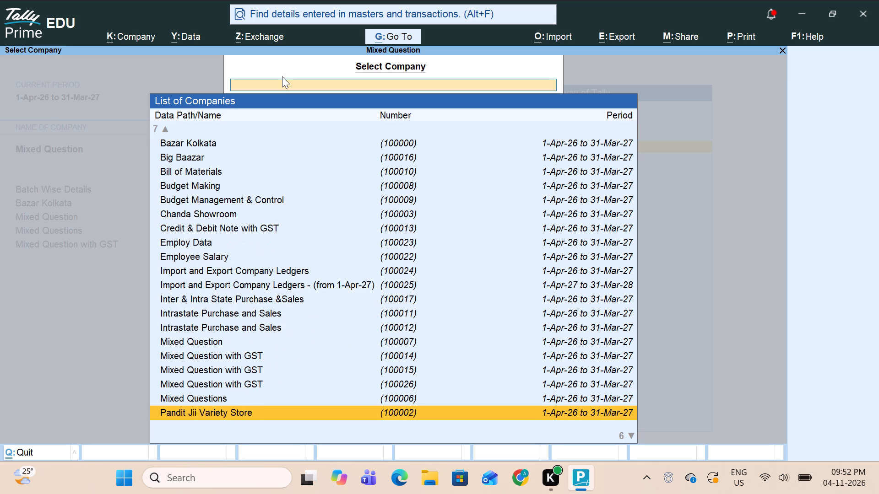
key("Down")
key("Down")
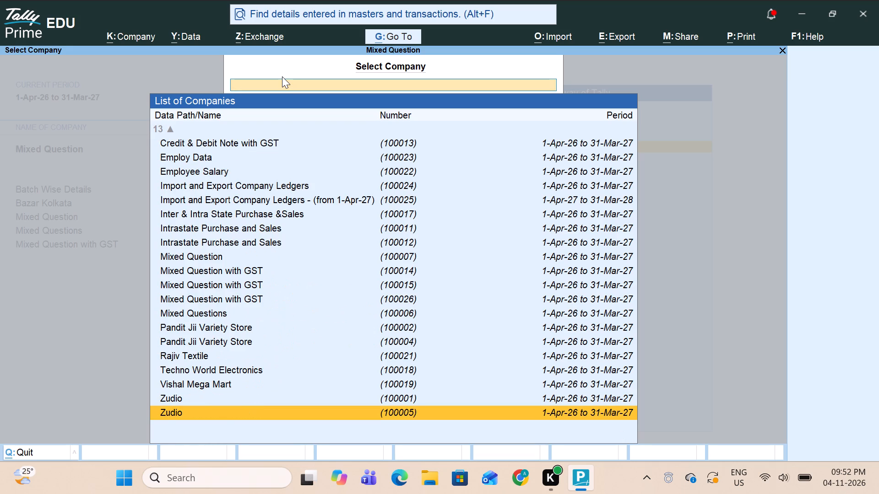
key("Up")
key("Up")
key("Up")
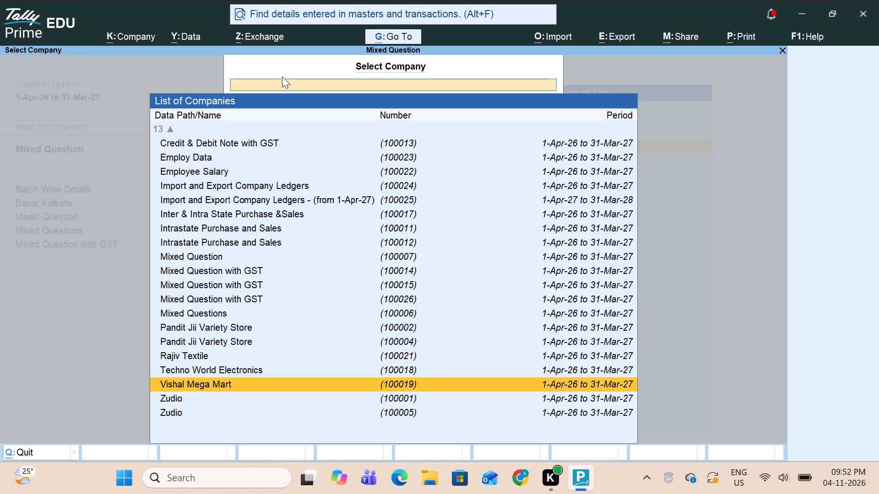
key("Up")
key("Up")
key("Up")
key("Up")
key("Up")
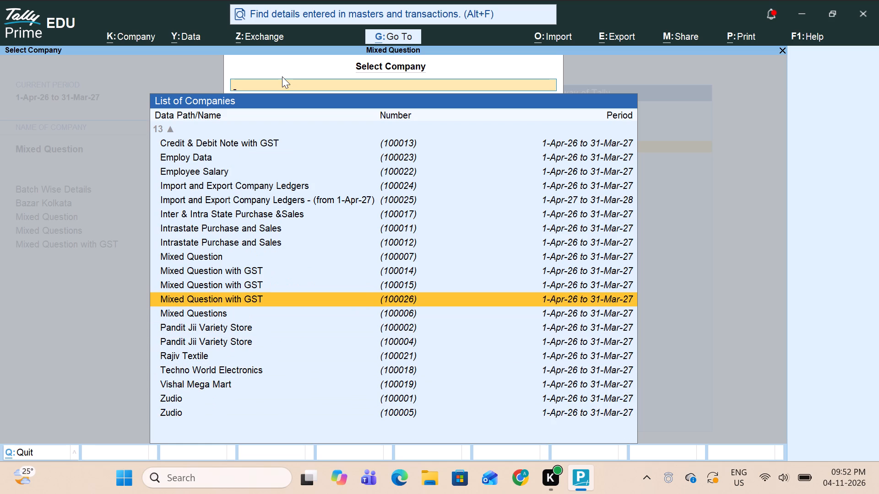
key("Up")
key("Up")
key("Up")
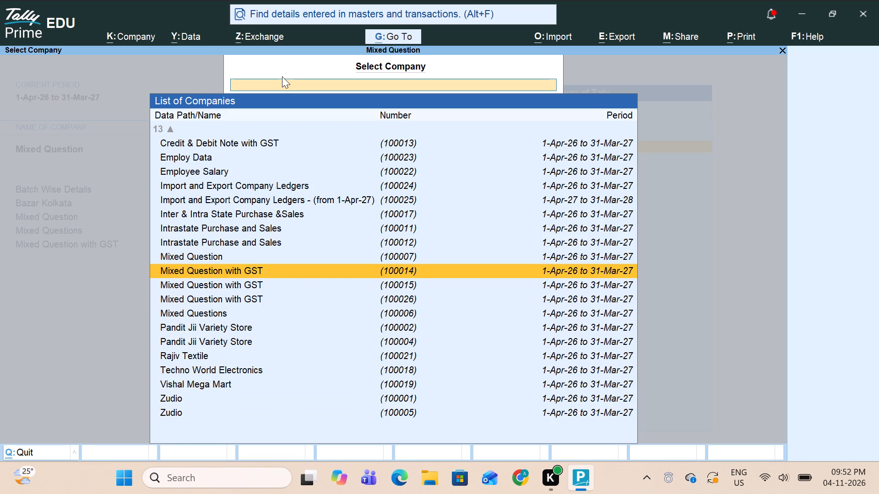
key("Up")
key("Up")
key("Up")
key("Up")
key("Up")
key("Up")
key("Up")
key("Up")
key("Up")
key("Up")
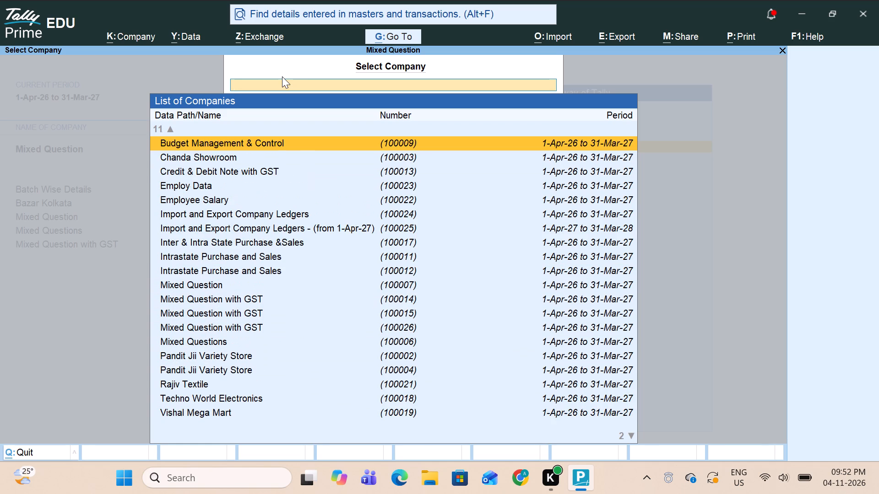
key("Up")
key("Up")
key("Up")
key("Up")
key("Up")
key("Up")
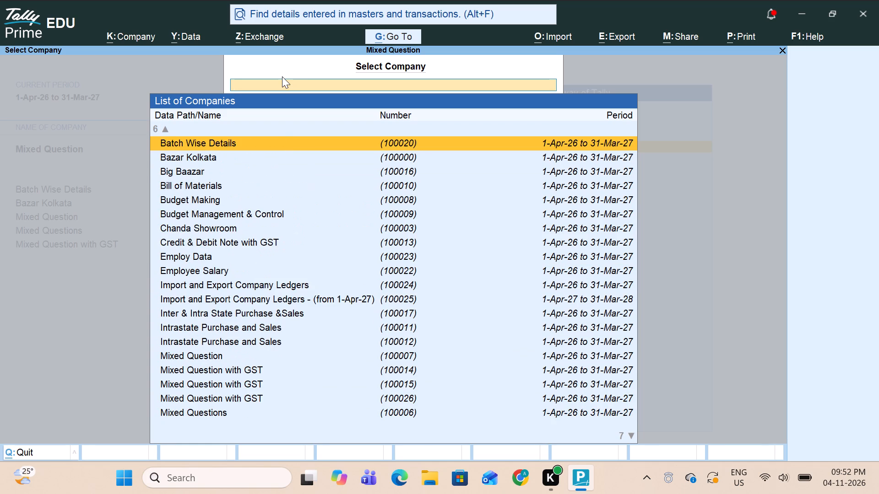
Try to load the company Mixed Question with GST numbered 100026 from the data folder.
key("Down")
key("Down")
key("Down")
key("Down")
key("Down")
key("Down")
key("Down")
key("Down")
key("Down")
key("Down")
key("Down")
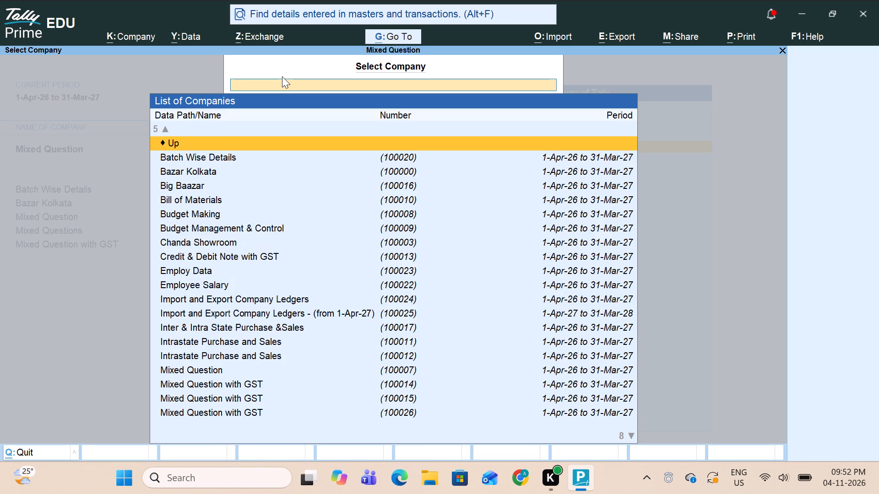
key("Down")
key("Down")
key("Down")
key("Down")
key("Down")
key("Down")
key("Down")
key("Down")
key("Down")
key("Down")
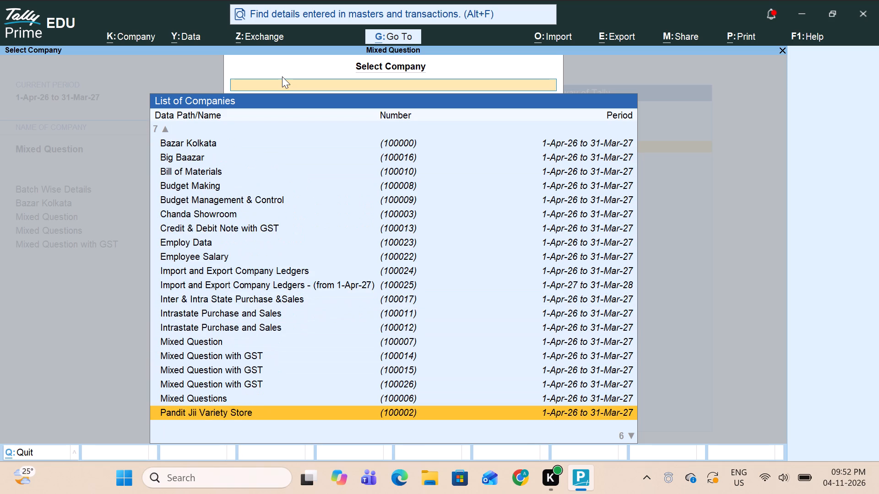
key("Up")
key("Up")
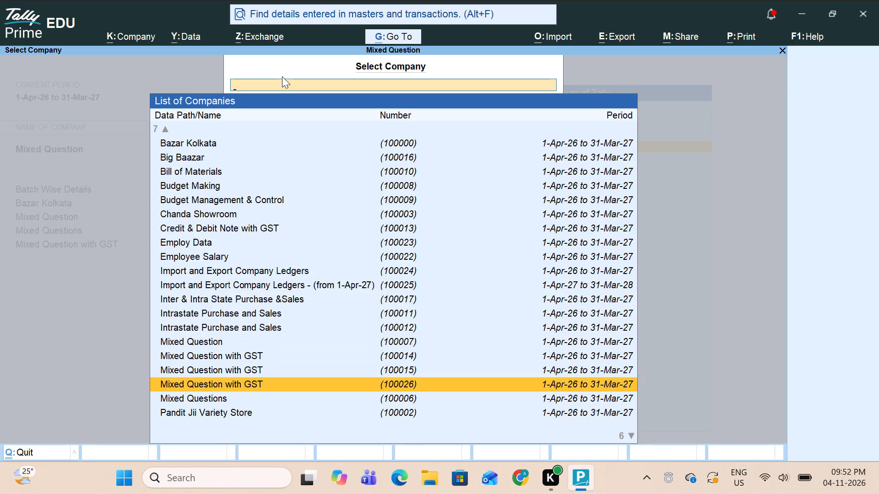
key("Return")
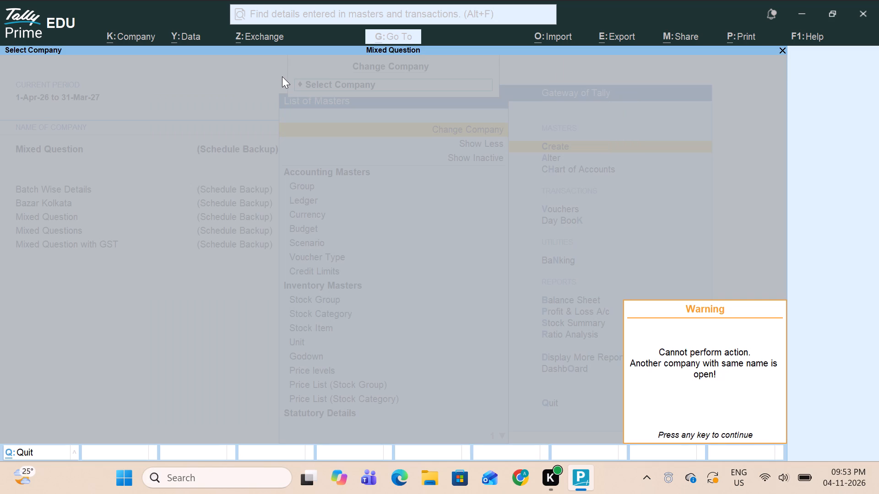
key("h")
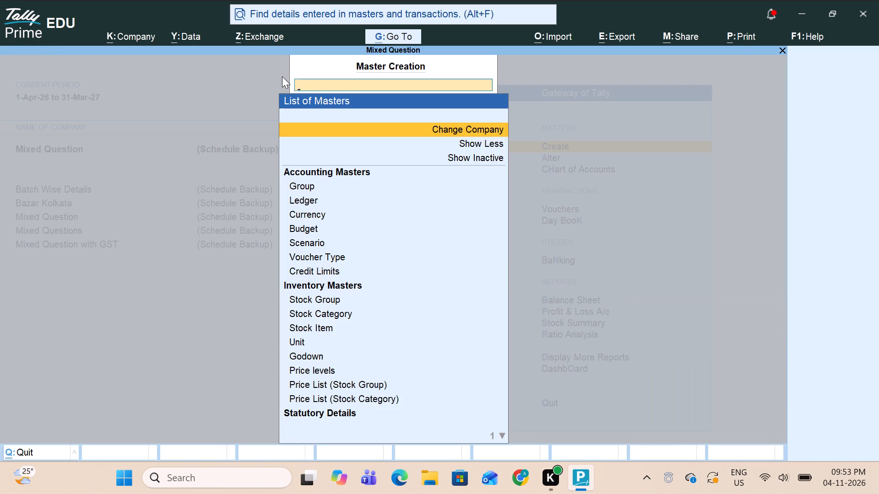
Look through the expanded list of masters in Master Creation down to PAN/CIN Details and return to the Gateway of Tally.
key("Down")
key("Down")
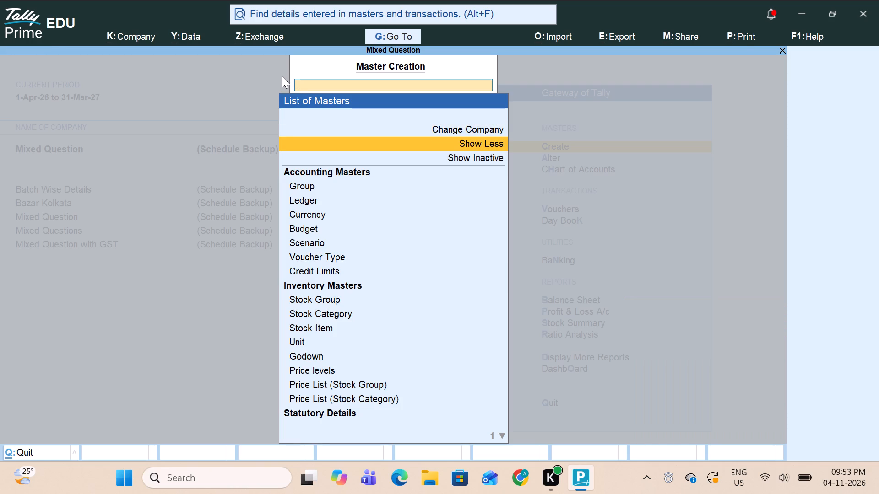
key("Down")
key("Down")
key("Down")
key("Down")
key("Down")
key("Down")
key("Down")
key("Down")
key("Down")
key("Down")
key("Down")
key("Down")
key("Down")
key("Down")
key("Down")
key("Down")
key("Down")
key("Down")
key("Down")
key("Down")
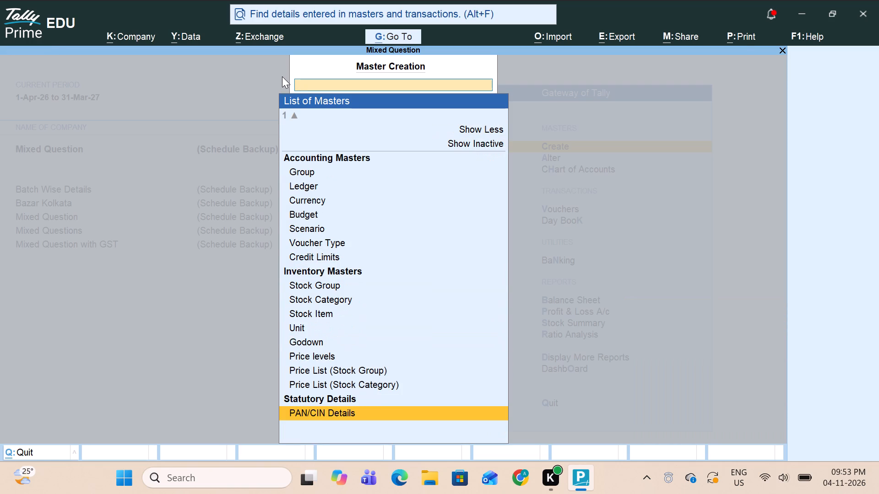
key("Down")
key("Down")
key("Down")
key("Up")
key("Up")
key("Up")
key("Up")
key("Up")
key("Up")
key("Up")
key("Up")
key("Up")
key("Up")
key("Up")
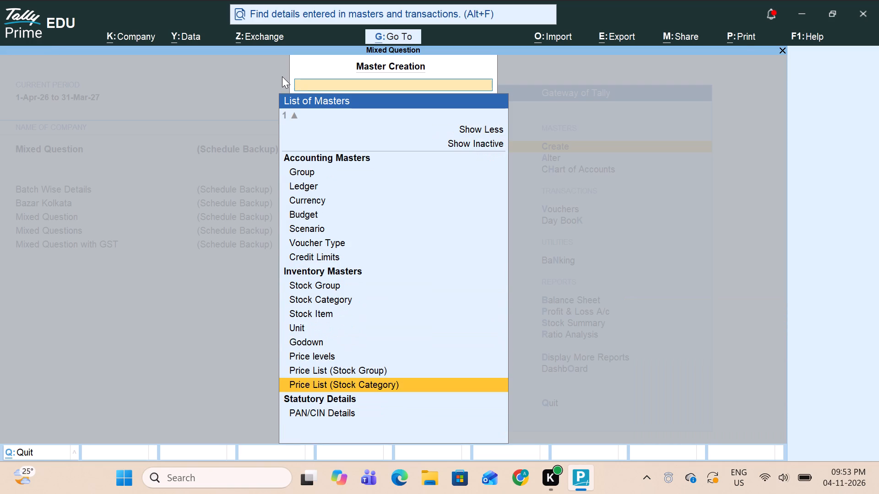
key("Up")
key("Up")
key("Up")
key("Up")
key("Up")
key("Up")
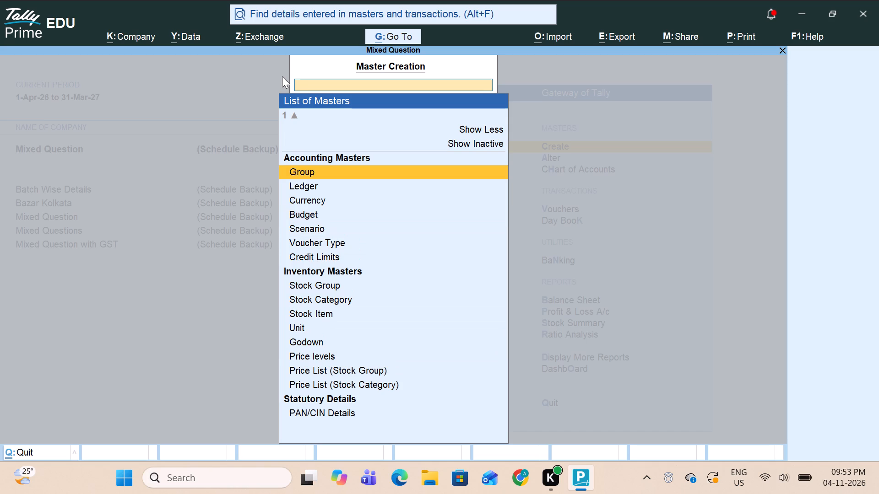
key("Down")
key("Down")
key("Escape")
View the list of ledgers available for alteration in the company Mixed Question and return to the Gateway of Tally.
key("Down")
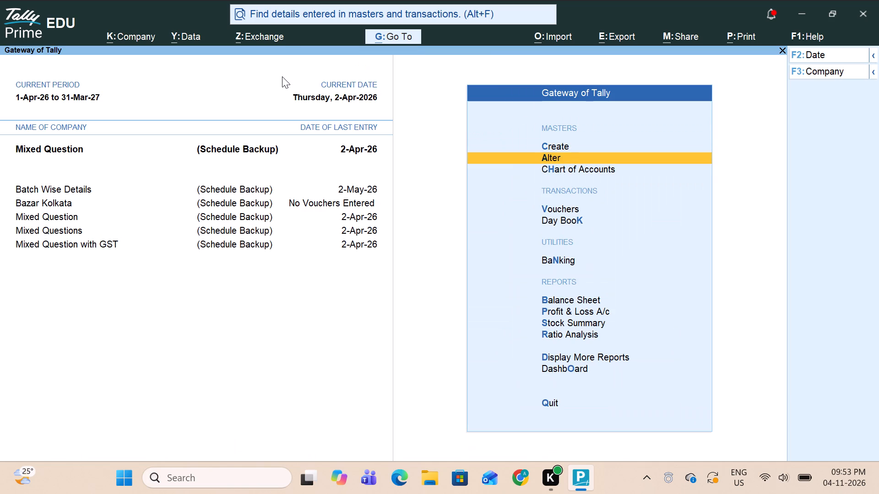
key("Return")
key("Down")
key("Return")
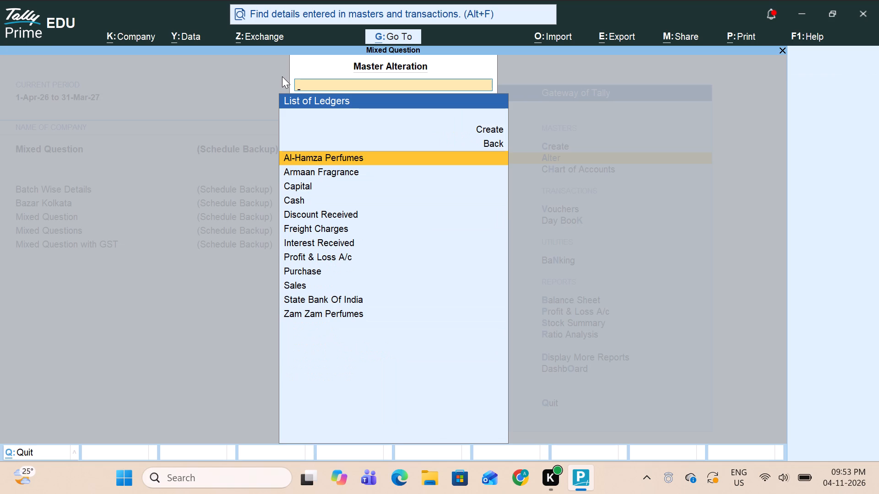
key("Escape")
key("Escape")
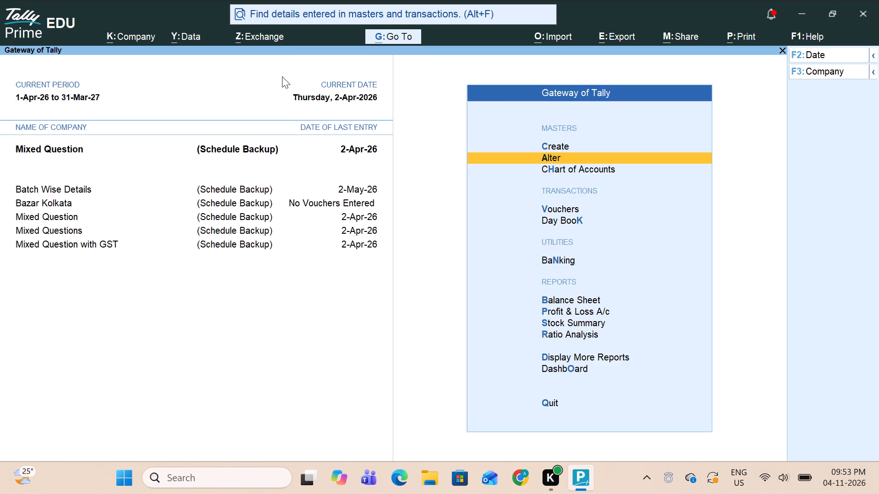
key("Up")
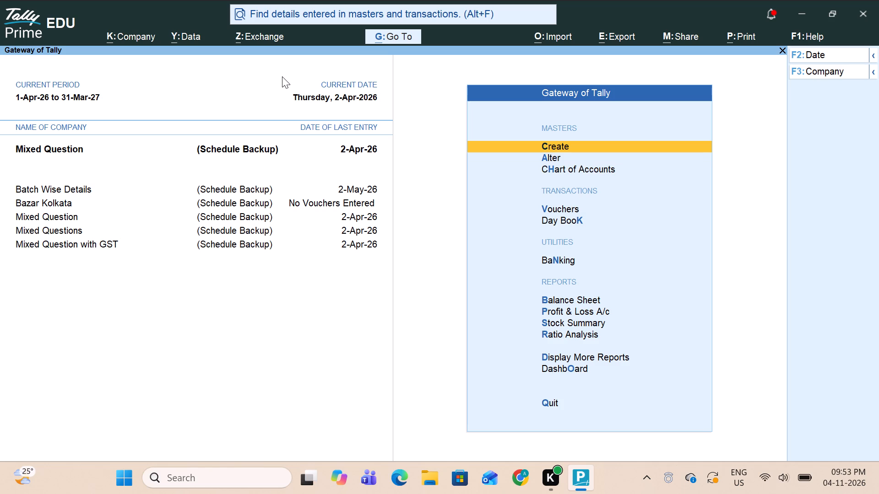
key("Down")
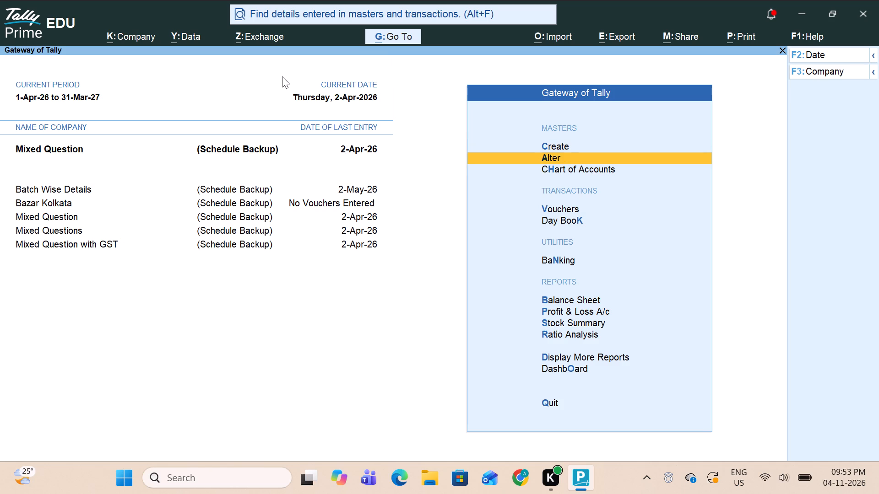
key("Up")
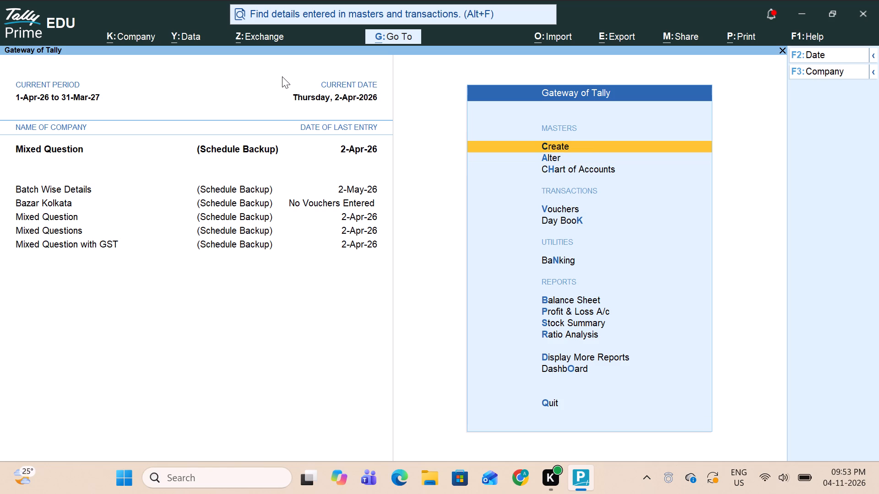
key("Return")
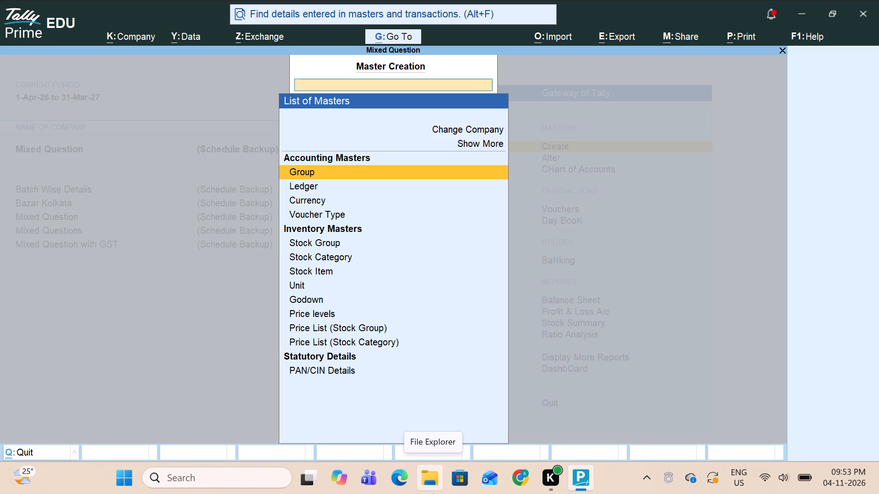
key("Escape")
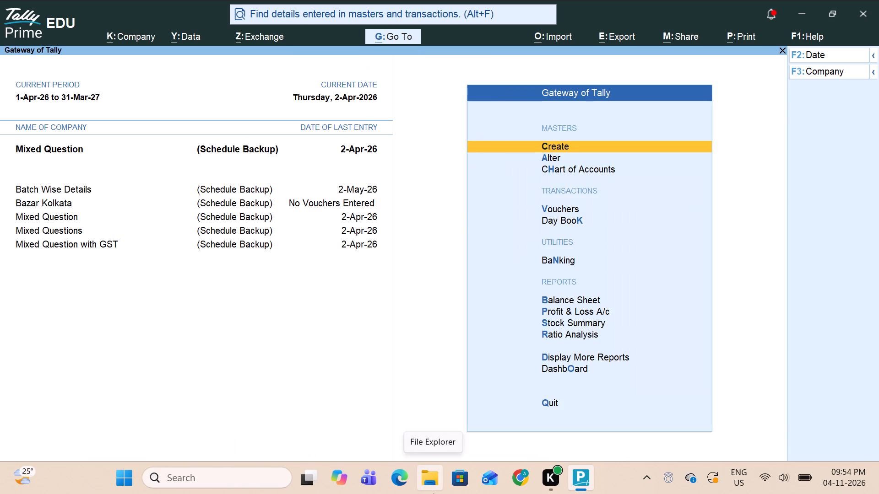
Open the Company Creation form through Change Company in Master Creation.
key("Return")
key("Up")
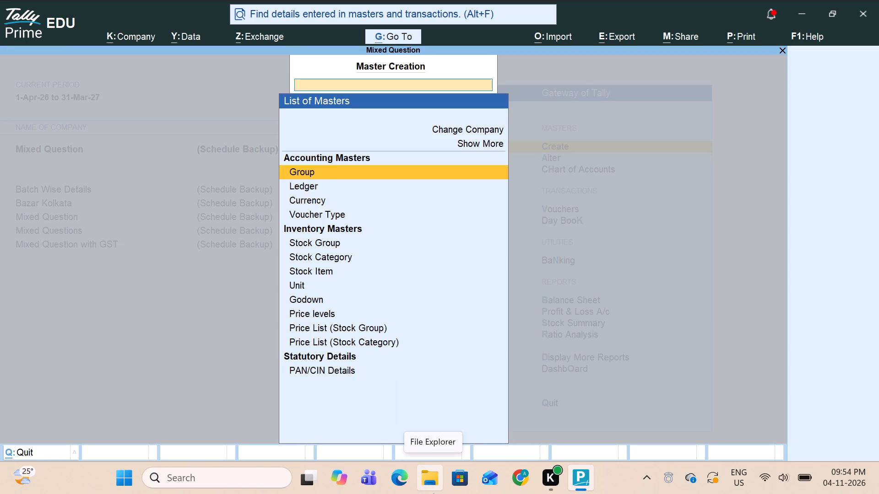
key("Up")
key("Up")
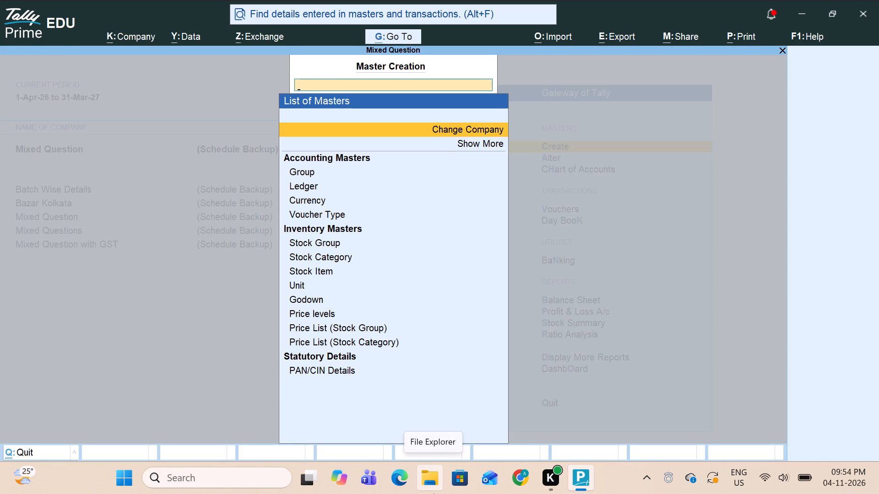
key("Return")
key("Up")
key("Up")
key("Up")
key("Up")
key("Up")
key("Up")
key("Up")
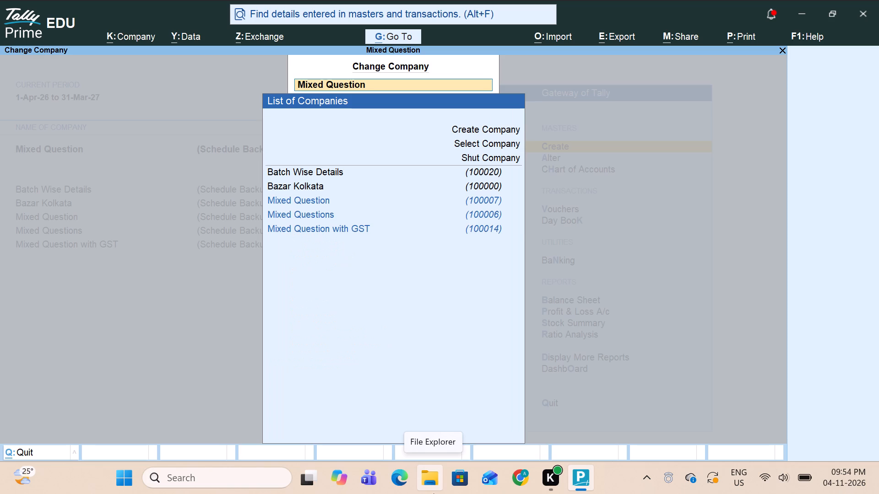
key("Up")
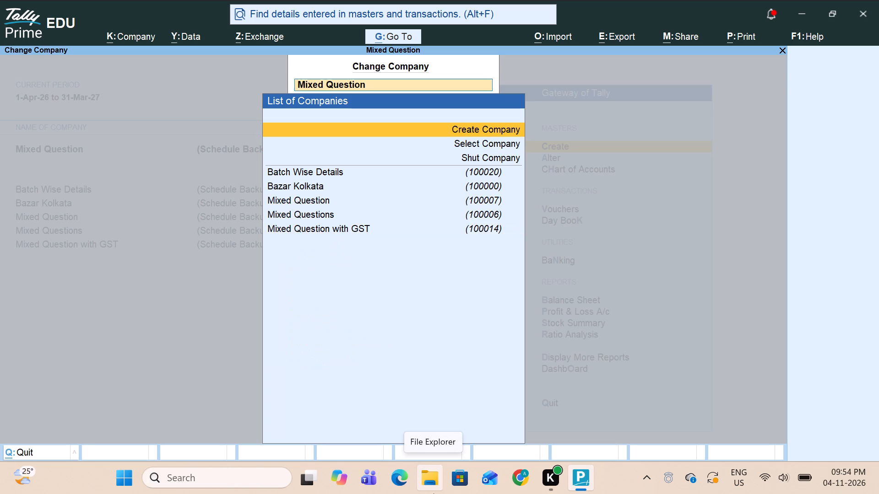
key("Return")
key("Return")
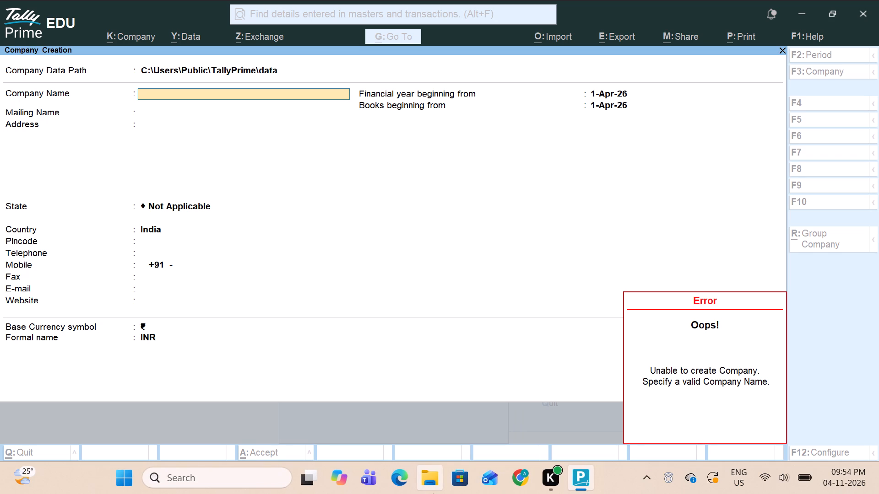
Name the new company Mixed with Payroll Questions, keep the same mailing name and leave the address blank.
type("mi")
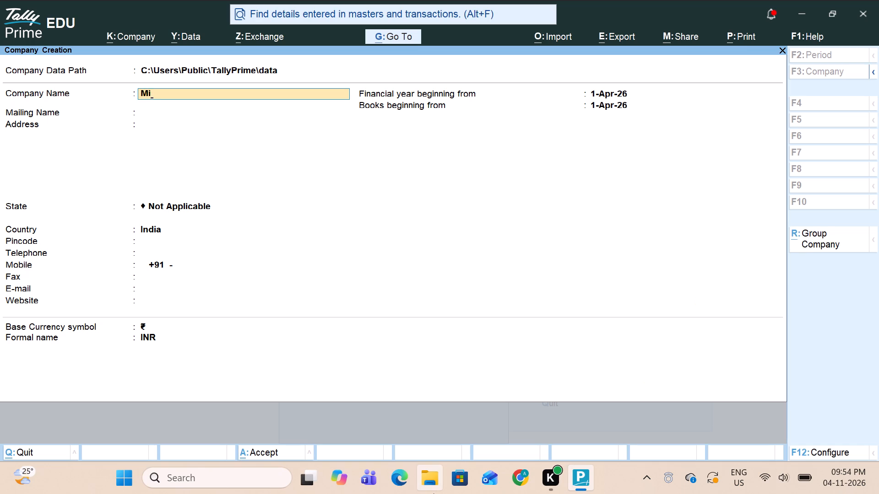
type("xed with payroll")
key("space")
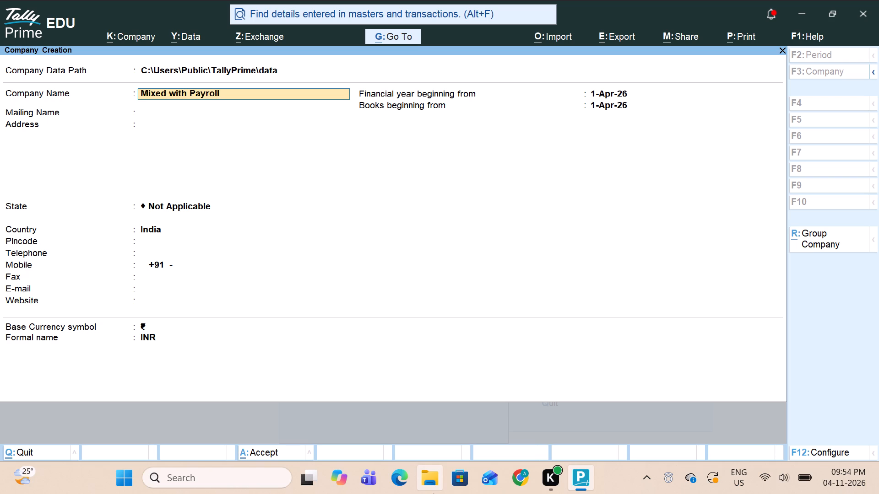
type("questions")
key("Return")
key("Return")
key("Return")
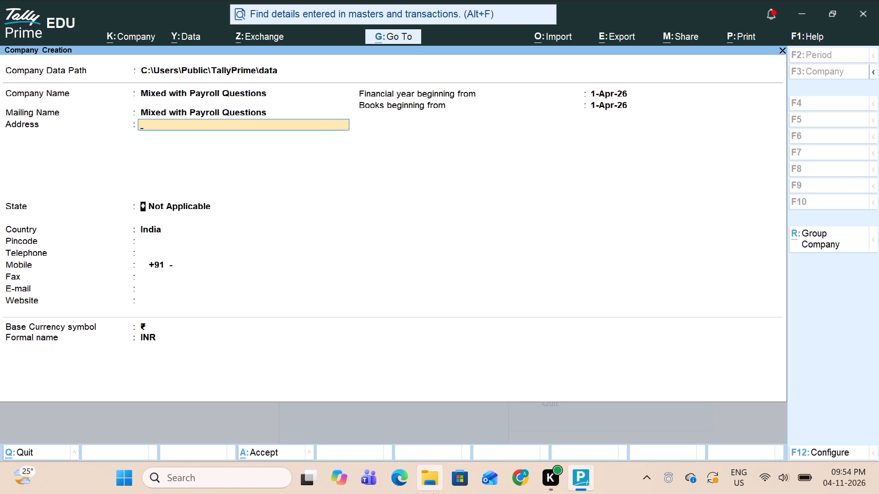
Set the new company's state to West Bengal and enter the pincode starting with 71330.
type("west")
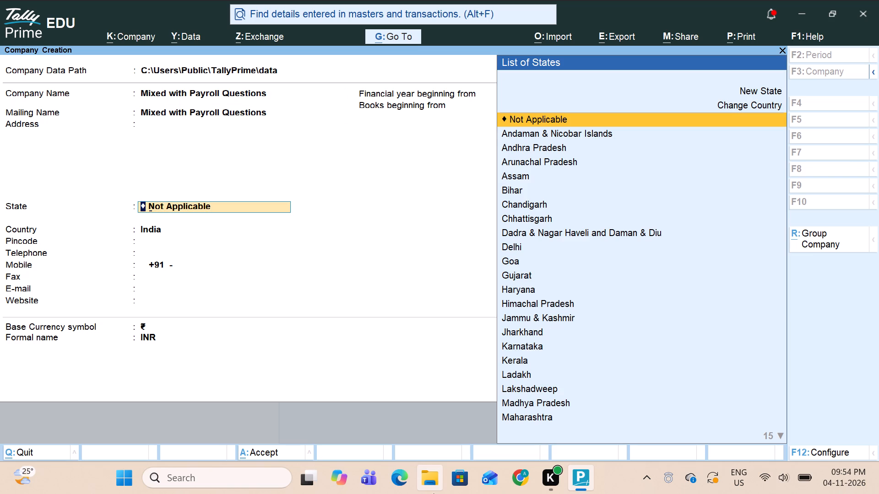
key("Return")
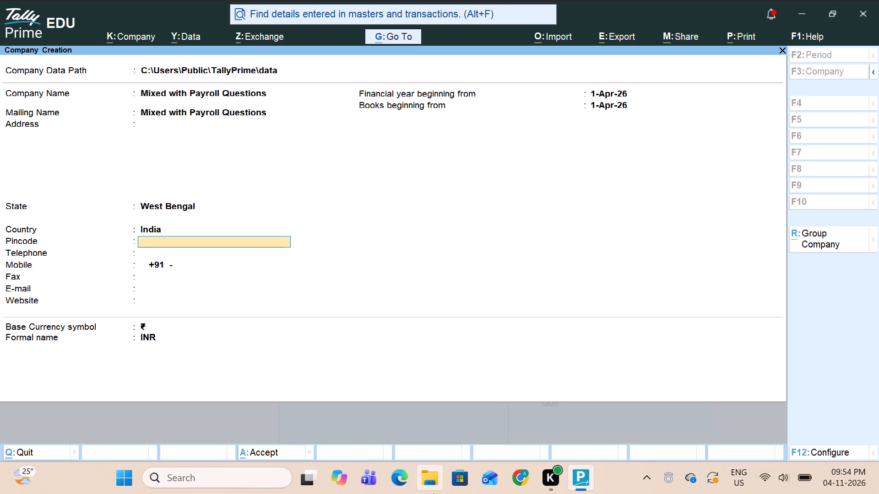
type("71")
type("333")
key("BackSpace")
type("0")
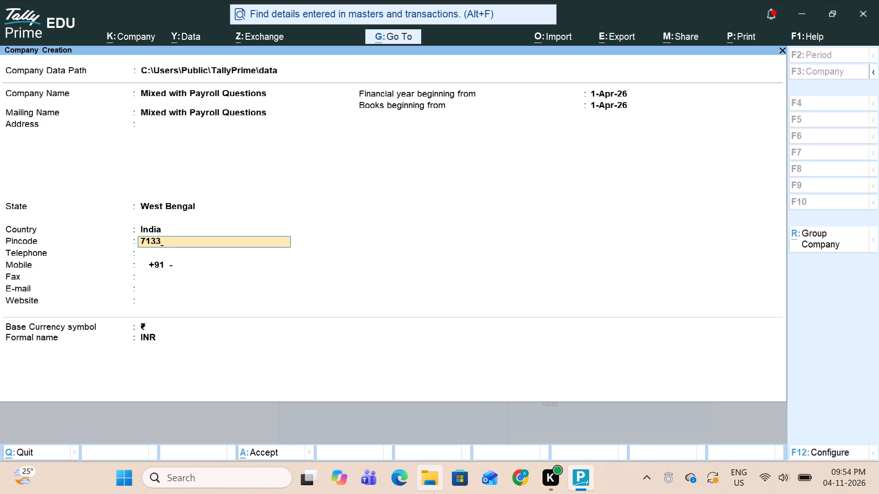
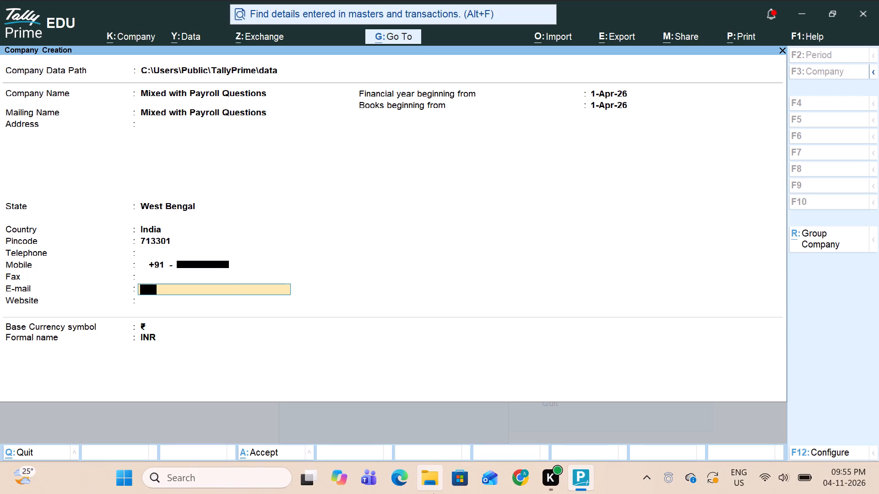
Enter the contact e-mail address in the details of the new company Mixed with Payroll Questions.
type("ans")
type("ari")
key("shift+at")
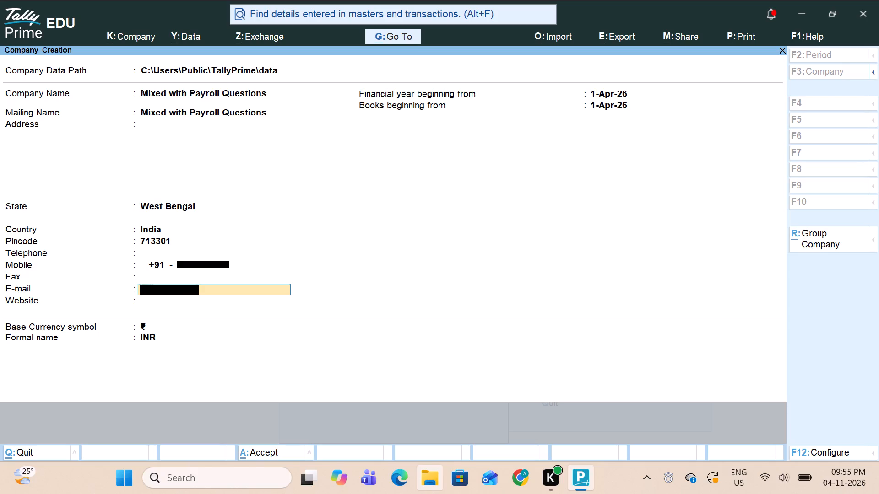
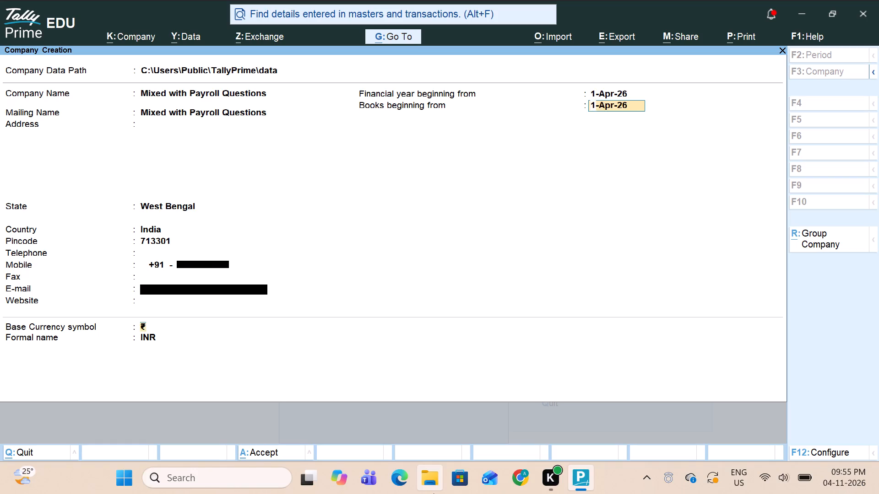
Finish creating the company with books beginning from 1-Apr-26 and ₹ (INR) as the base currency.
key("Return")
key("Return")
key("Return")
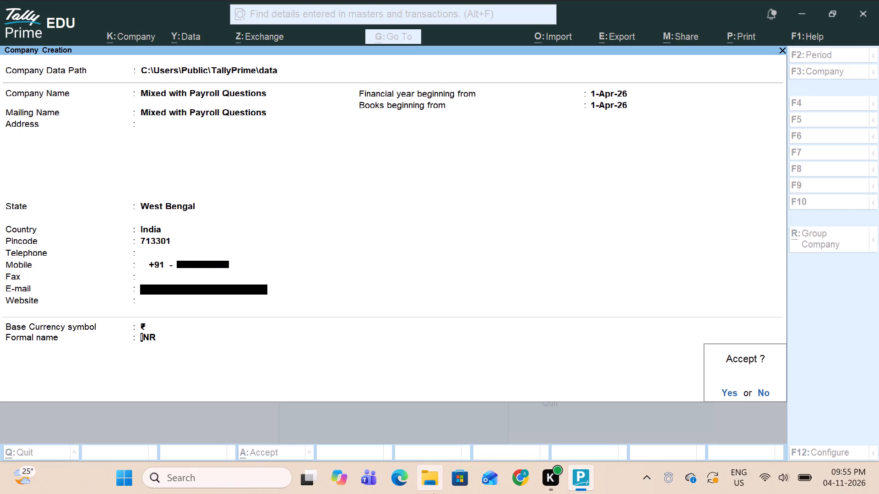
key("Return")
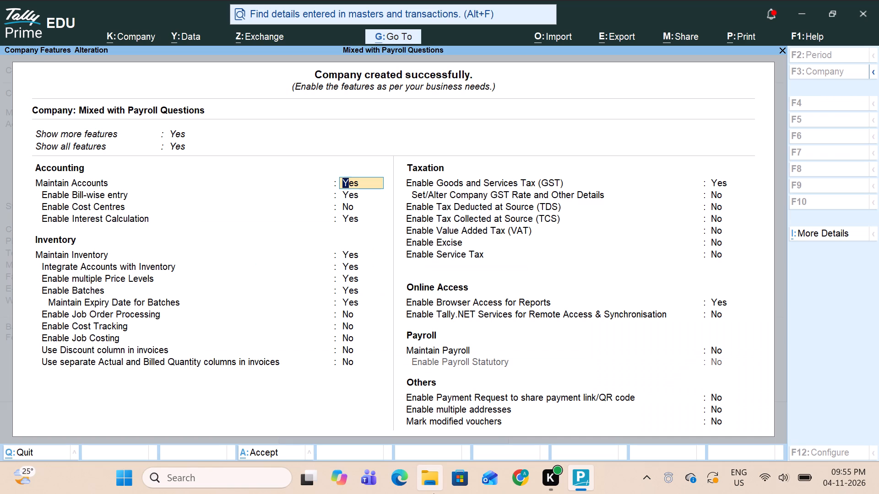
Disable multiple price levels and batches in the new company's inventory features, keeping the preceding accounting and inventory settings.
key("Return")
key("Return")
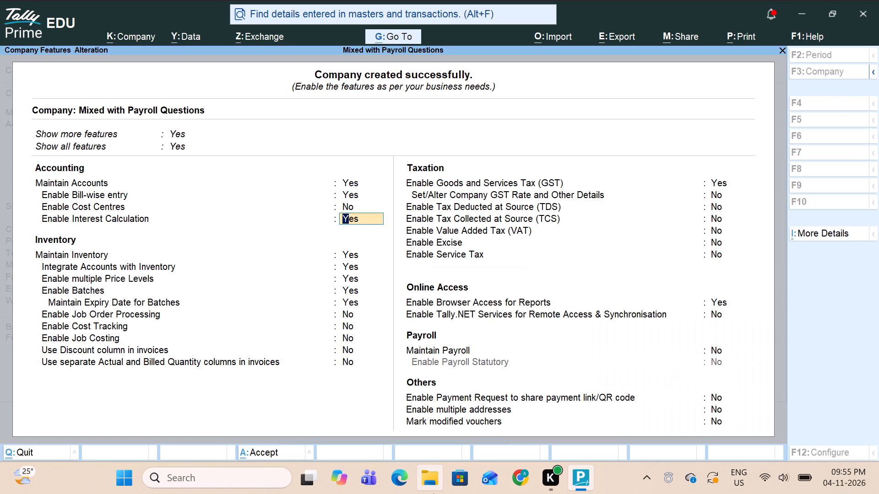
key("Return")
key("Return")
key("Return")
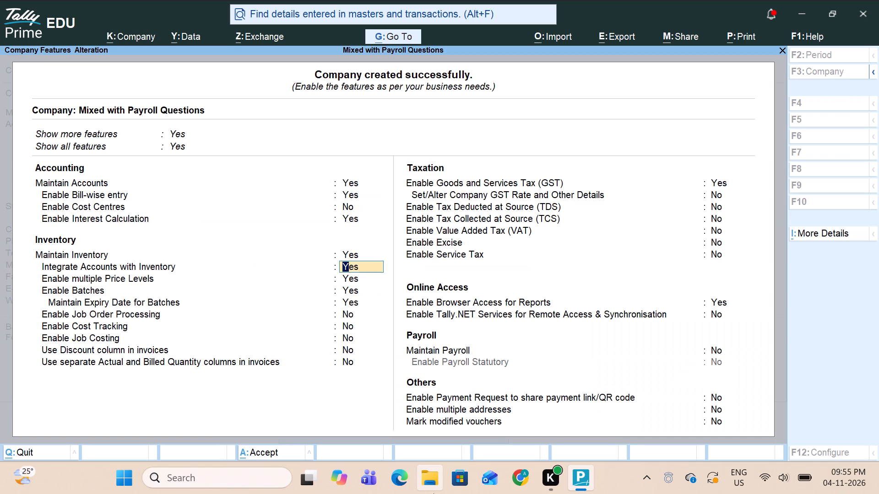
key("Return")
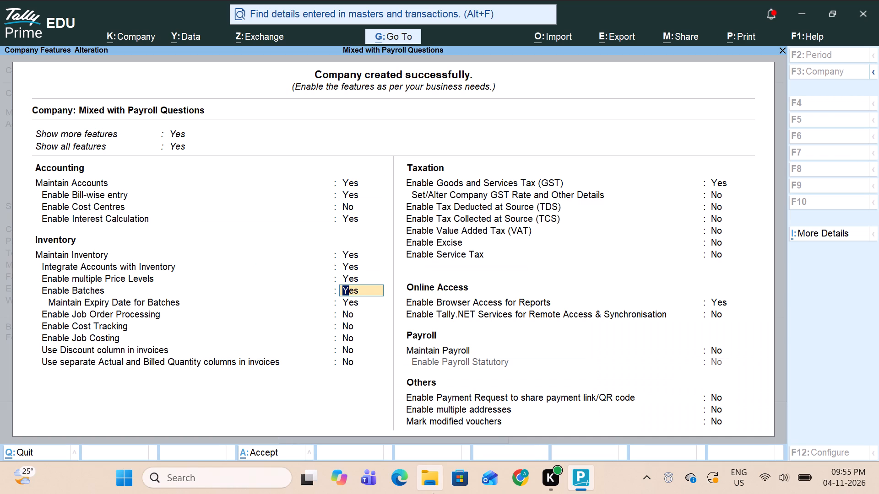
key("BackSpace")
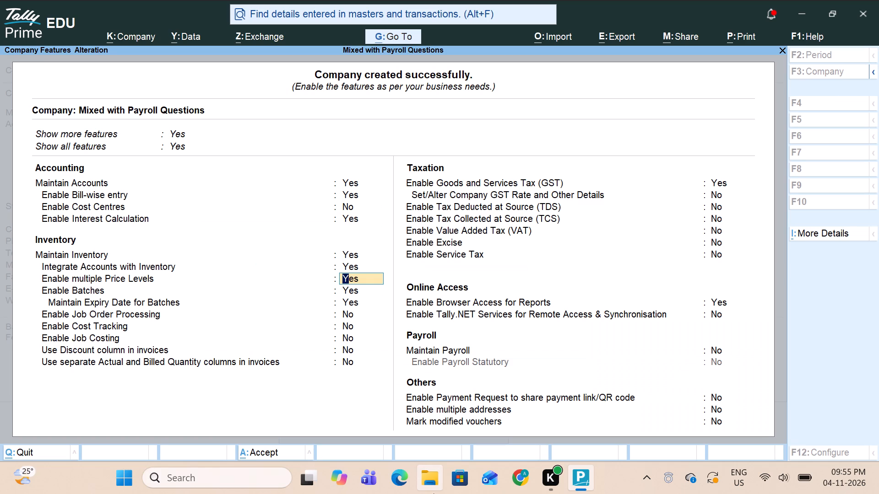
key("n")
key("Return")
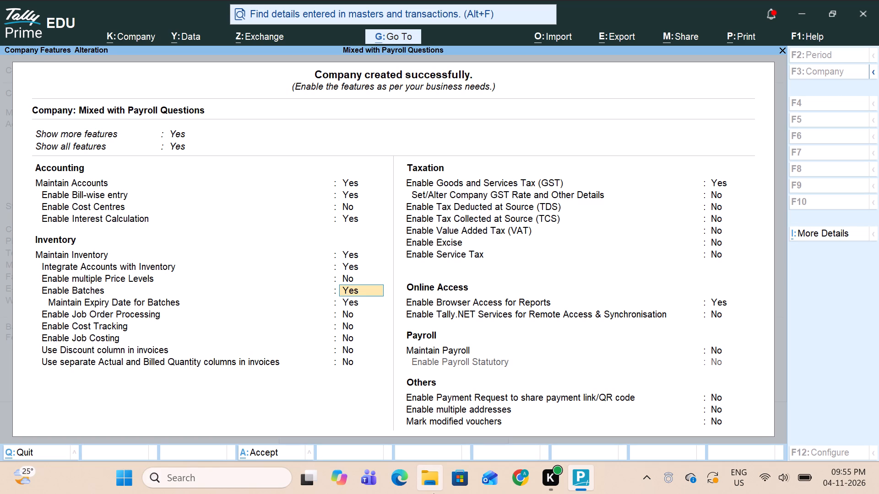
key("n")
key("Return")
key("Return")
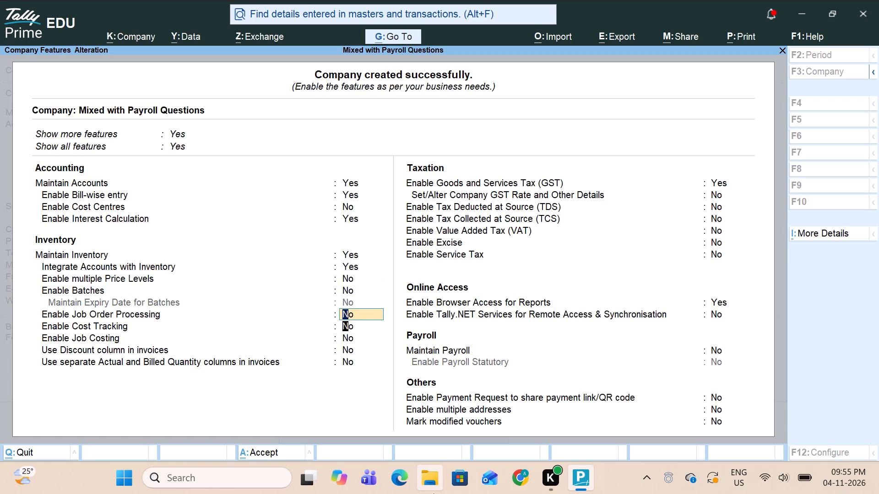
Keep GST enabled and enter the company's GSTIN in its GST details, with West Bengal as state and Regular registration type.
key("Return")
key("Return")
key("Return")
key("Return")
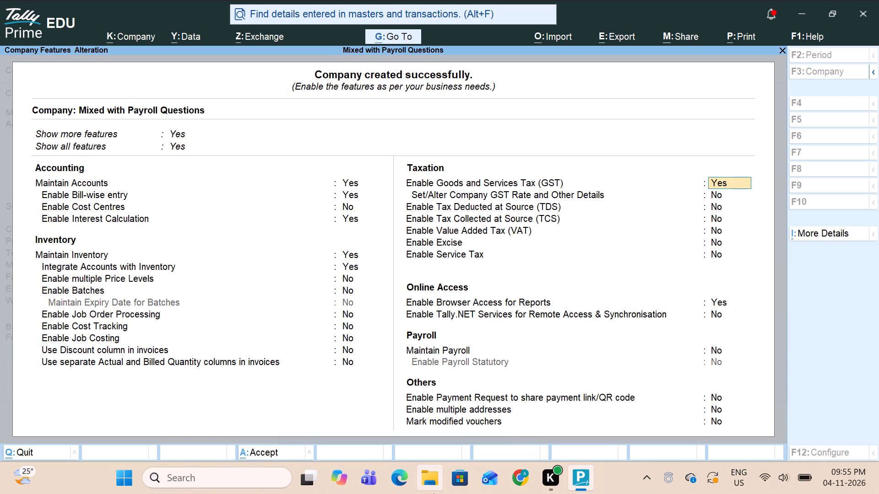
key("Return")
key("Return")
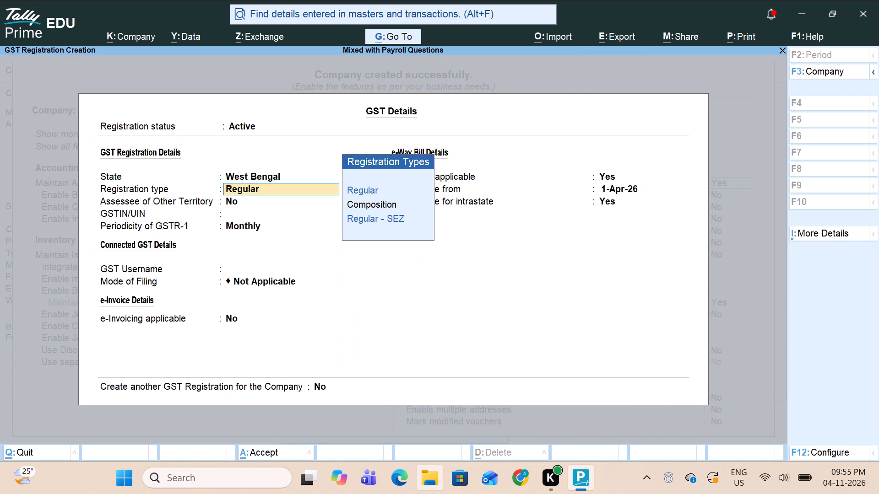
key("Return")
key("Return")
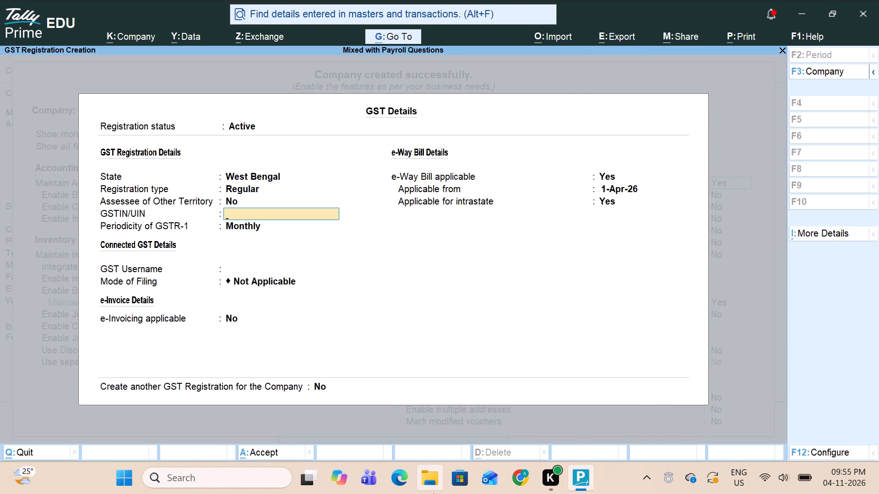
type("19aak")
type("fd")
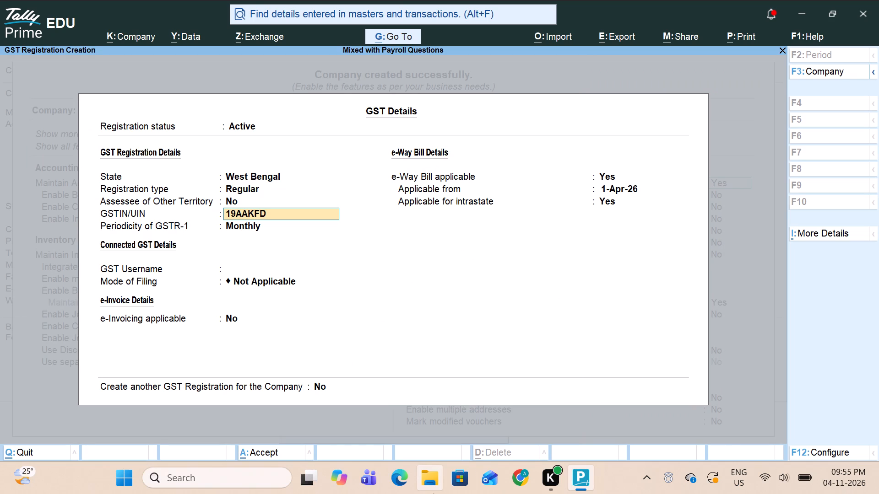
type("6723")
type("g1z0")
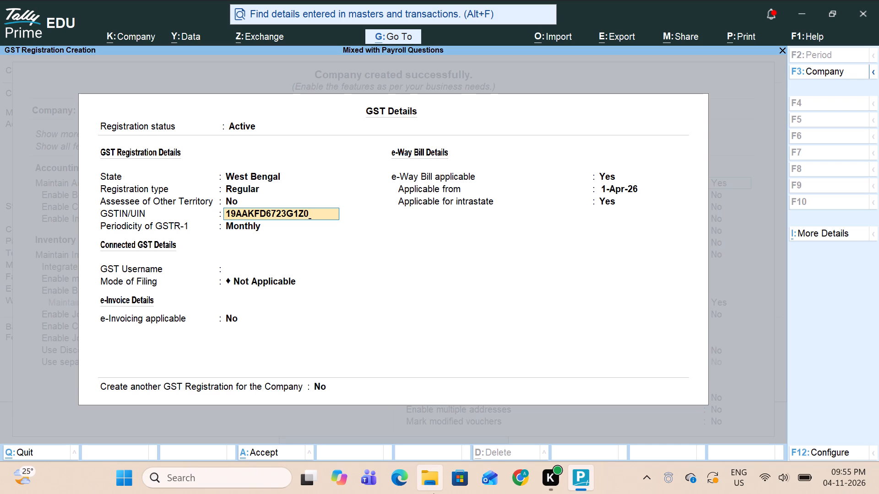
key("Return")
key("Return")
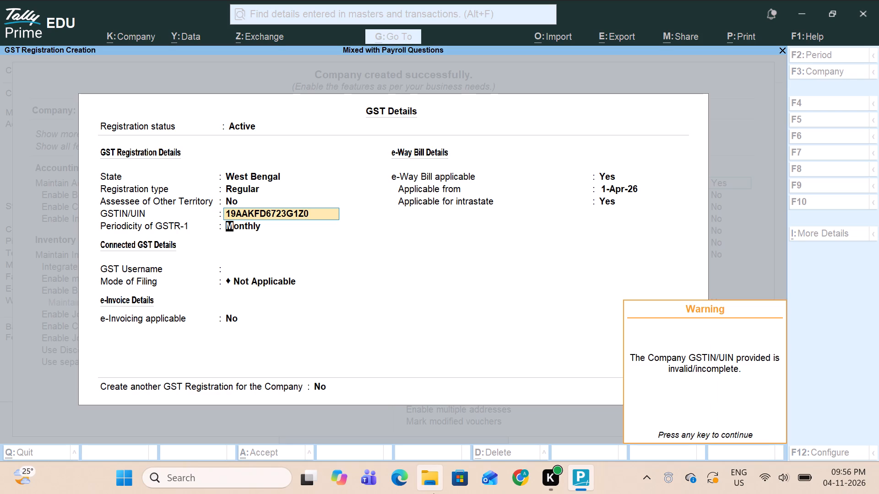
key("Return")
Set e-Way Bill applicable to No, keep monthly GSTR-1 and no e-invoicing, and save the GST details.
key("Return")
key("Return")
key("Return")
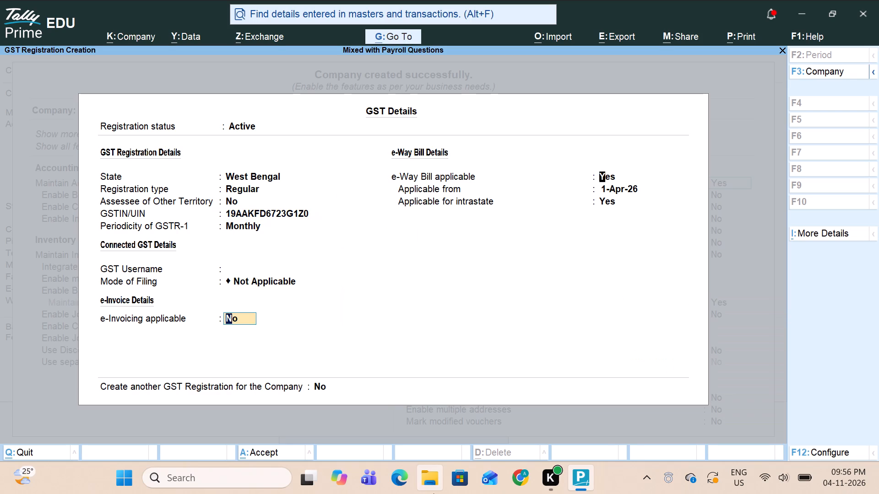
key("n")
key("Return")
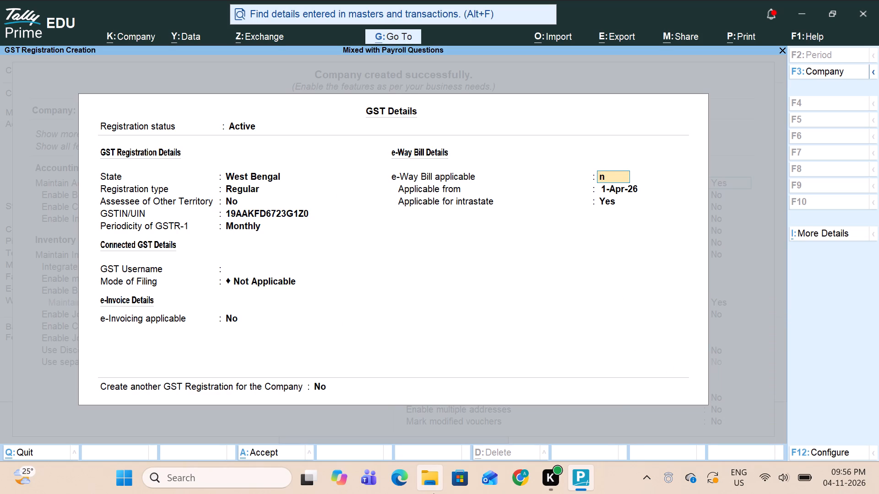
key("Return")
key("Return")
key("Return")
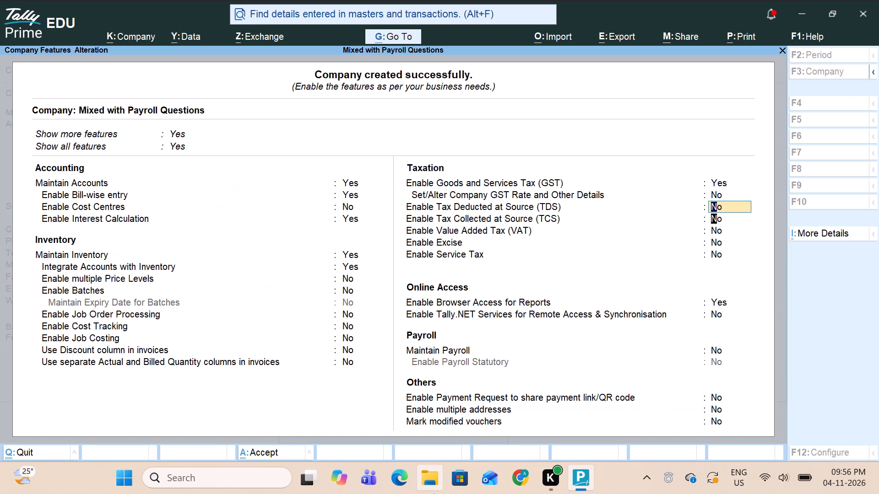
Keep the remaining taxation, online access, payroll and other features at their defaults and save the company features.
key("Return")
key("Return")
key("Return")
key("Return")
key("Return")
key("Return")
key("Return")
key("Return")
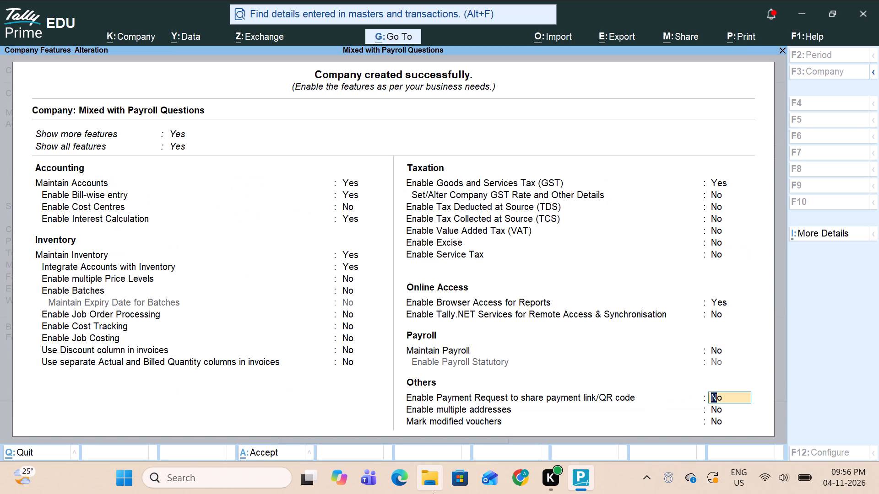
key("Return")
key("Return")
Create a ledger named Capital under Capital Account, with the other details at their defaults and no opening balance.
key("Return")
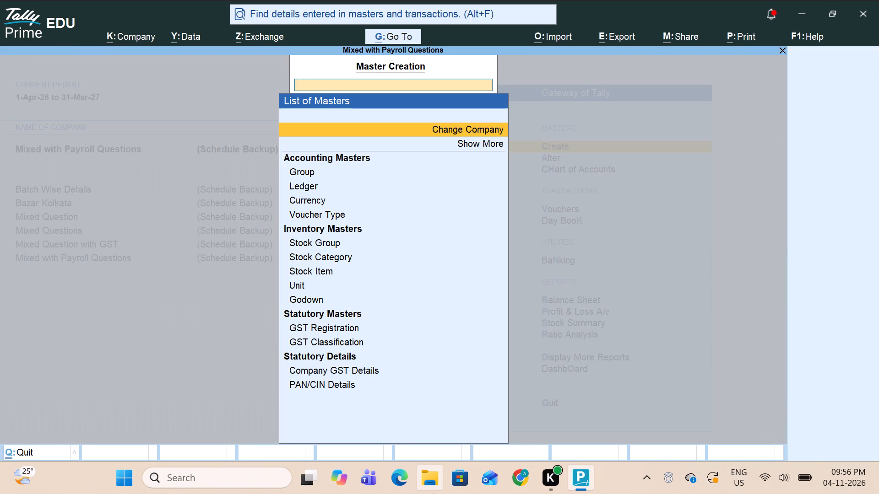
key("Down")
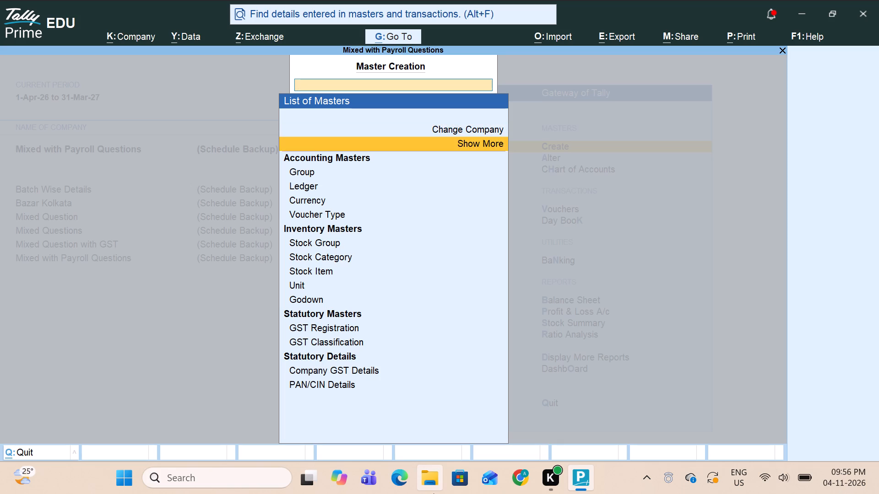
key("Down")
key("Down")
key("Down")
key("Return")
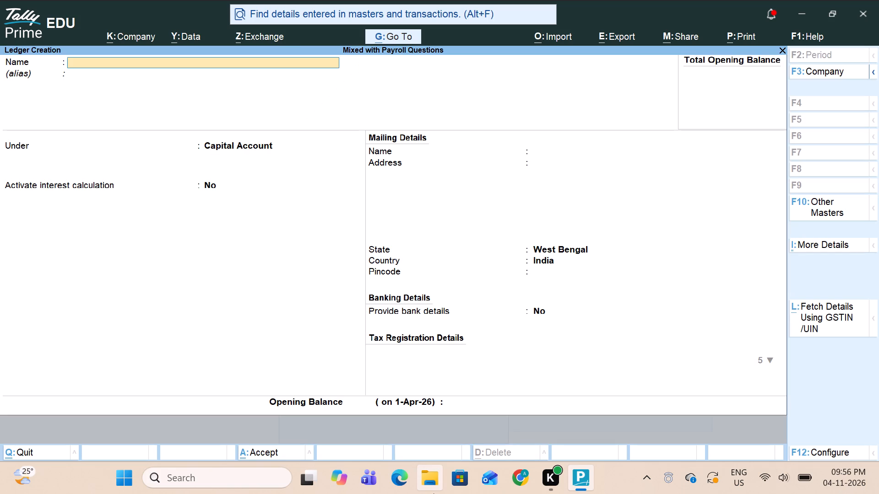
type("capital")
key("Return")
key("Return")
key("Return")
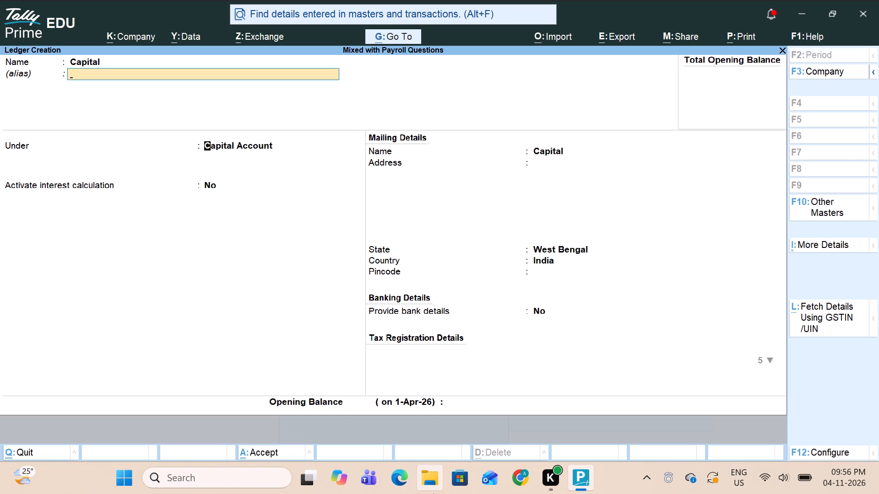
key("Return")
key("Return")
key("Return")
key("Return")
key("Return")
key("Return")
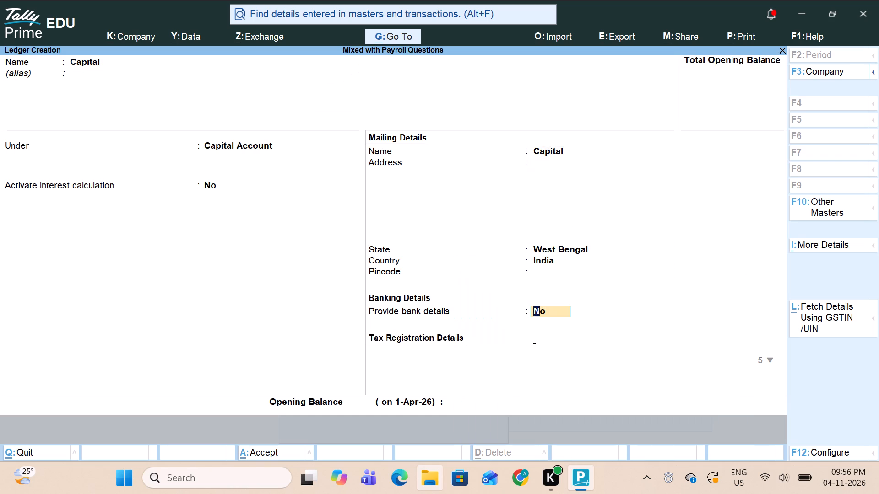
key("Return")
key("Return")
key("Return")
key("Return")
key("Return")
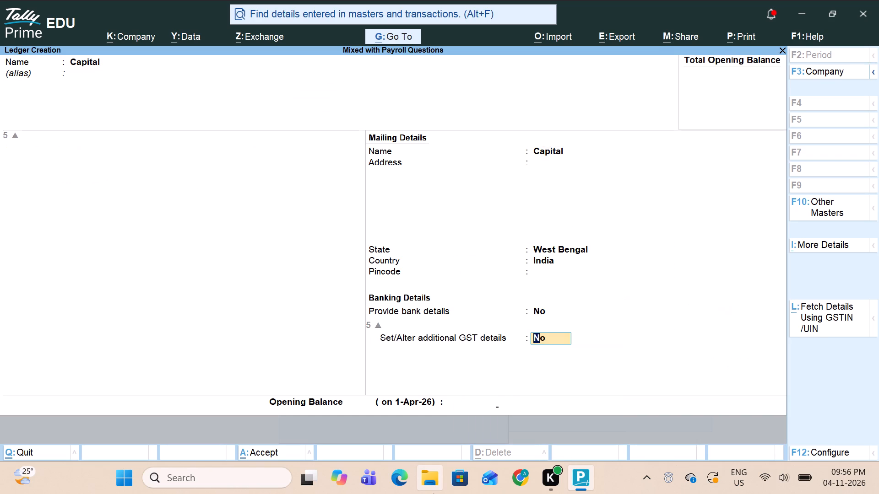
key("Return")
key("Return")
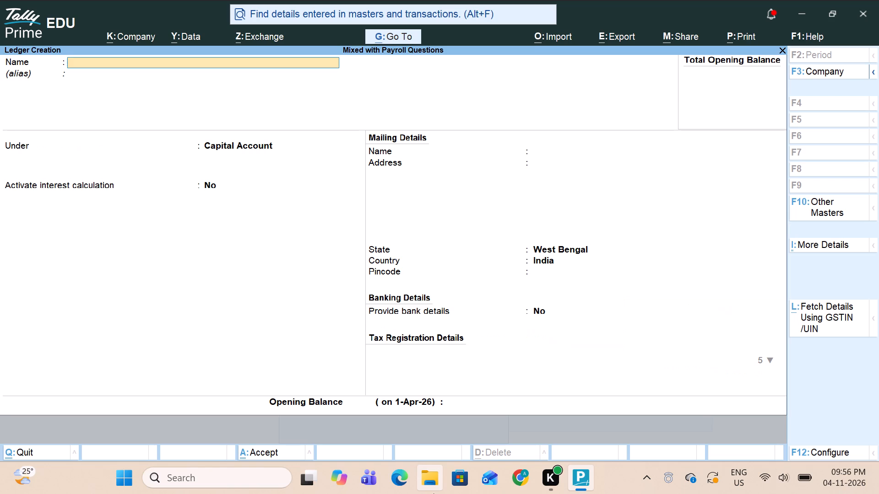
Create a ledger named Bank under Bank Accounts, leaving the account details and opening balance blank.
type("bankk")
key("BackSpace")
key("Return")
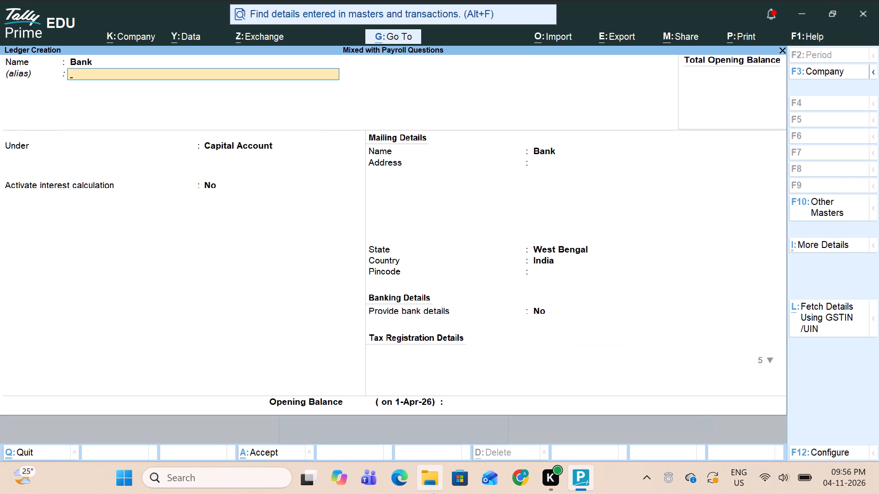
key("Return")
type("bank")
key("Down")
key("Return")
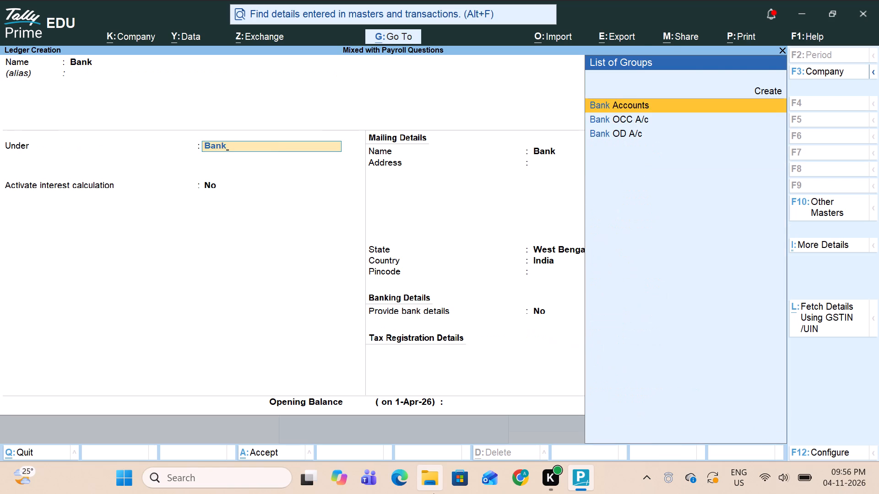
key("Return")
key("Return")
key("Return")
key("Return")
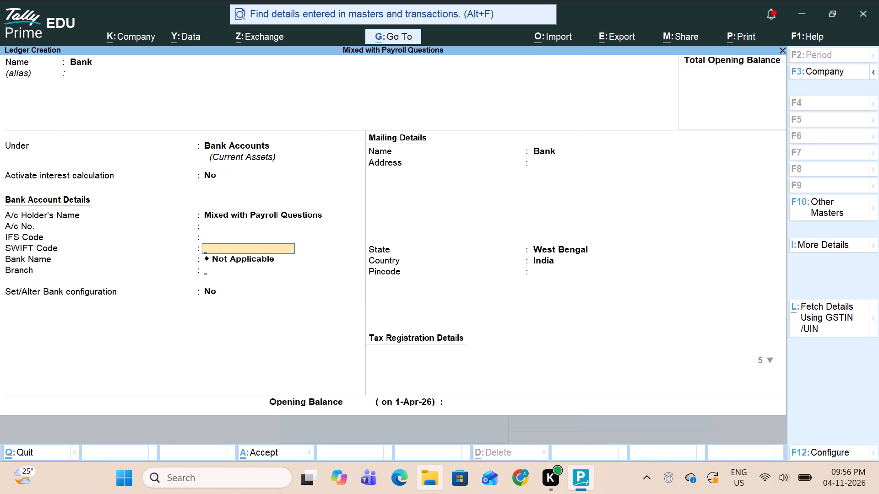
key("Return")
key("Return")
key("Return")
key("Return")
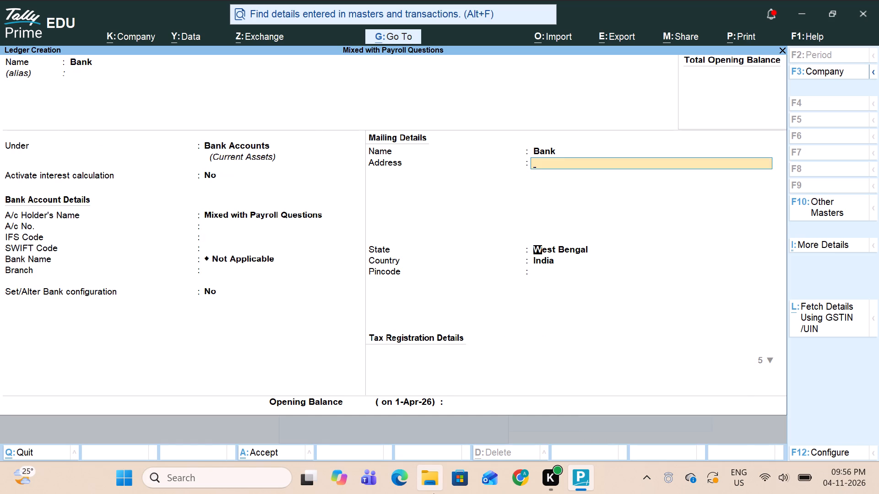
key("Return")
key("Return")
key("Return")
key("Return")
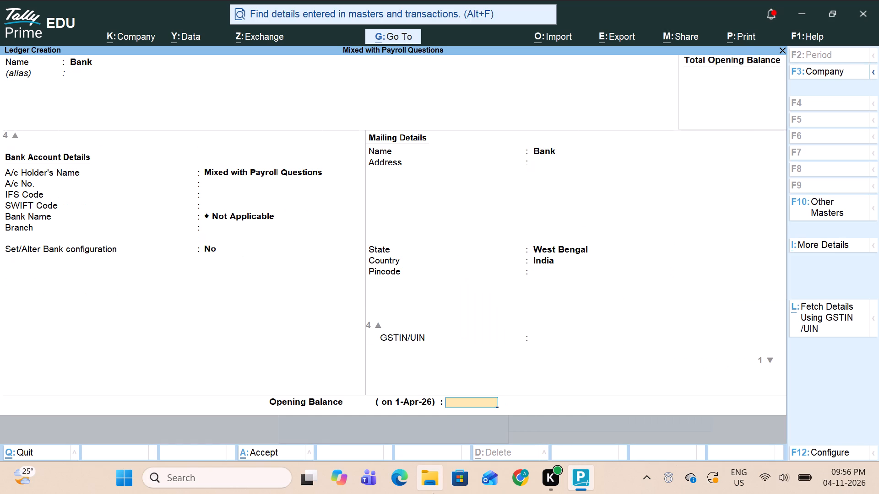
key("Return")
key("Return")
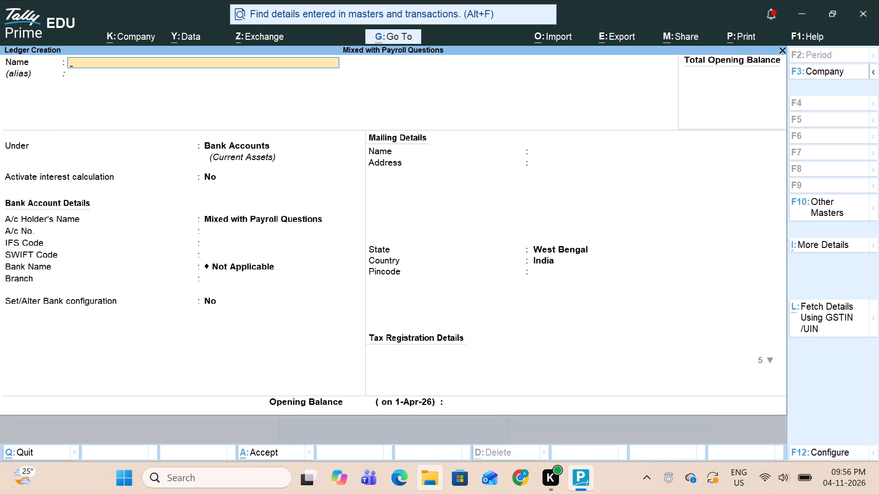
Create a ledger named Royal Fashion under the Sundry Creditors group.
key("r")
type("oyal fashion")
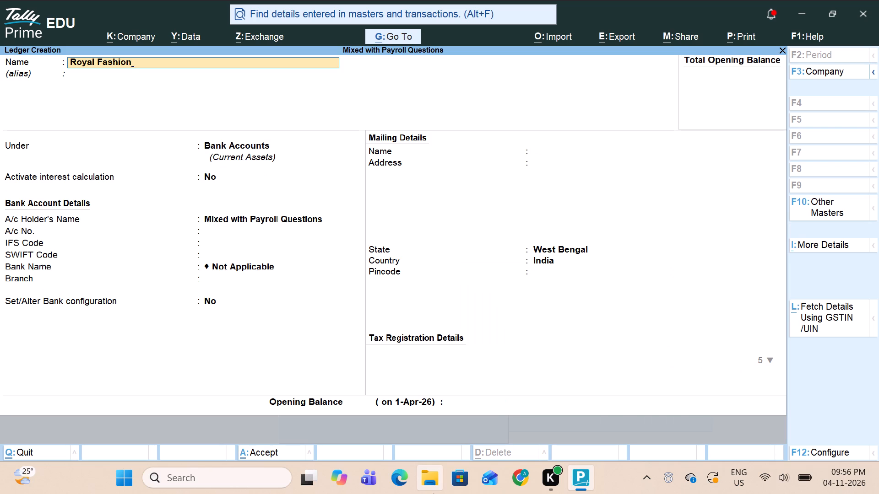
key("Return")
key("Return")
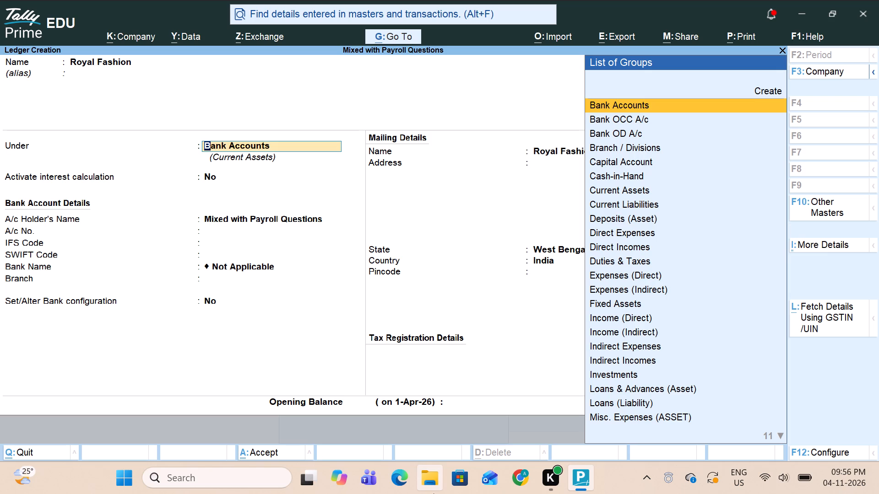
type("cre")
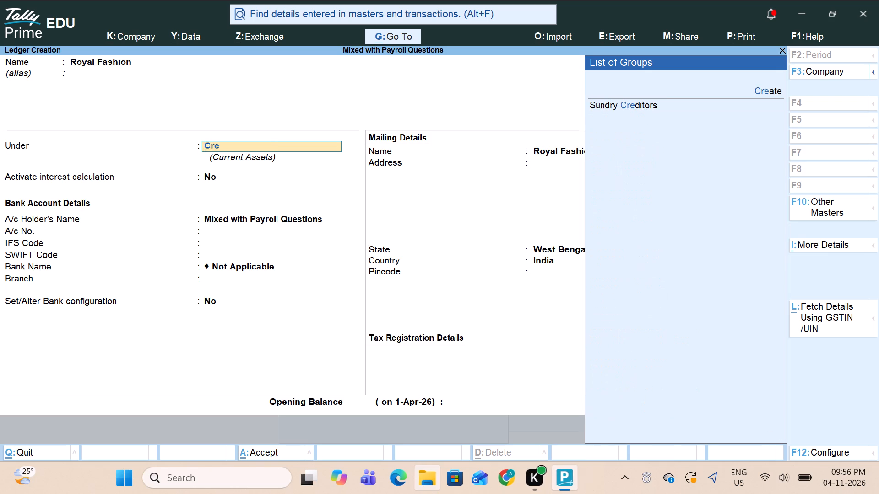
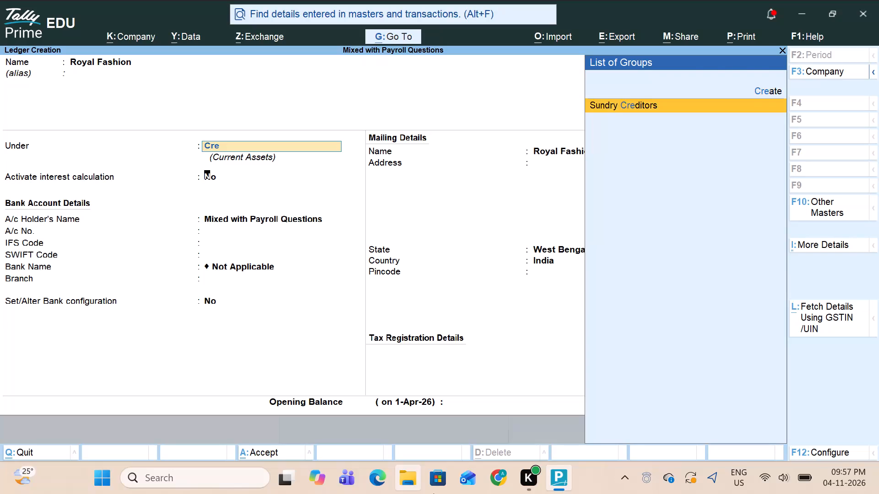
Keep Royal Fashion's bill-by-bill, interest, mailing, bank and registration details at their defaults and leave its PAN blank.
key("Return")
key("Return")
key("Return")
key("Return")
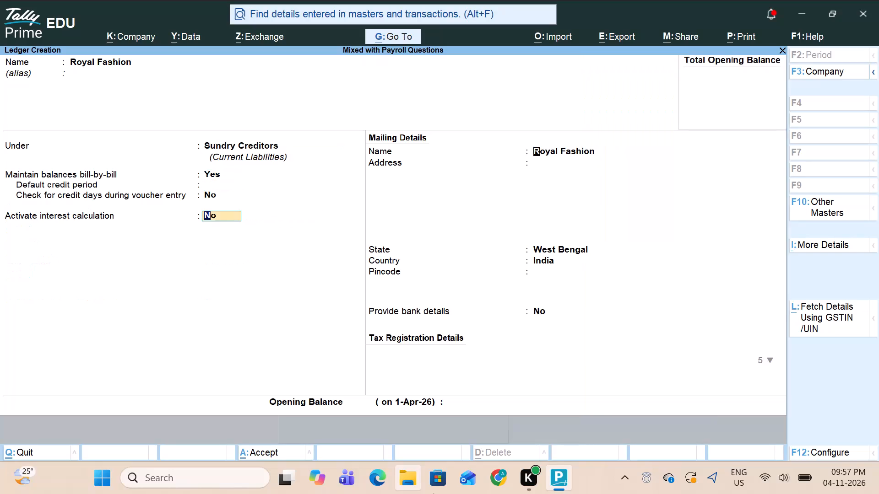
key("Return")
key("Return")
key("Return")
key("Return")
key("Return")
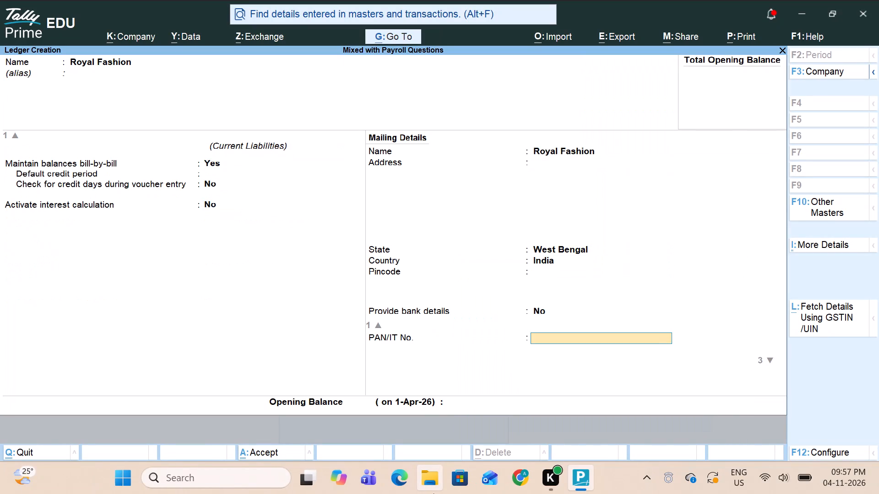
key("Return")
key("Return")
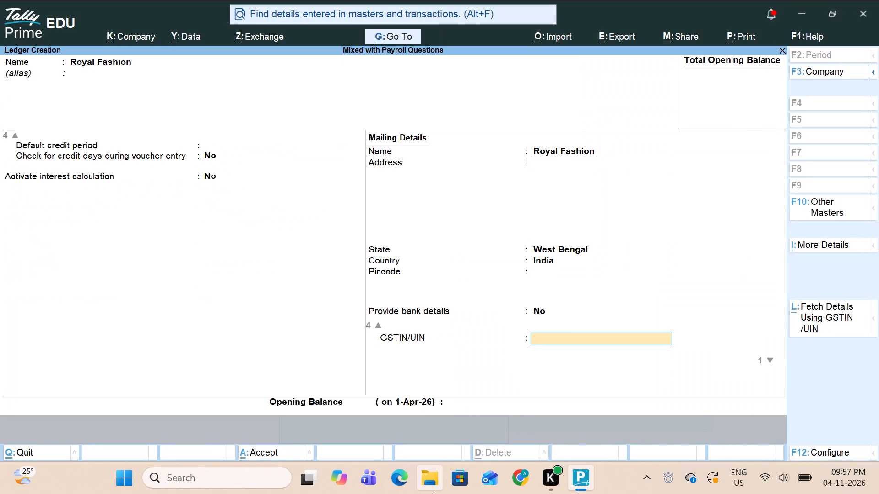
Enter Royal Fashion's GSTIN, keep additional GST details at No, and save the ledger without an opening balance.
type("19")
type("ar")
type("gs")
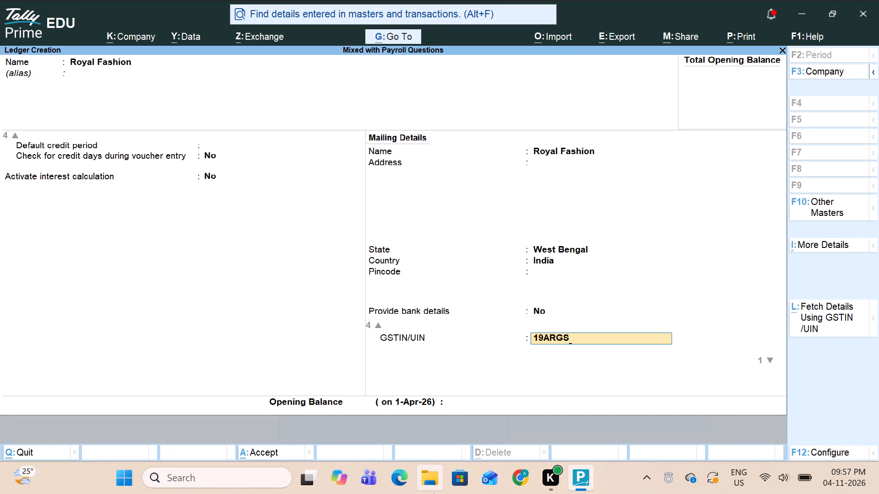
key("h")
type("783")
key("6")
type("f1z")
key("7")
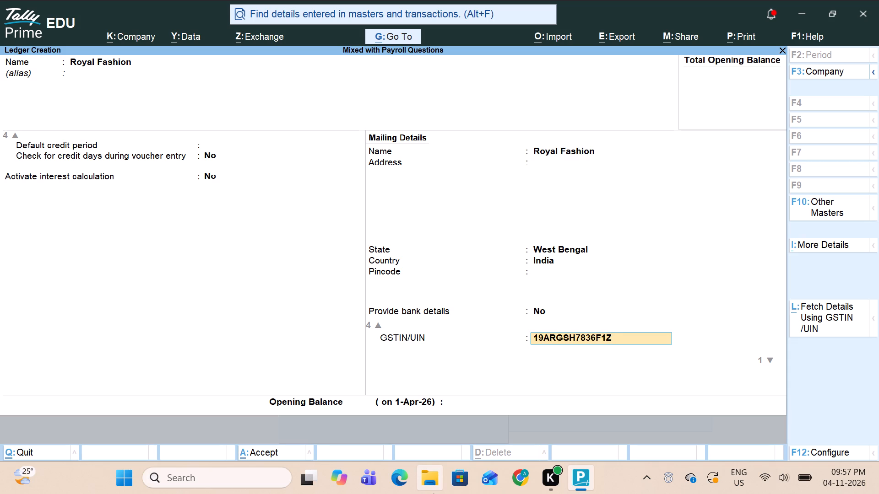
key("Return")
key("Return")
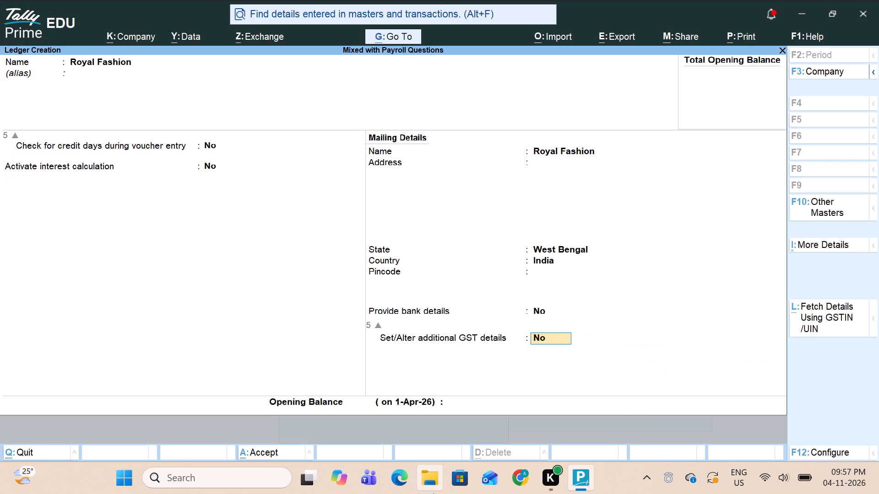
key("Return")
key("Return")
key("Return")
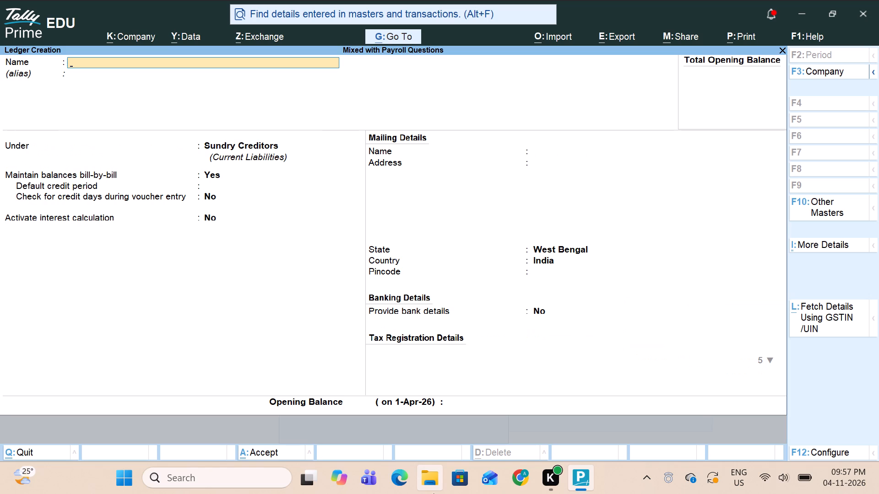
Start a new ledger named Purchase under the Purchase Accounts group.
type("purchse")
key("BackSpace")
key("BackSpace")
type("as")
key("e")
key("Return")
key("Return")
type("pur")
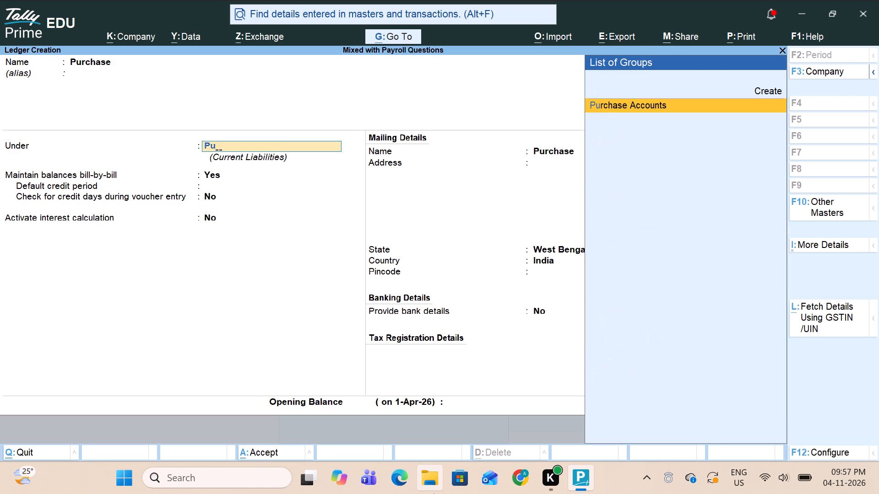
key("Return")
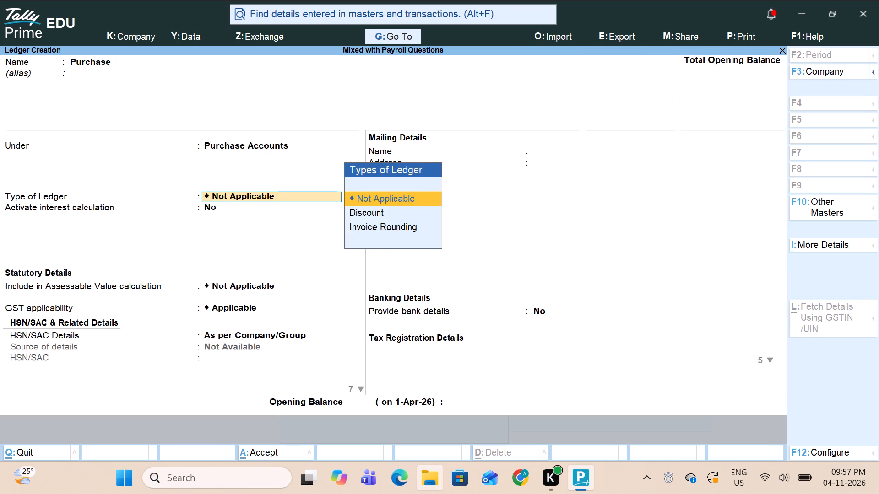
Keep the Purchase ledger's type, assessable value, GST applicability and HSN/SAC defaults, and set its type of supply to Goods.
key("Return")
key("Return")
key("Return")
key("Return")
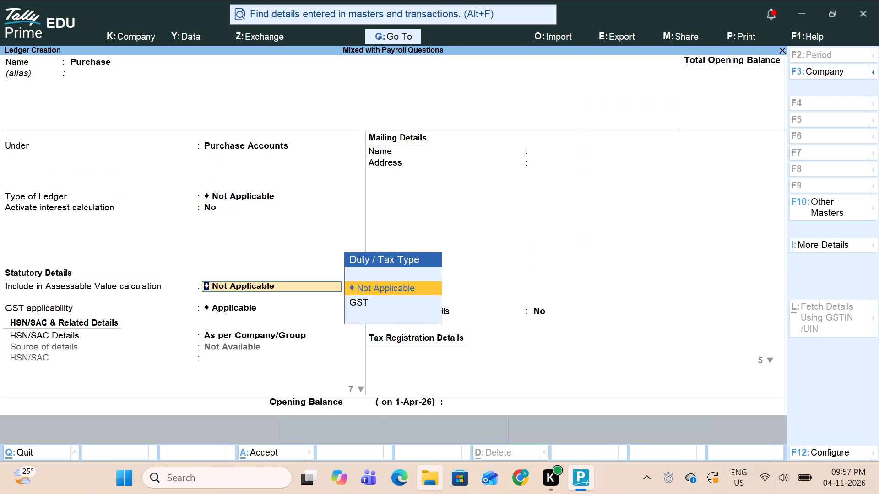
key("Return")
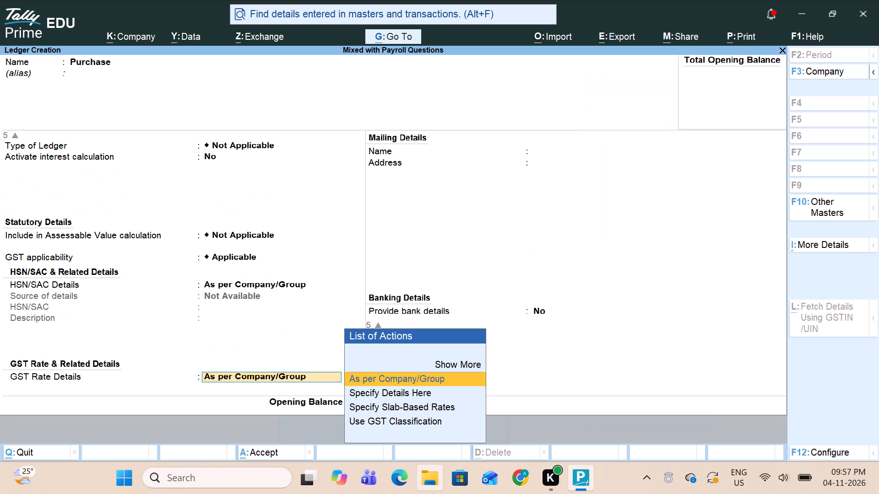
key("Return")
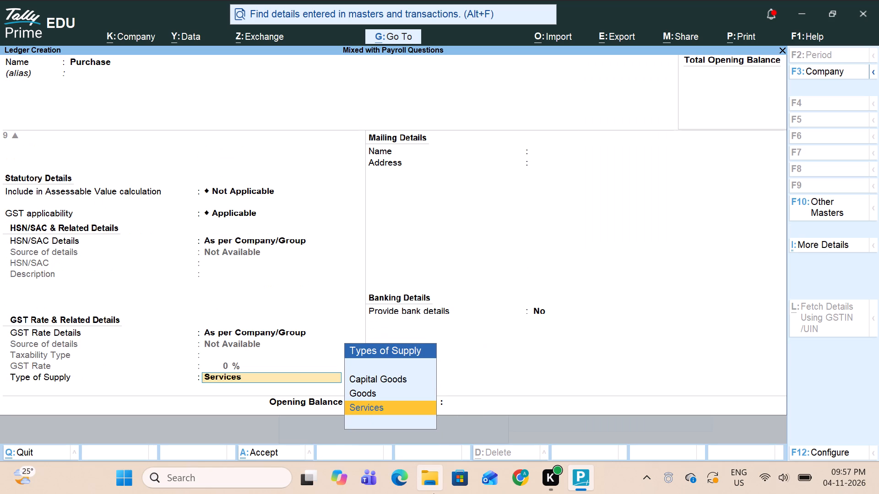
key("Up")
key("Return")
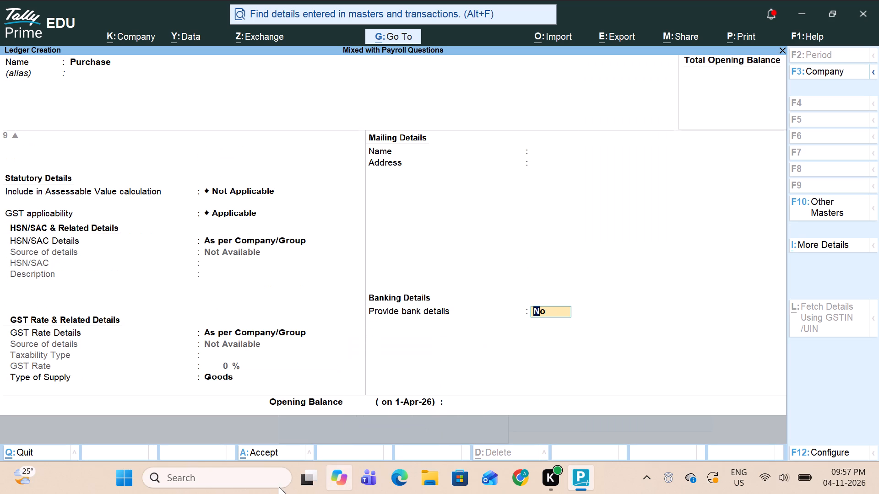
Set Purchase's GST rate details to Specify Details Here, Taxable at 0%, and save the ledger without an opening balance.
left_click(218, 333)
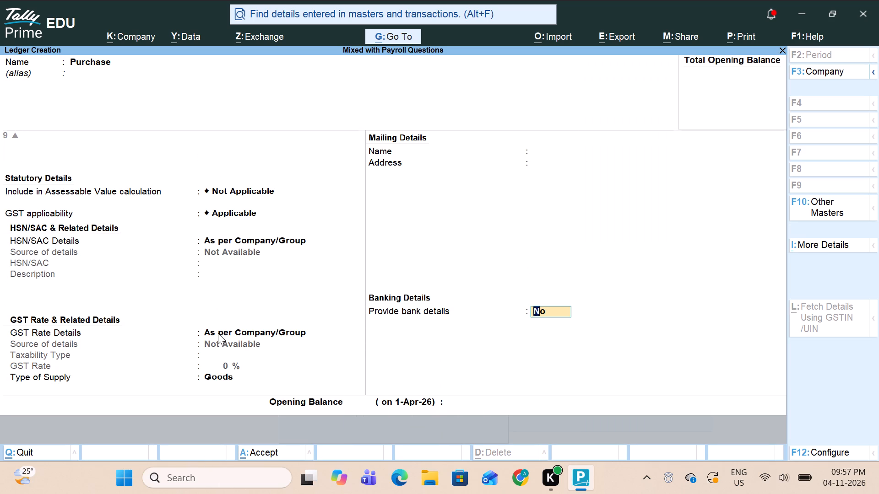
key("Down")
key("Return")
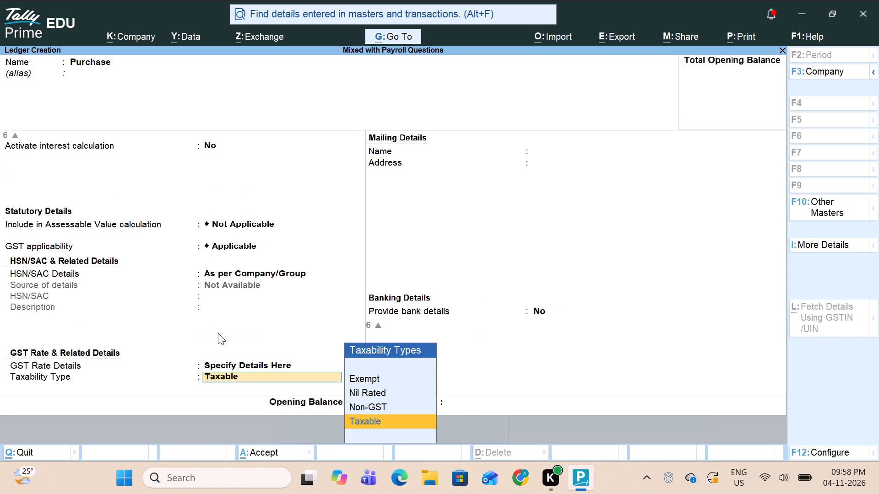
key("Return")
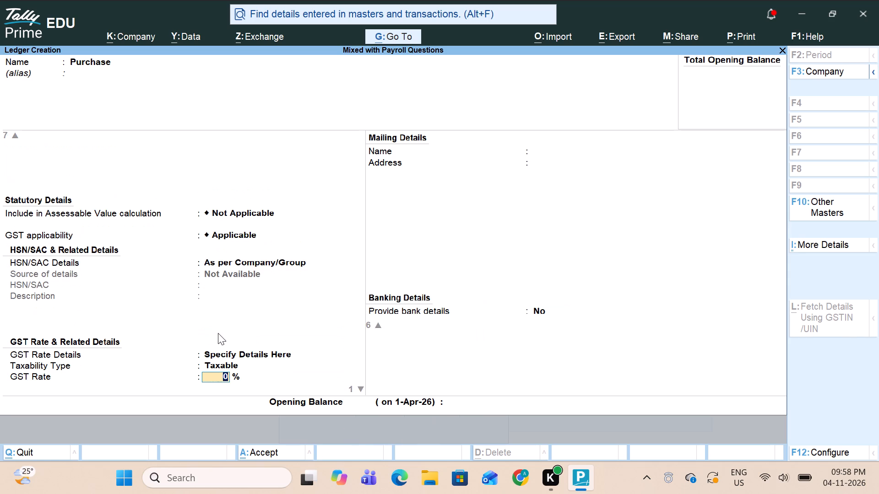
key("Return")
key("Return")
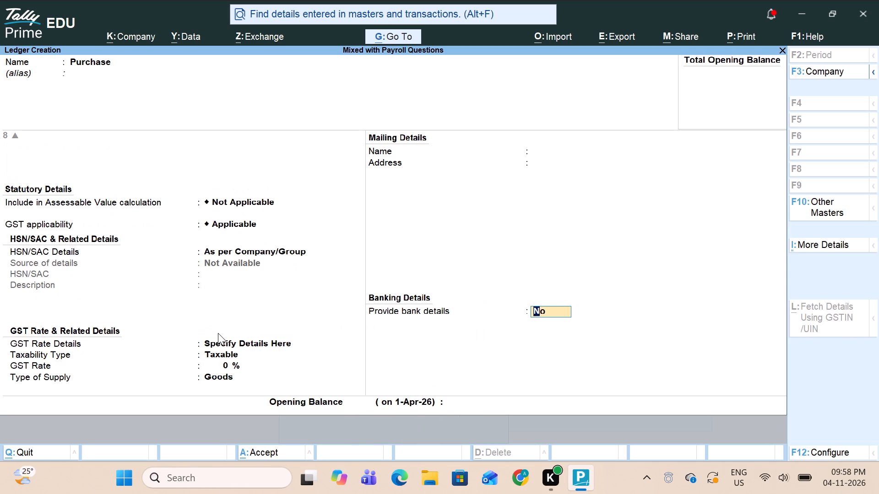
key("Return")
key("Return")
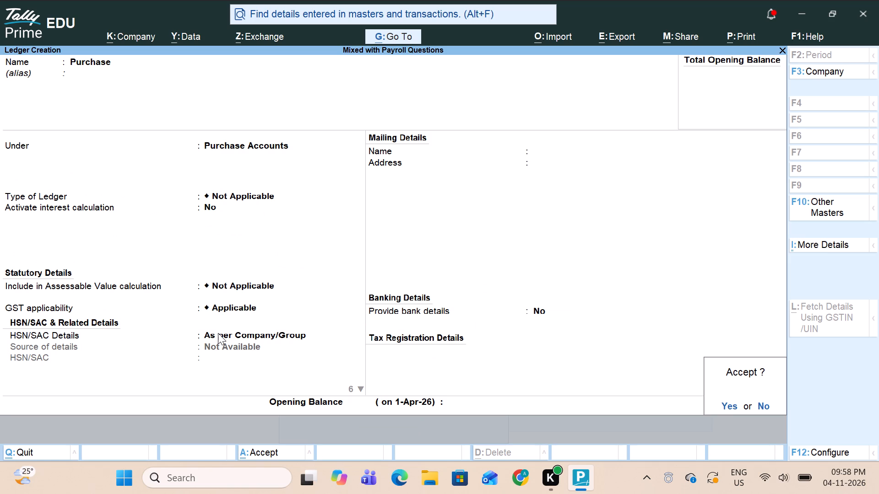
key("Return")
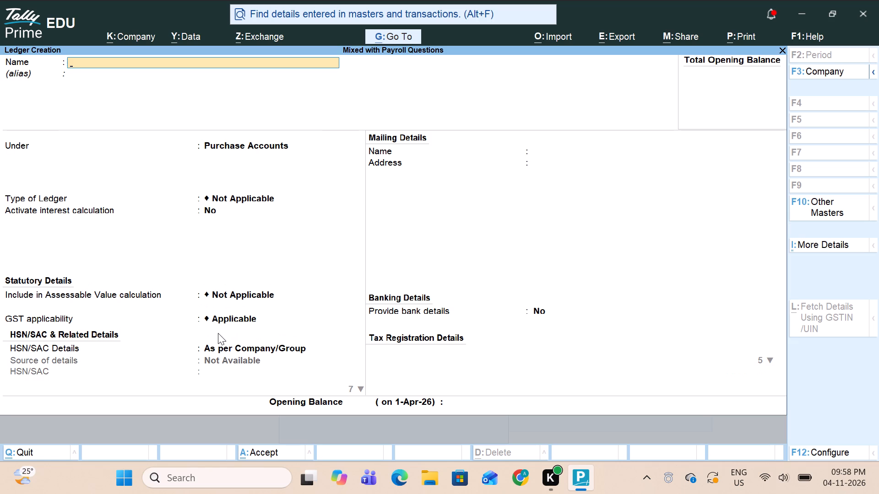
Start a new ledger named Sales under the Sales Accounts group.
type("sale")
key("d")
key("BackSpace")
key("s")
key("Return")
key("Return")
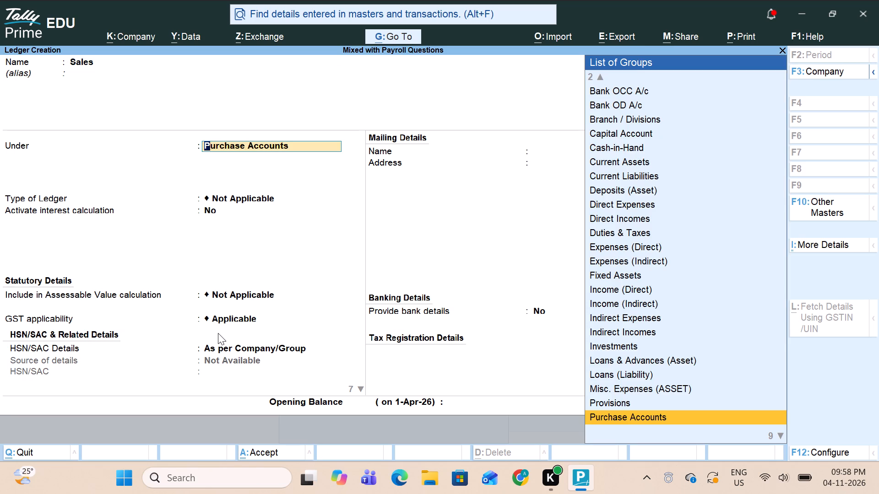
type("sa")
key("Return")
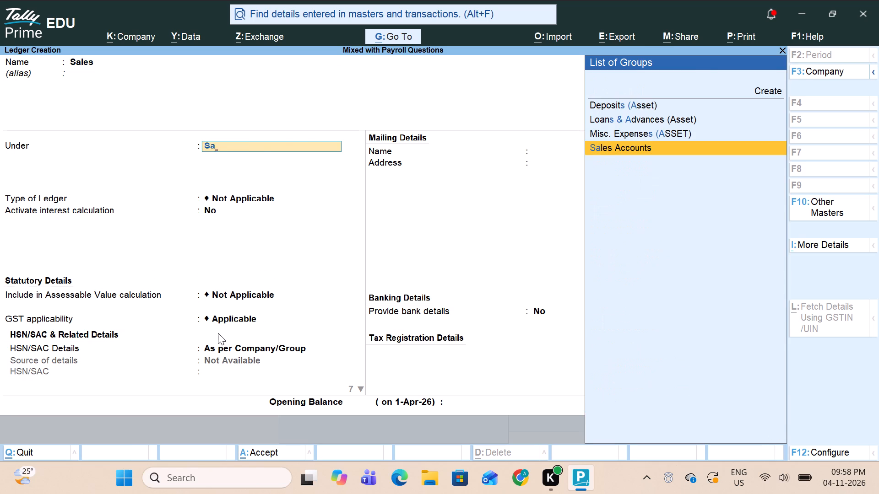
Keep the Sales ledger's GST details as per Company/Group, set its type of supply to Goods, and save it without an opening balance.
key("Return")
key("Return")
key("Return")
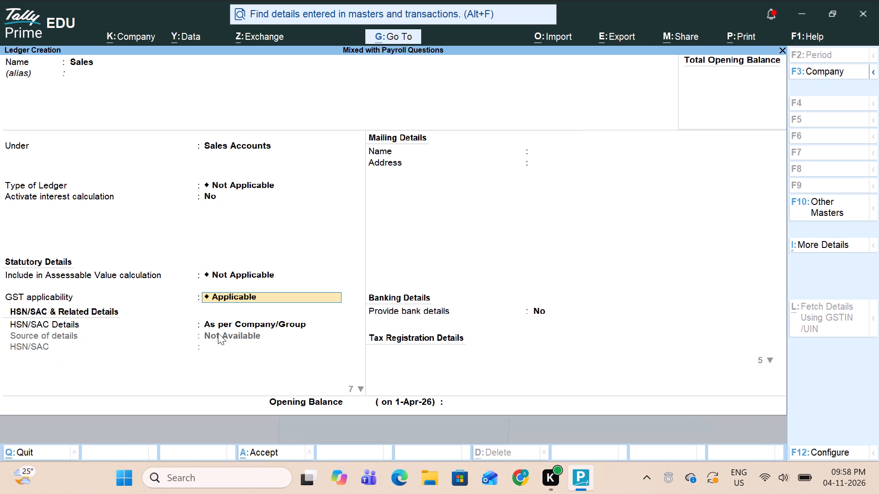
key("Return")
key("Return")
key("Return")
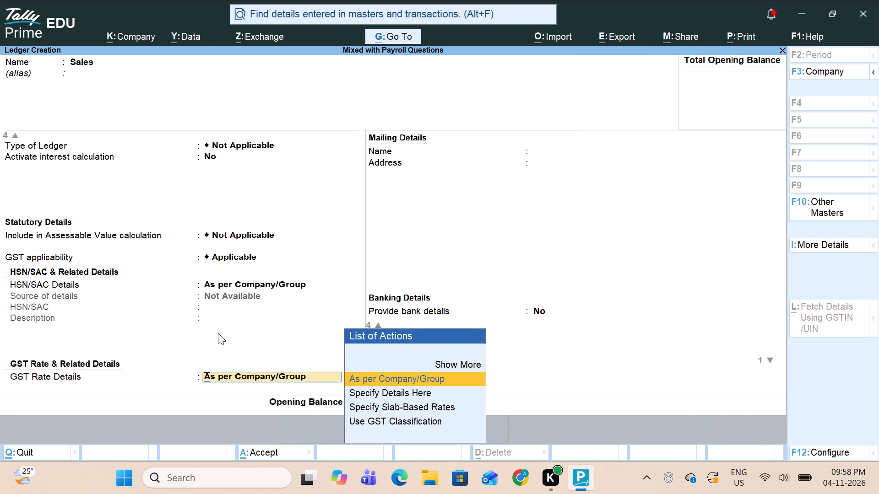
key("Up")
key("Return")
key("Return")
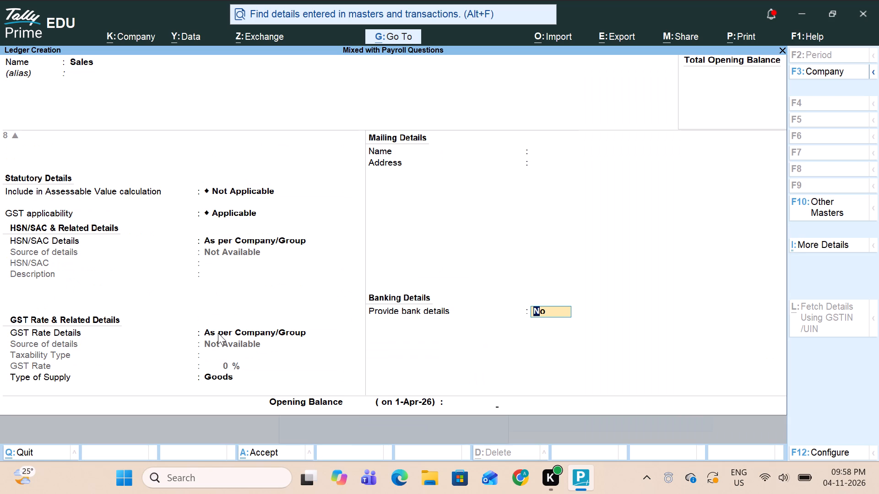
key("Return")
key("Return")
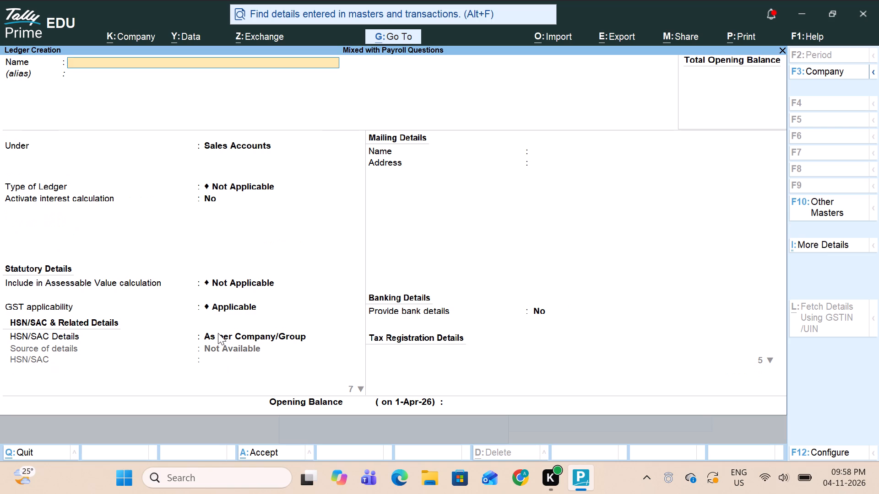
Start a ledger named Armaan Fashion under Sundry Debtors, keeping bill-by-bill balances on and interest calculation off.
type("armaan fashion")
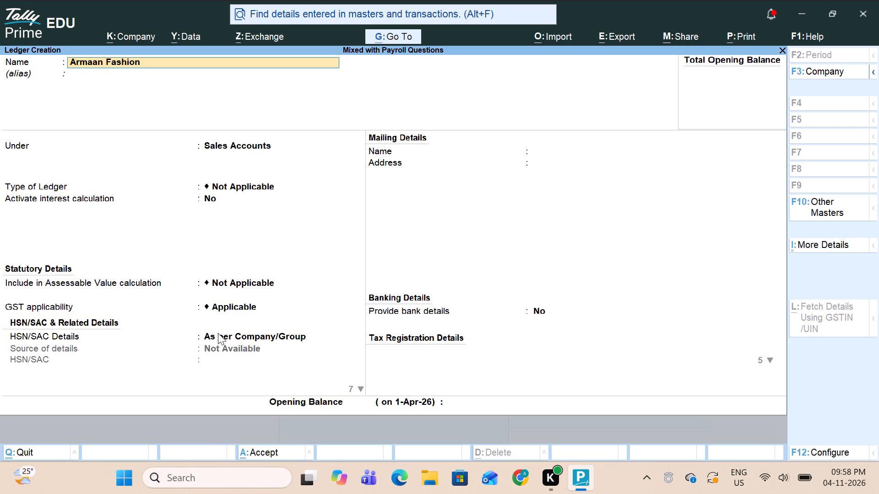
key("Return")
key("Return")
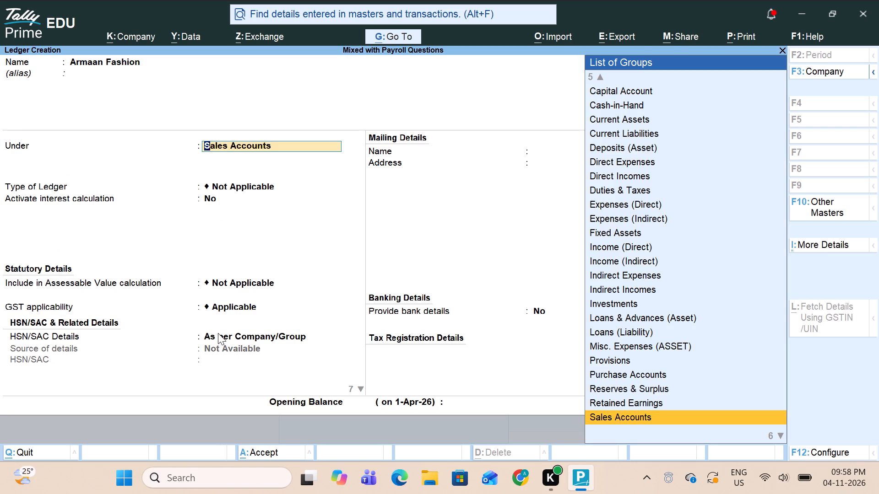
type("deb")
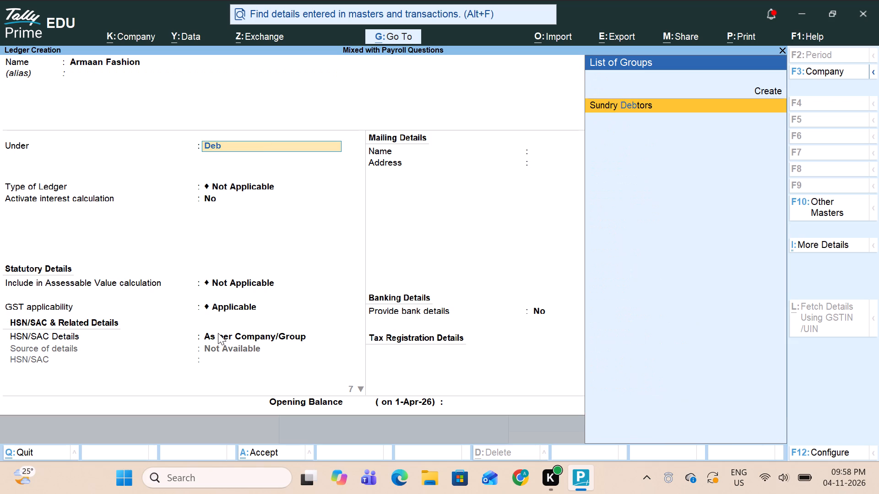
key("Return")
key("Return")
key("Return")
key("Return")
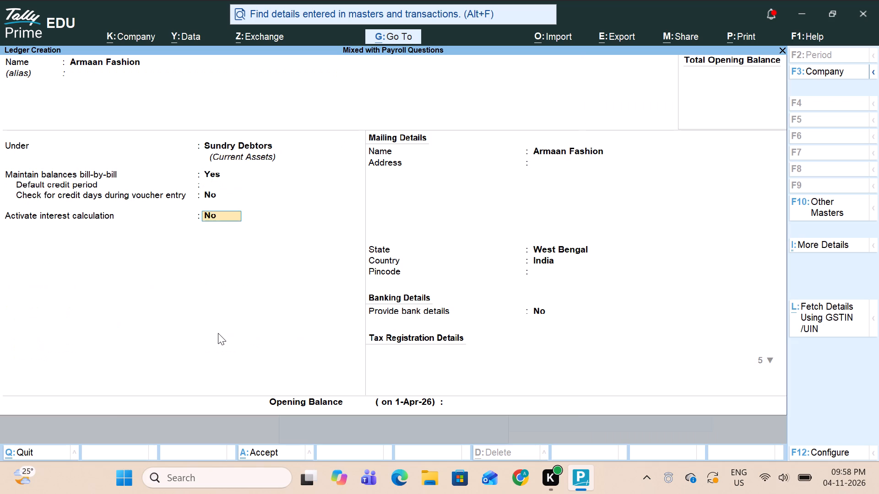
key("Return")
Set Armaan Fashion's state to Punjab with country India, leaving the address and pincode blank and bank details off.
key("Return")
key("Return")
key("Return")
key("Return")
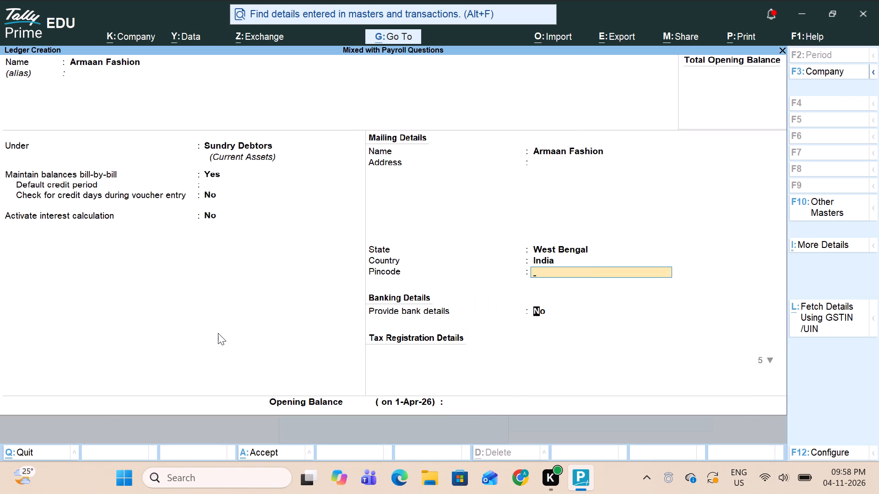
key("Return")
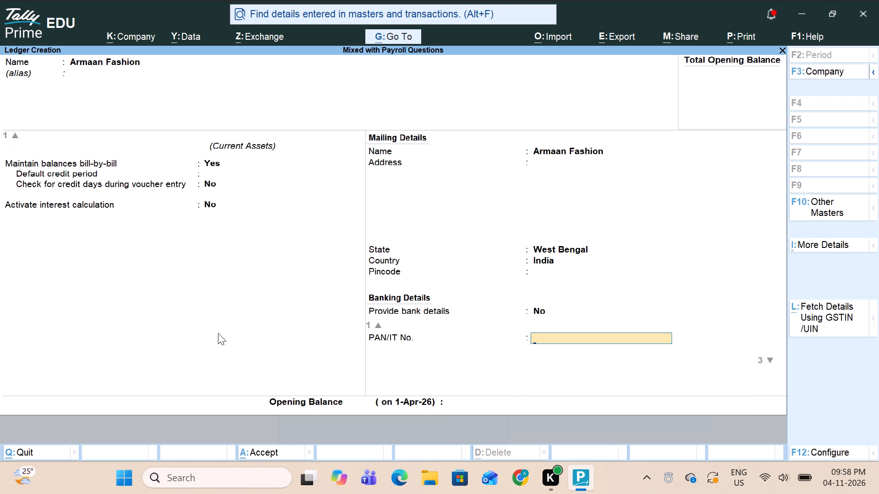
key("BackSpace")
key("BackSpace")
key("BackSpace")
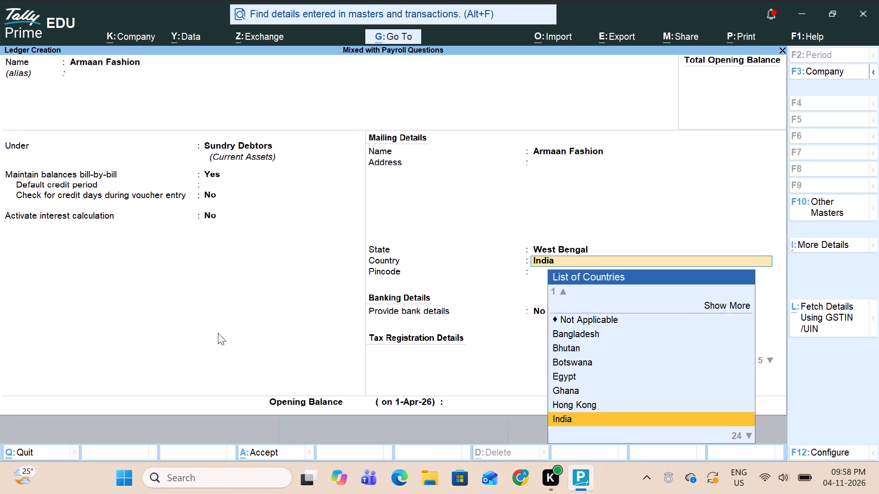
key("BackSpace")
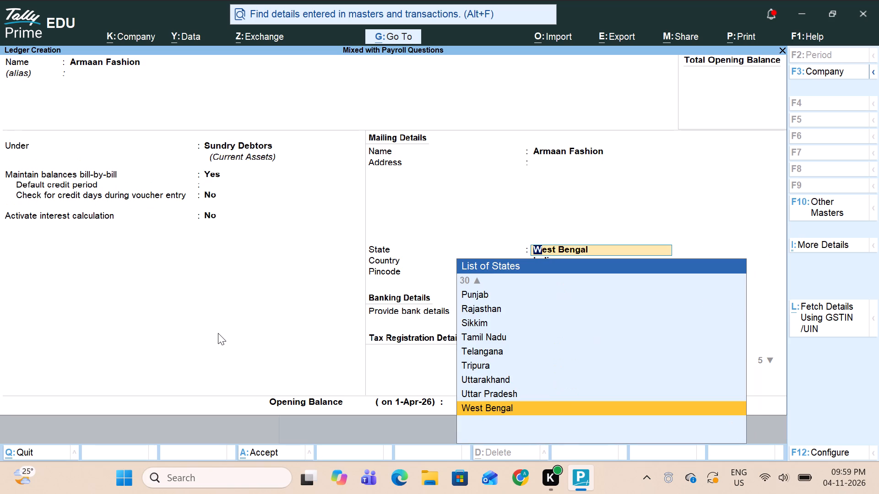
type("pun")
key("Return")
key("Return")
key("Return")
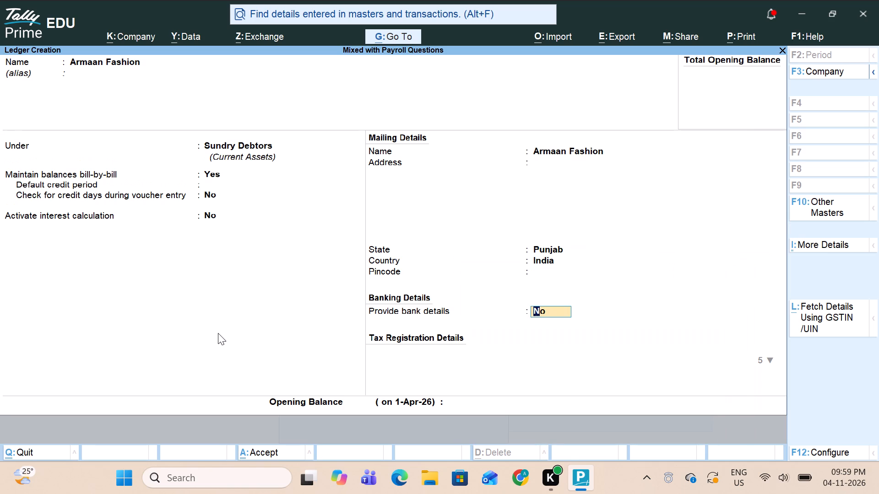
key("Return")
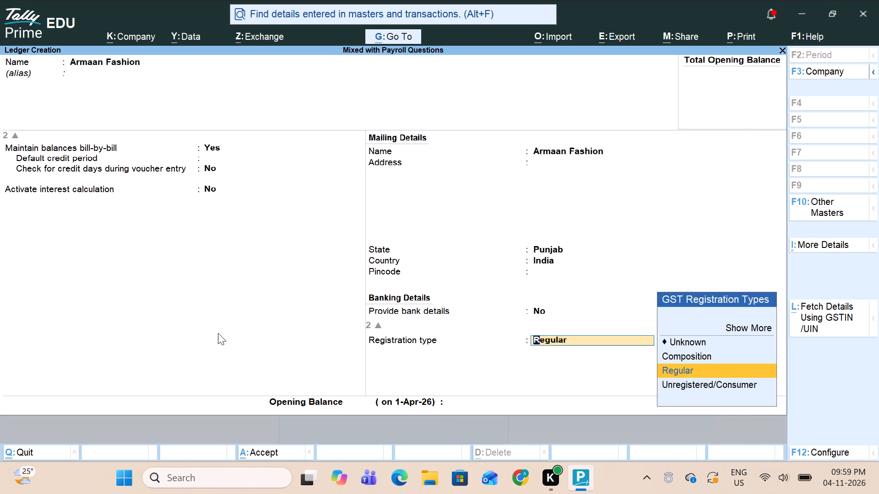
Keep Armaan Fashion's GST registration type as Regular and enter the party's GSTIN/UIN.
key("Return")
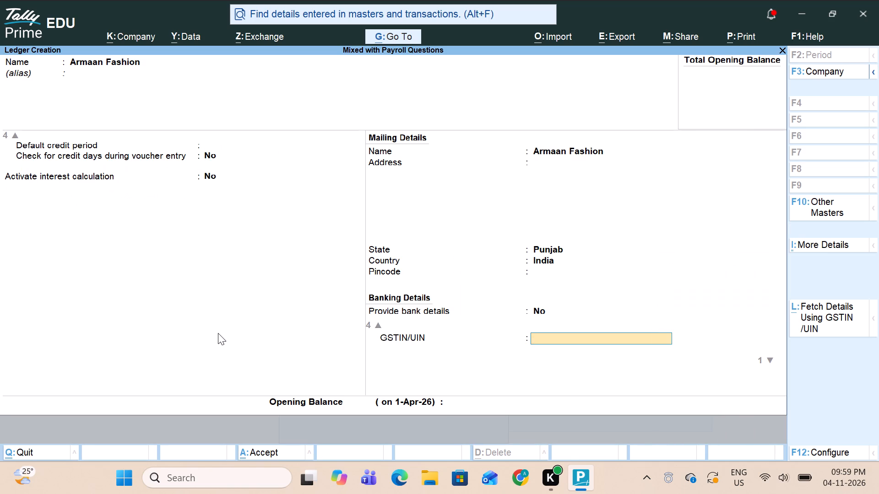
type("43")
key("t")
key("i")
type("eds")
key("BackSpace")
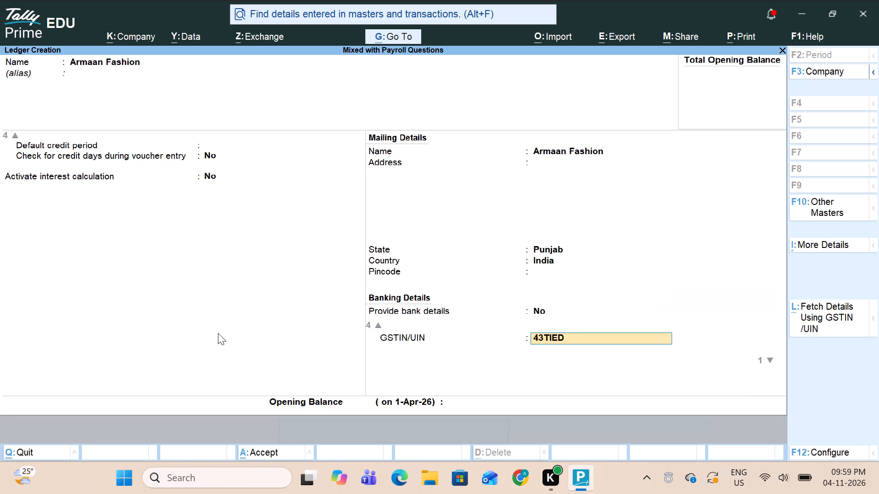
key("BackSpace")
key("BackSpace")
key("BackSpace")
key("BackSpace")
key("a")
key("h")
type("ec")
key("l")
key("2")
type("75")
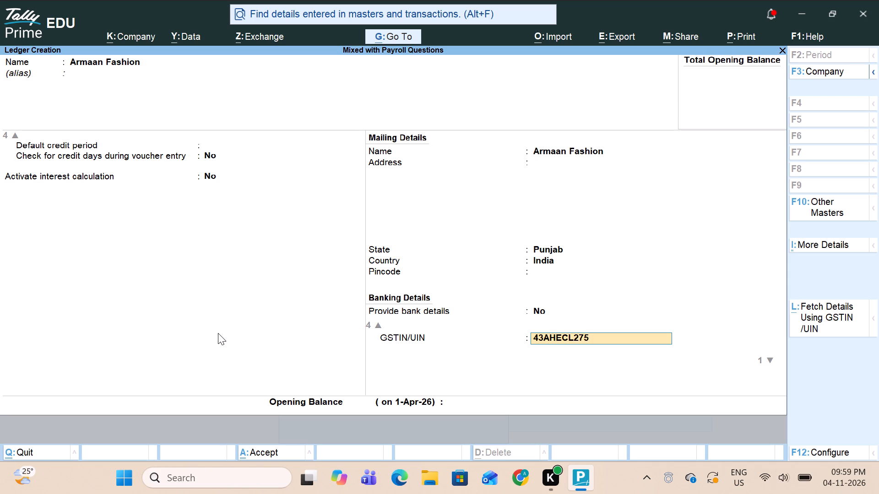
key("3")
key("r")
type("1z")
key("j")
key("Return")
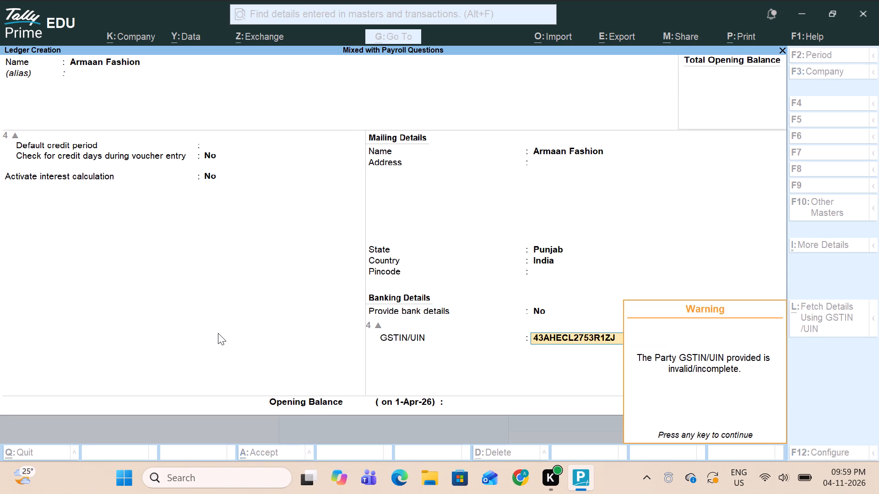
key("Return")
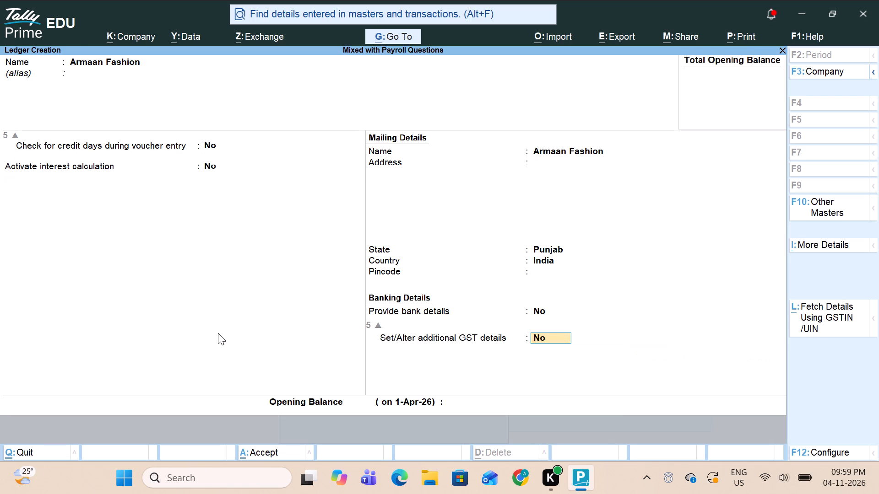
Enable additional GST details for Armaan Fashion with Punjab as the place of supply, and save the ledger without an opening balance.
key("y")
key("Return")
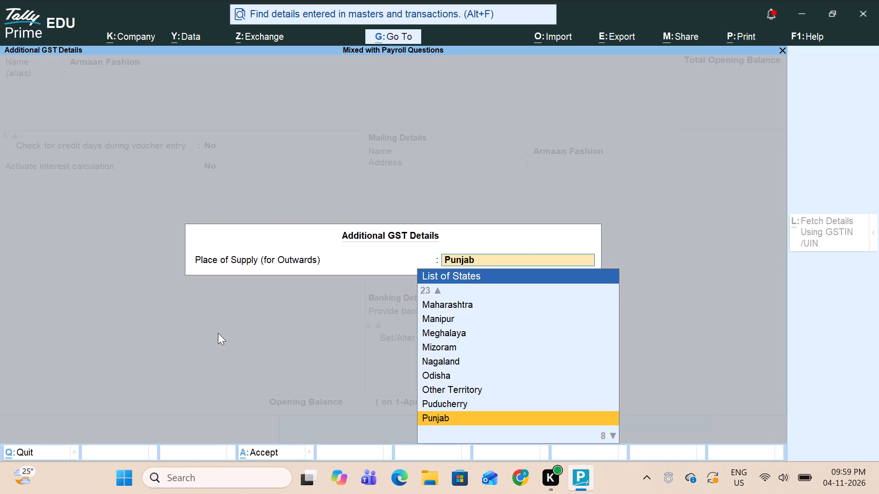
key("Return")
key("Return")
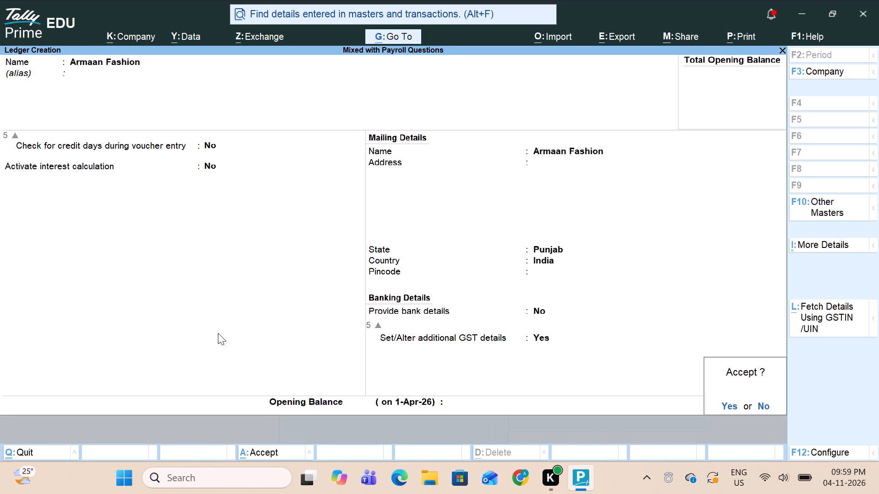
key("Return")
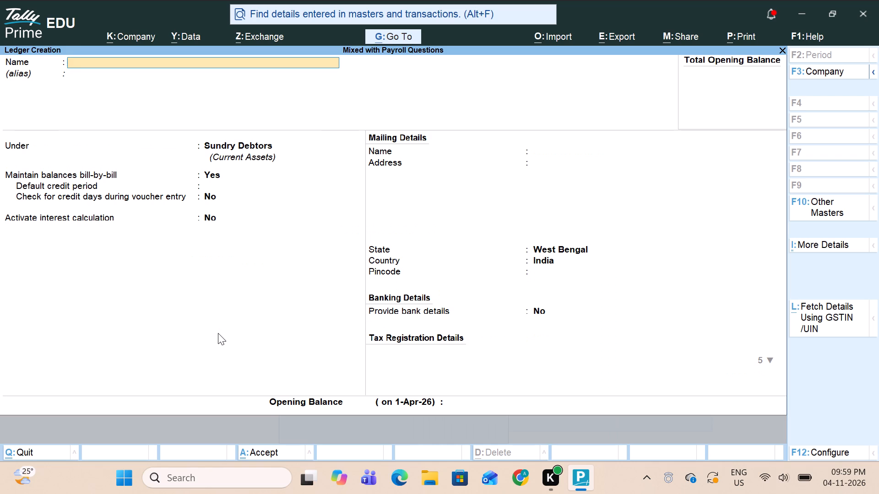
Start a new ledger named Interest Received under the Indirect Incomes group.
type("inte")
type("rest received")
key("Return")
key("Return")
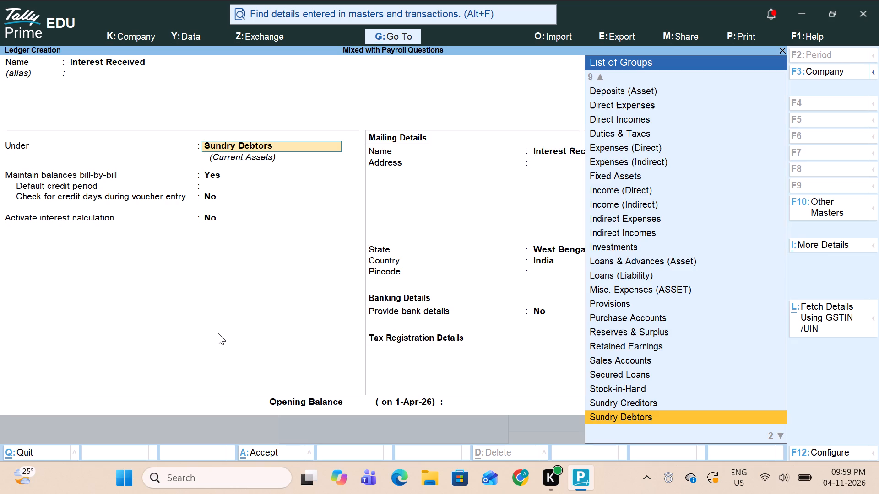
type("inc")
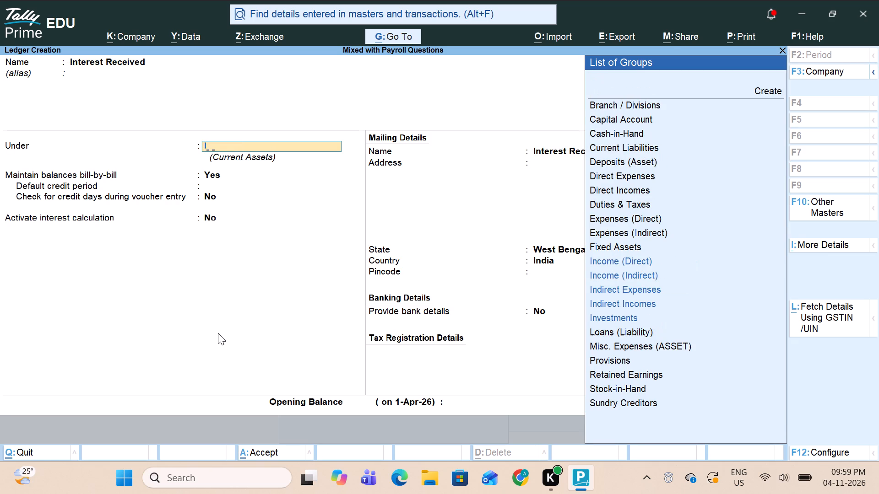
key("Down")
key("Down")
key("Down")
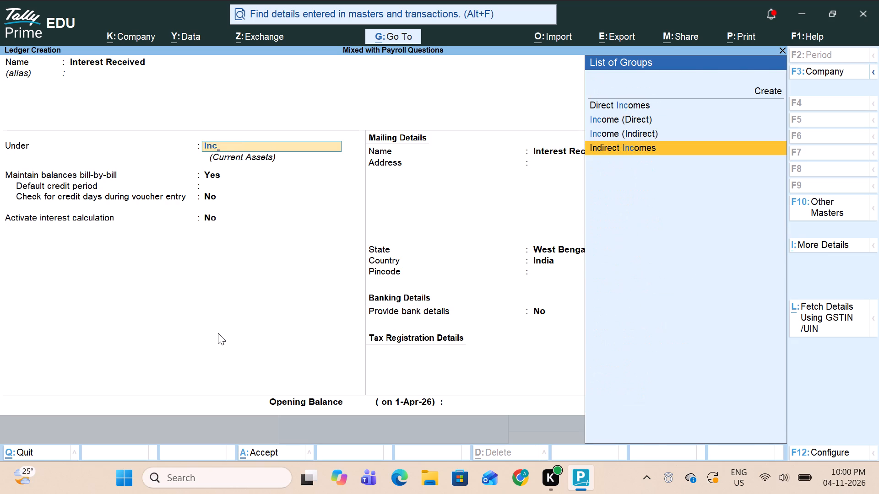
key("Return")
Keep Interest Received's default ledger type, interest and GST settings, and save it without an opening balance.
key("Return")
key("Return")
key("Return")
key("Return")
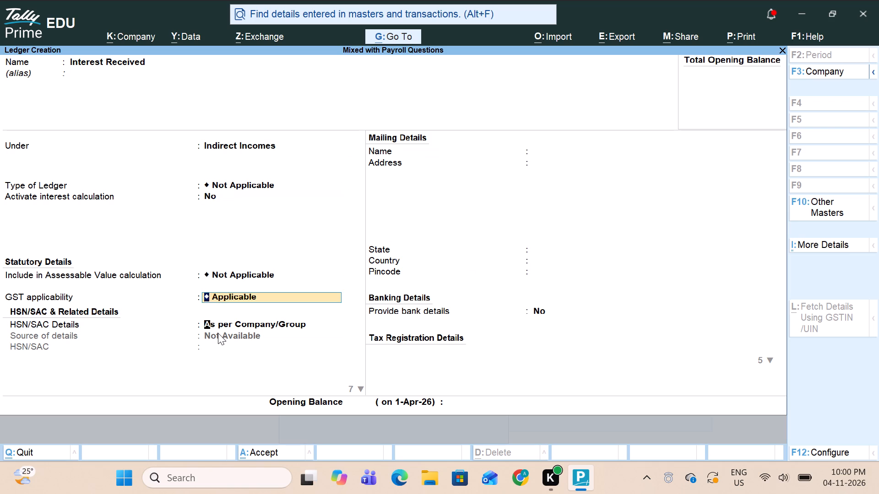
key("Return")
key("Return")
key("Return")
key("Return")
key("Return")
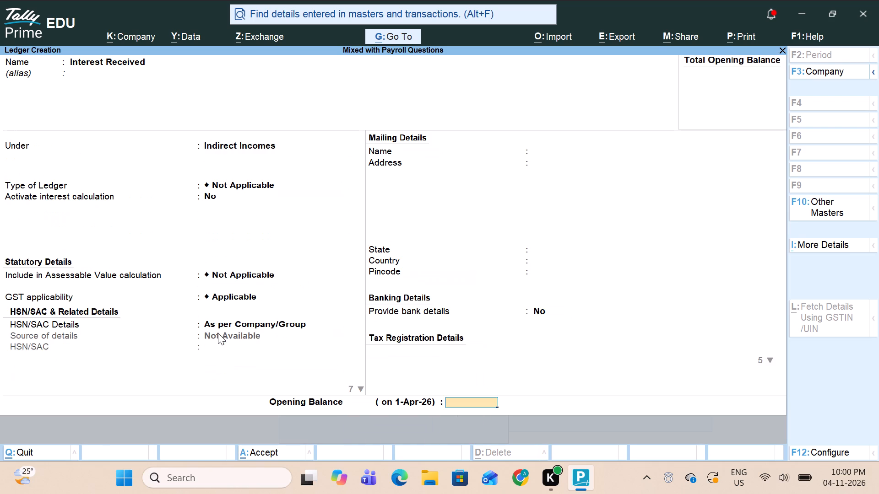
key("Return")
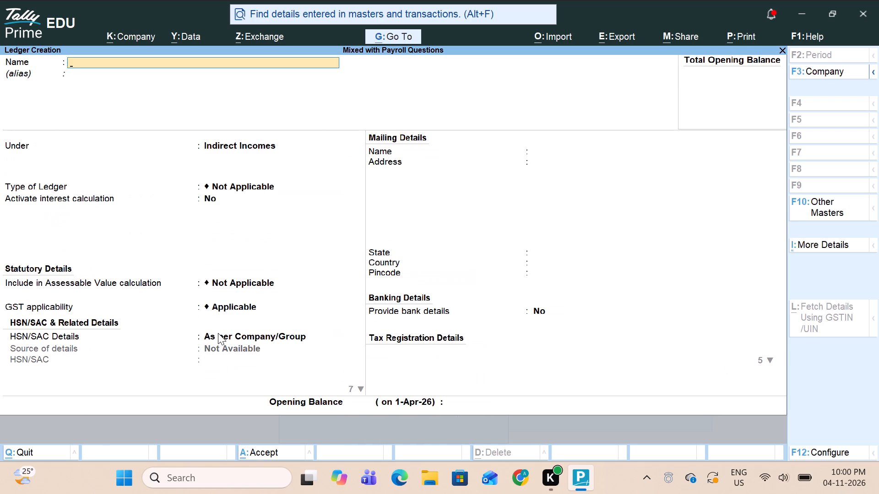
Start a new ledger named CGST under Duties & Taxes, with GST as the duty type and CGST as the tax type.
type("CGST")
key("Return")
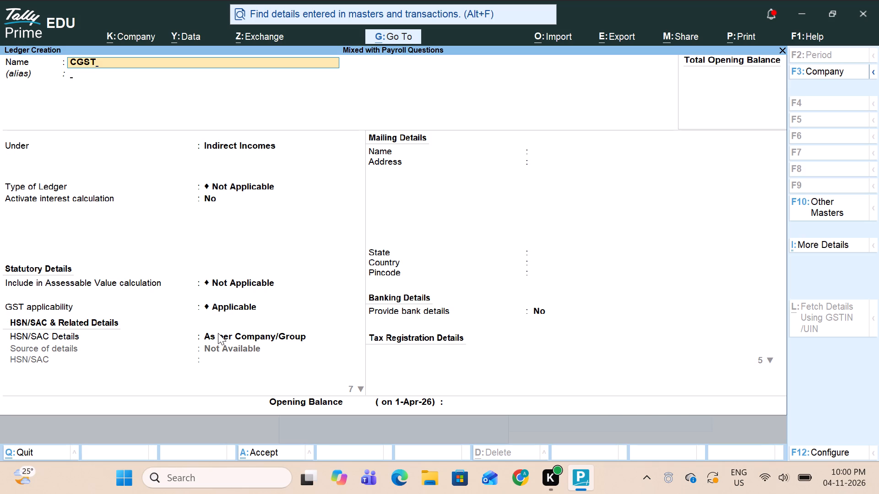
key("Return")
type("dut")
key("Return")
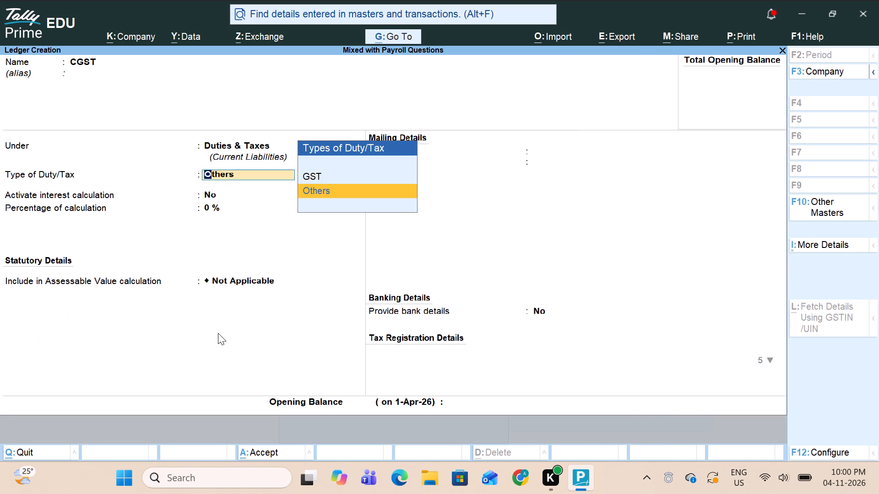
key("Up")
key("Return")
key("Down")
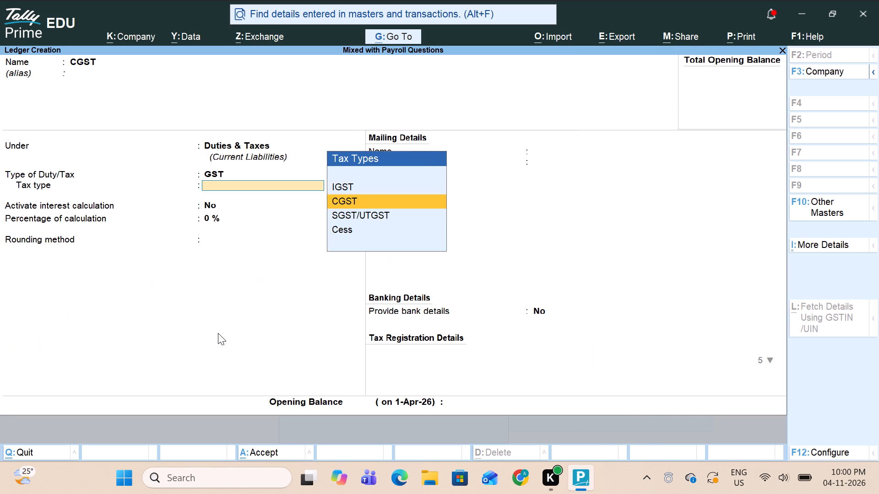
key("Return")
Keep CGST's default interest, percentage, rounding and bank settings, and save the ledger without an opening balance.
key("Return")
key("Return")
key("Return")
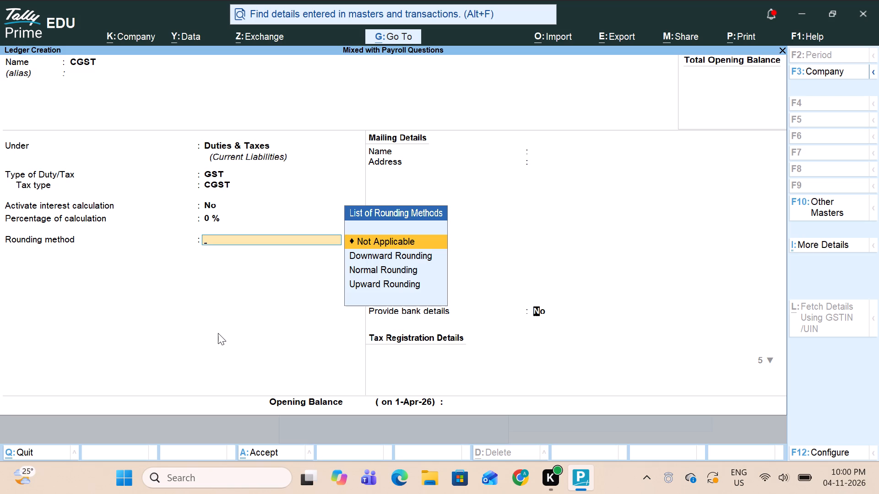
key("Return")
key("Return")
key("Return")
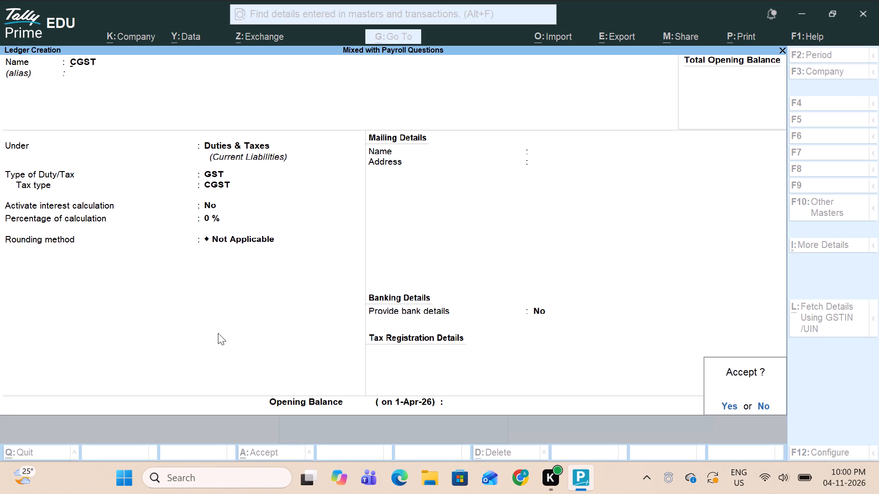
Start a new ledger named SGST under Duties & Taxes, with GST as the duty type and SGST/UTGST as the tax type.
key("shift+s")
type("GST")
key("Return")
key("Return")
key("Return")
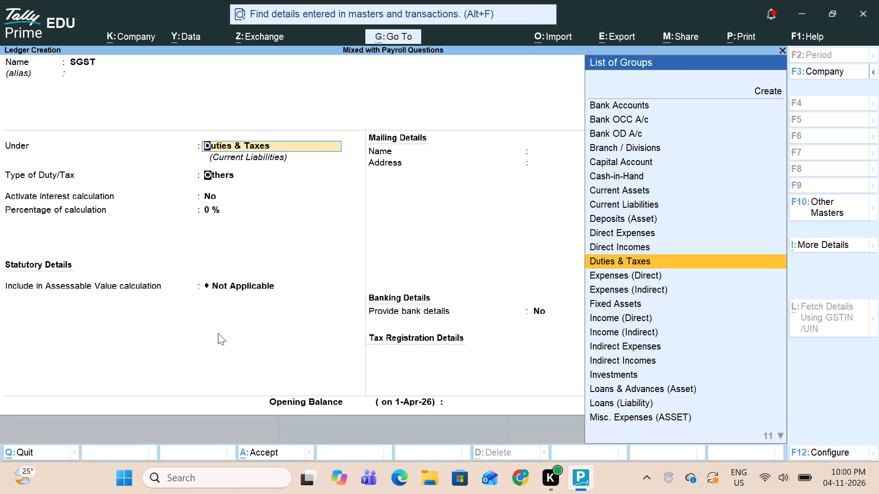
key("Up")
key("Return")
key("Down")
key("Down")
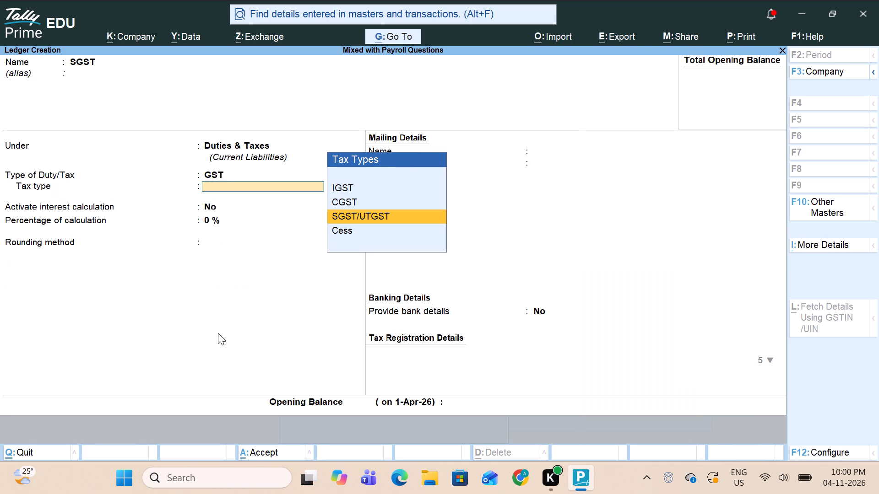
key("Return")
Keep SGST's default interest, percentage, rounding and bank settings, and save the ledger without an opening balance.
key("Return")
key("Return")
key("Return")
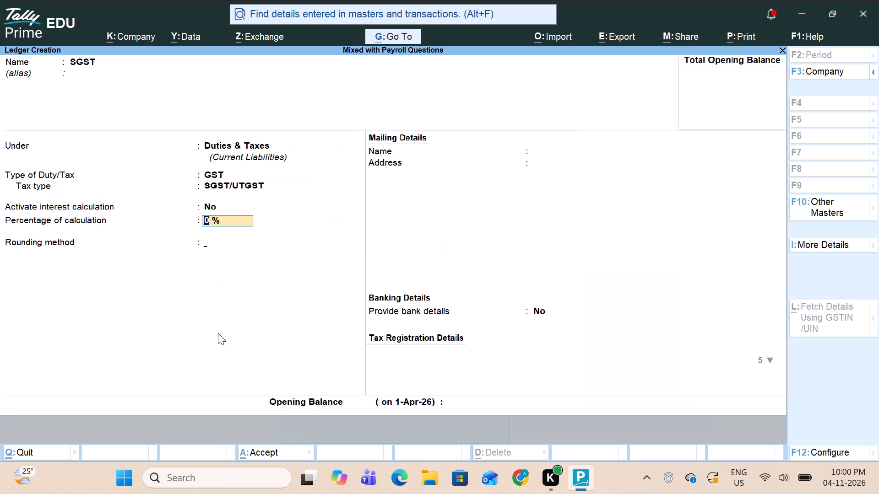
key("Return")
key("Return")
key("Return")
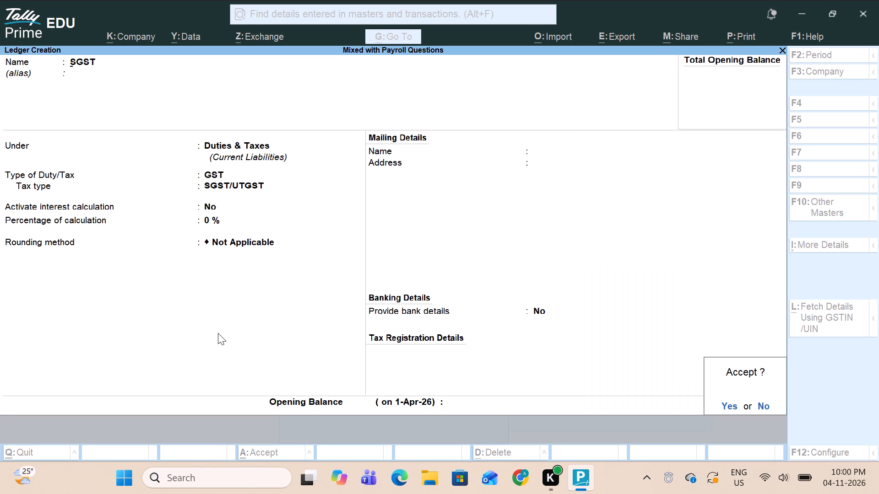
Start a new ledger named IGST under Duties & Taxes, with GST as the duty type and IGST as the tax type.
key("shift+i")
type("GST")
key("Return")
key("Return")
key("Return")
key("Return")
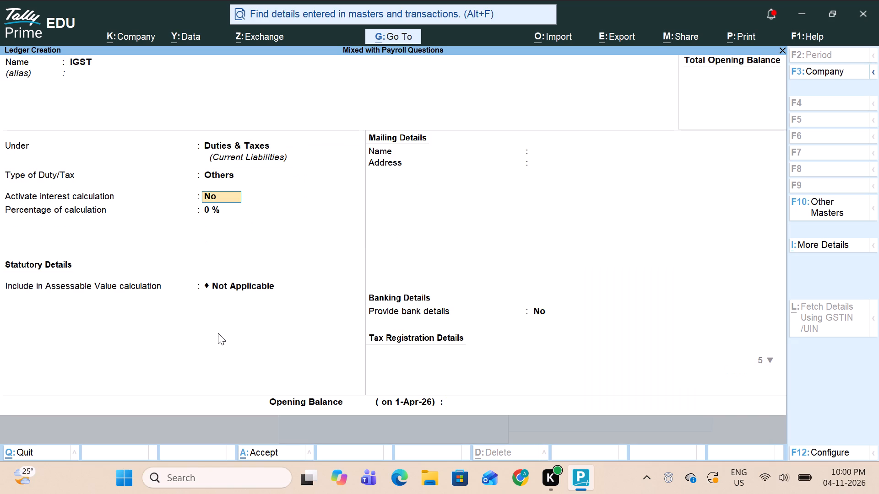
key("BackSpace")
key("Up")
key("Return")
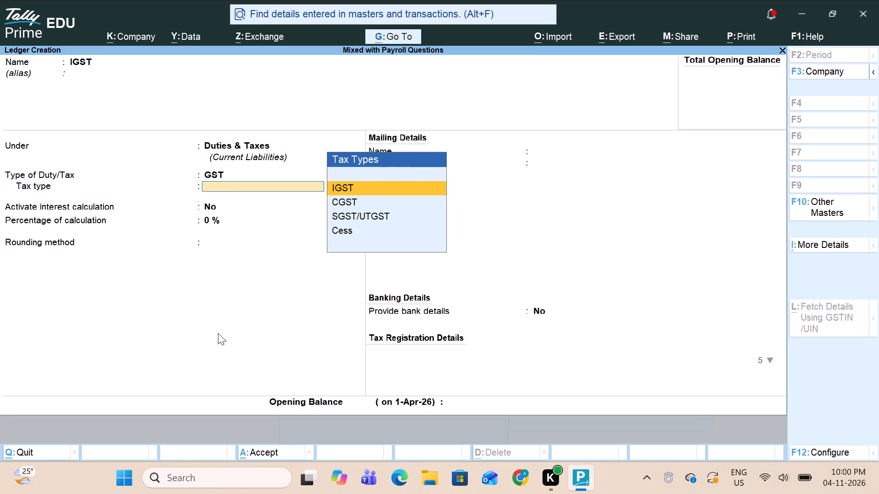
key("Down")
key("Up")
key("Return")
Keep IGST's default interest, percentage, rounding and bank settings, and save the ledger without an opening balance.
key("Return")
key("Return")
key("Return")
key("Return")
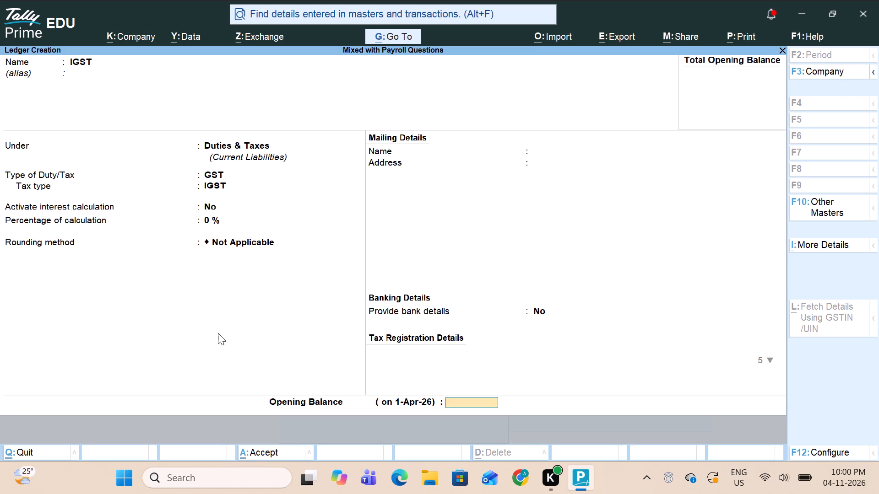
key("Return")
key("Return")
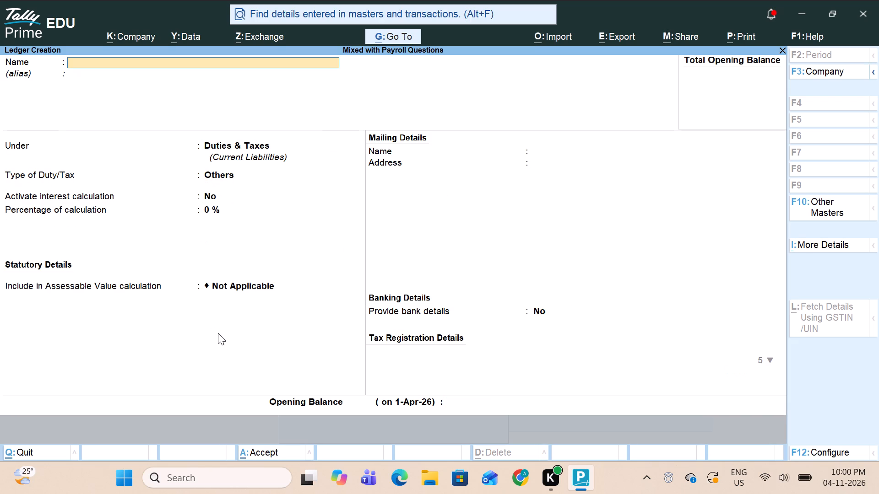
Start a new ledger named Round Off under the Indirect Expenses group.
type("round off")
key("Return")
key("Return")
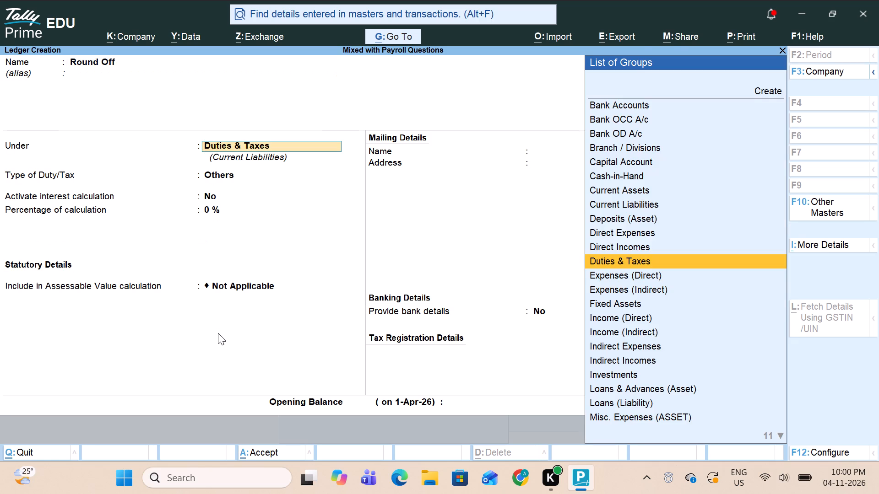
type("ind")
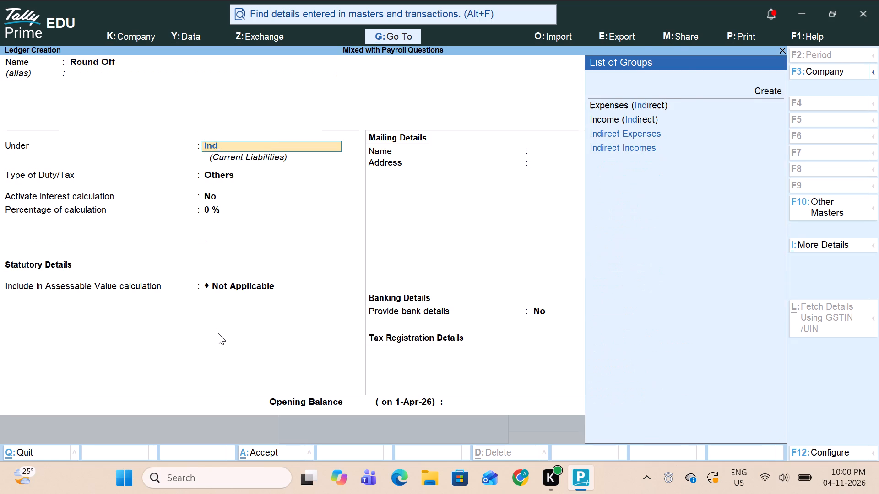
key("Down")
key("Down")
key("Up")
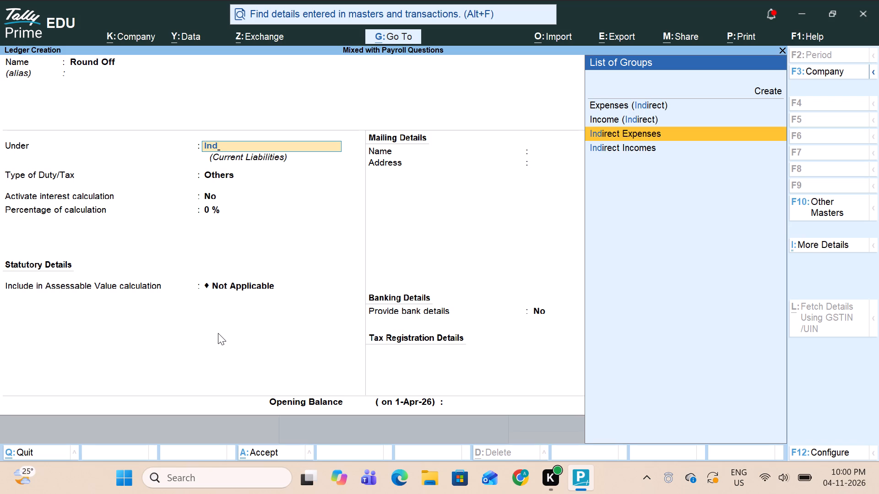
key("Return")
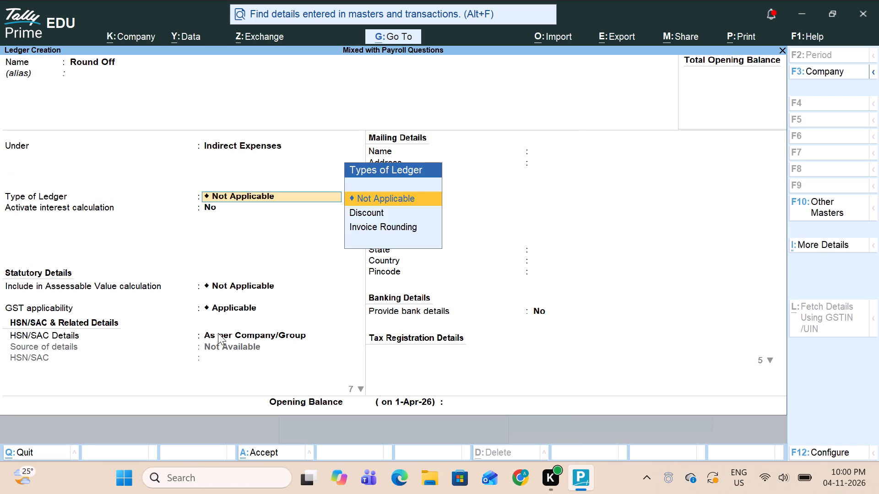
Set Round Off's type of ledger to Invoice Rounding.
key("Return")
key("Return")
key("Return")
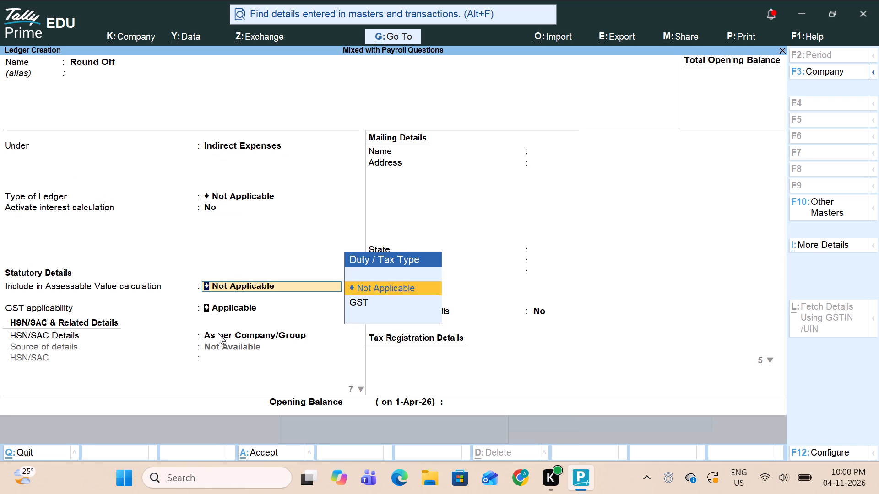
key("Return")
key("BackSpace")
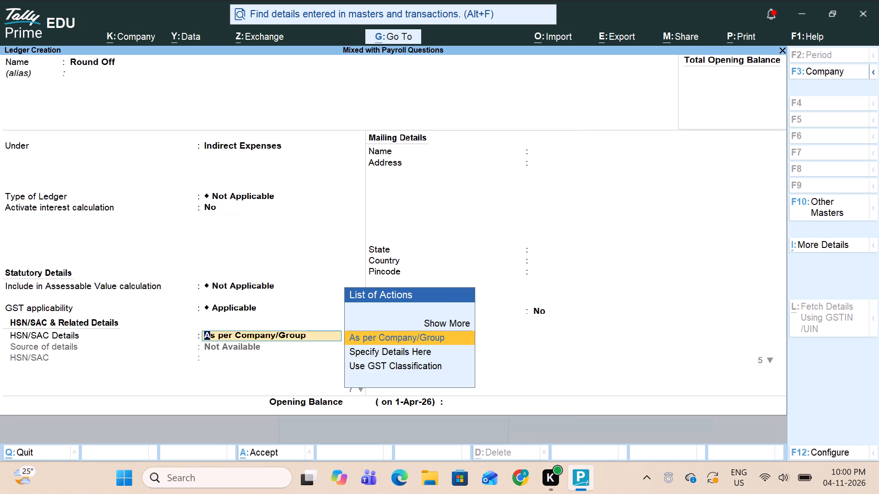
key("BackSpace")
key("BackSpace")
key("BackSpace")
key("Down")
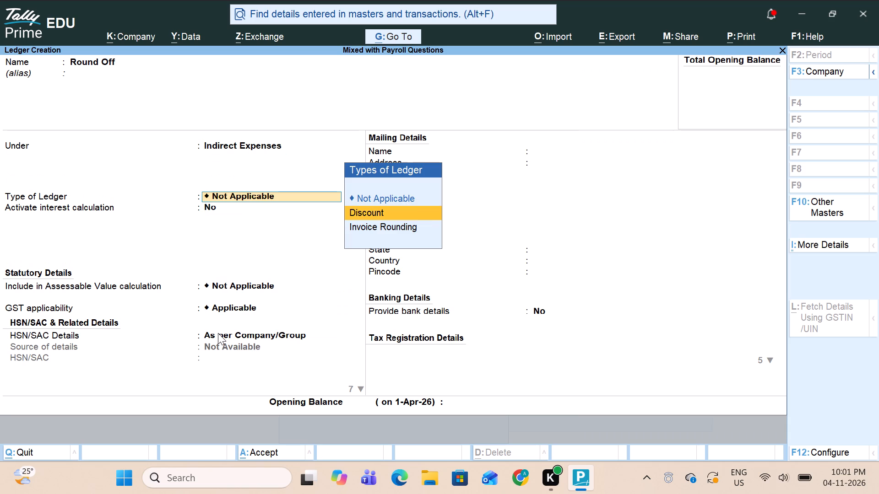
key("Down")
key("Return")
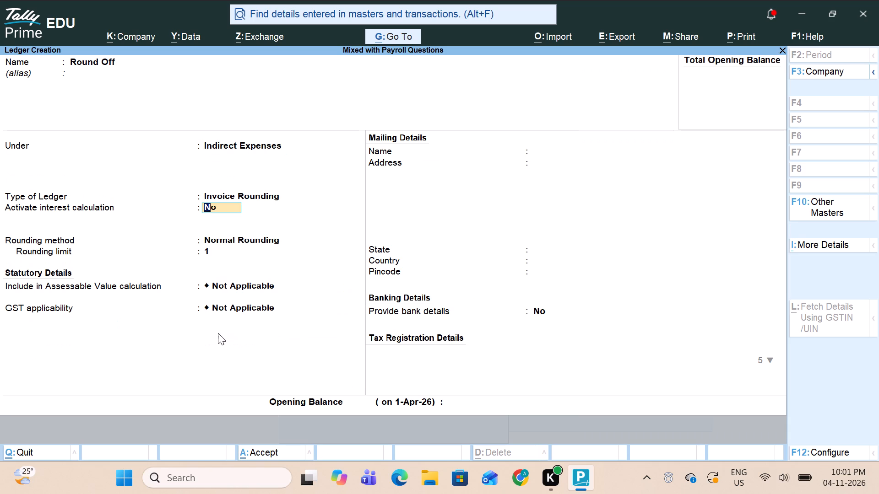
Keep Normal Rounding with a limit of 1 for Round Off, save it without an opening balance, and leave ledger creation.
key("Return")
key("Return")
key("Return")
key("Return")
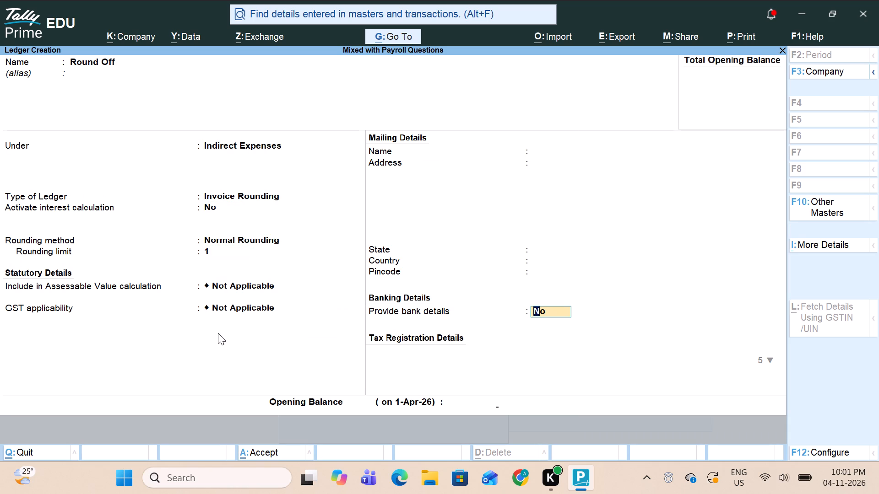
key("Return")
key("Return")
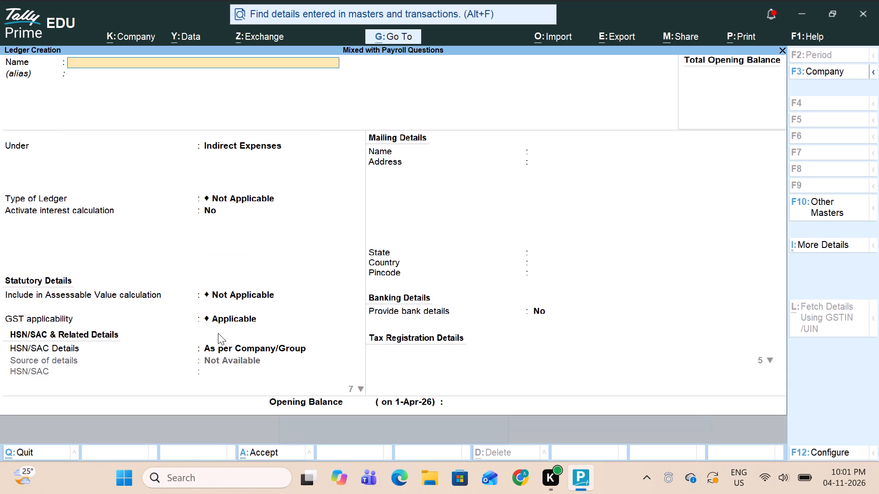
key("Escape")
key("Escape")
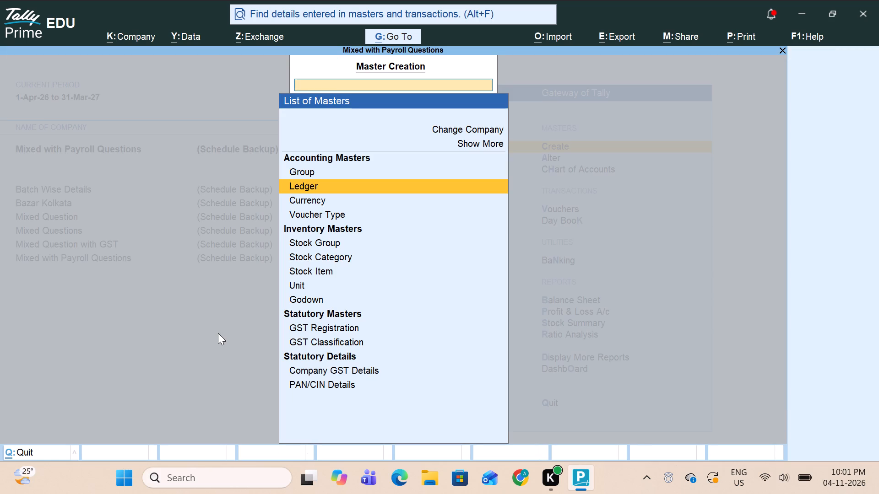
Start a new stock group named Garments under Primary, with quantities of items added.
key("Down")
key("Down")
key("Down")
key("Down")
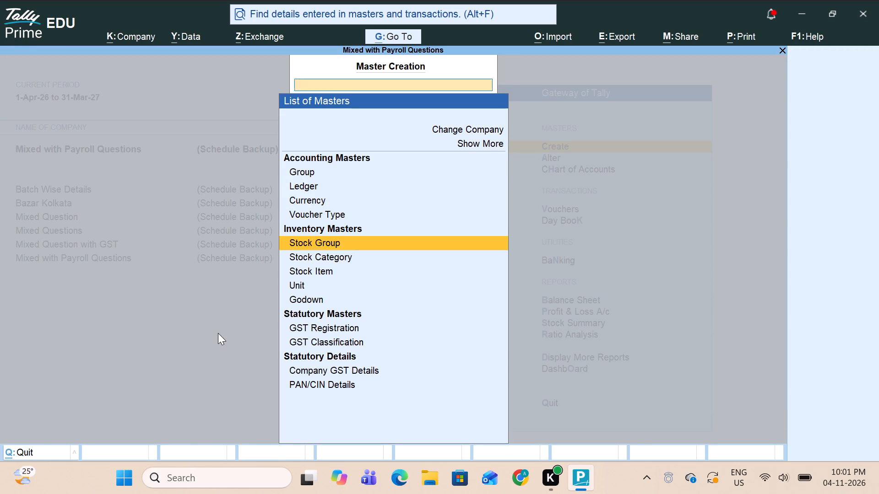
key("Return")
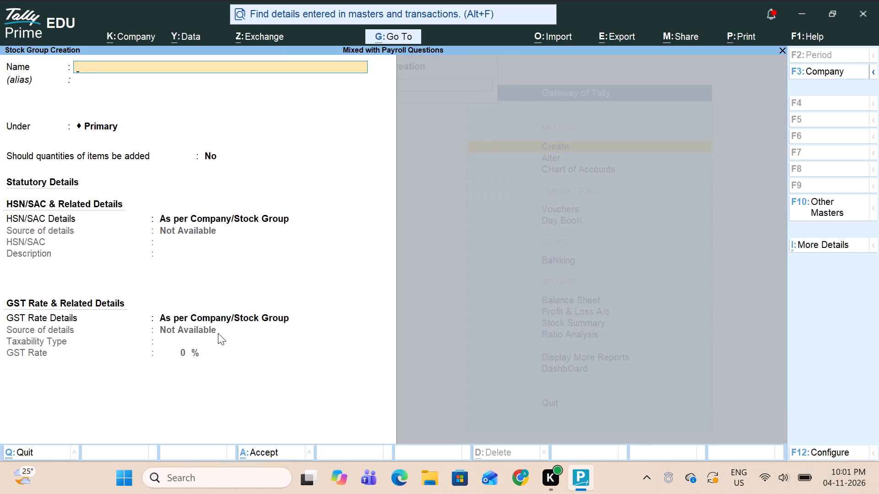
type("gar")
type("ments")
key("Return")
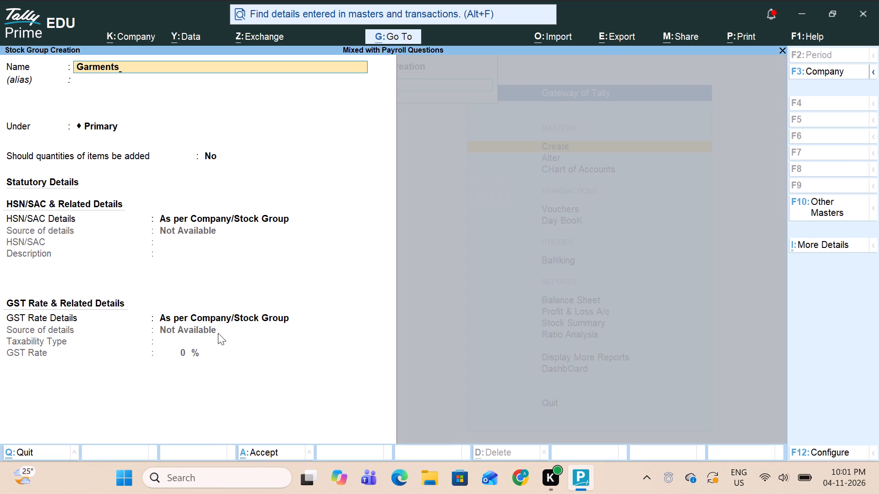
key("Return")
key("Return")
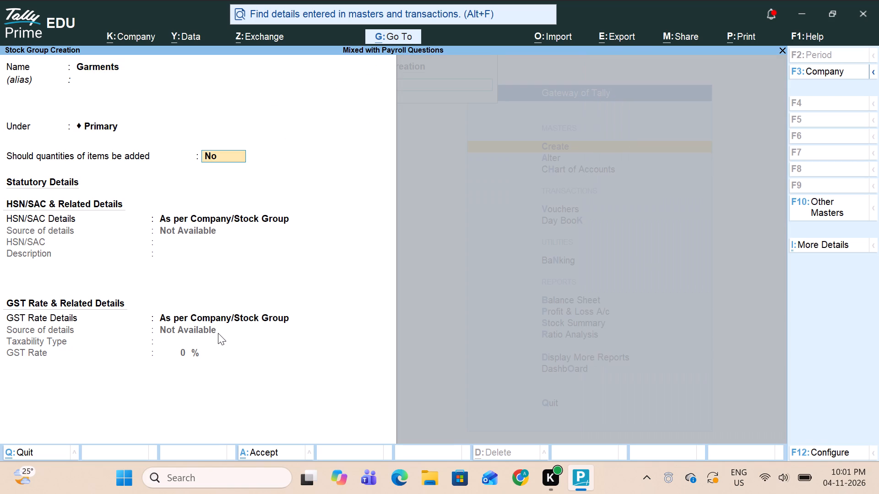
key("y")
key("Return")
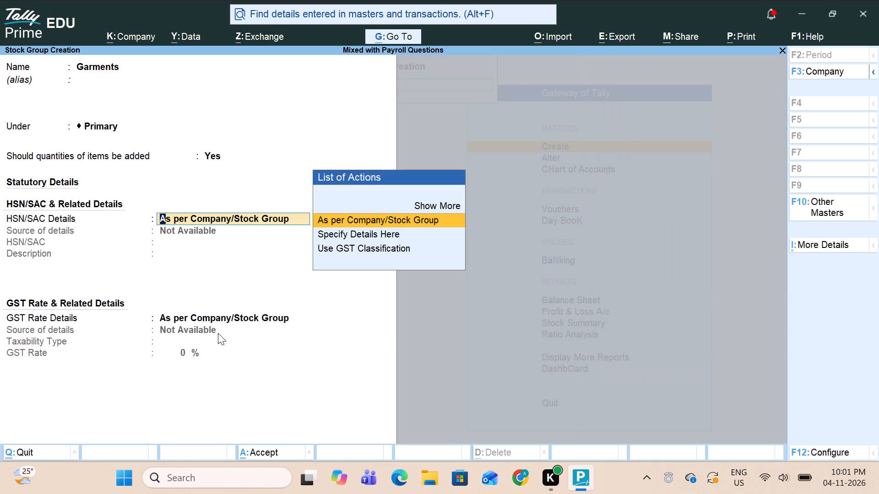
Specify a taxable GST rate of 5% for Garments, keep its default HSN/SAC details, save it and leave stock group creation.
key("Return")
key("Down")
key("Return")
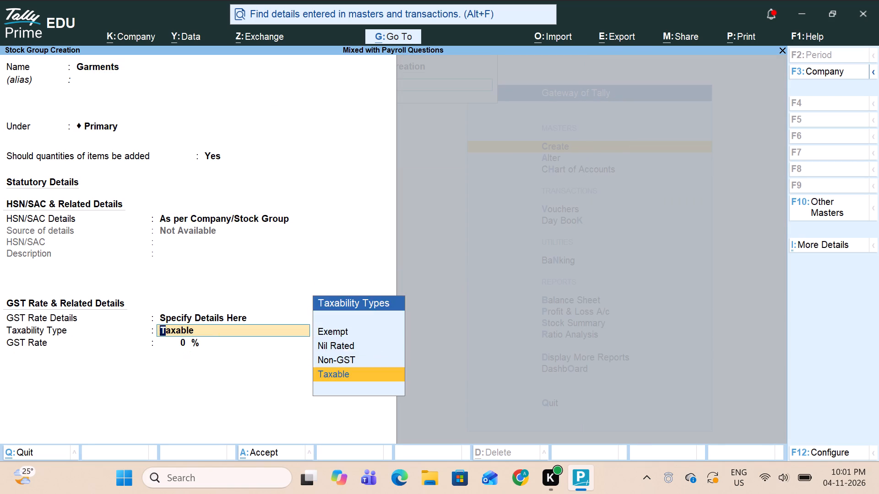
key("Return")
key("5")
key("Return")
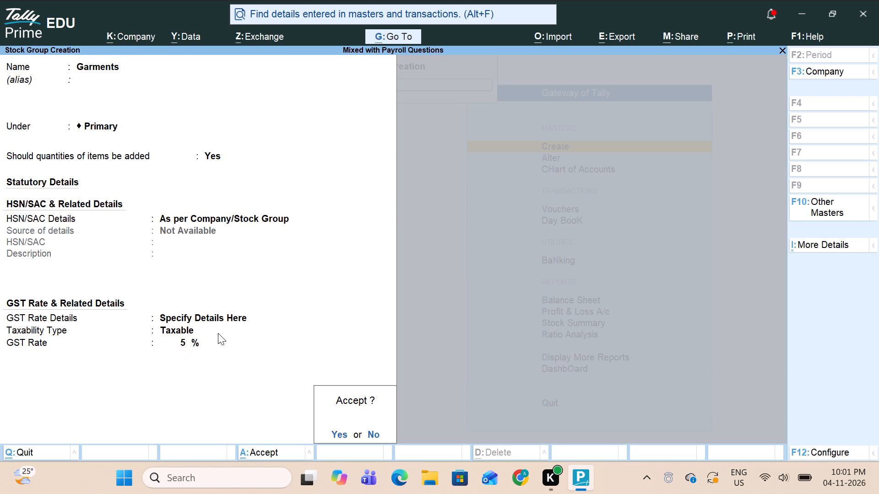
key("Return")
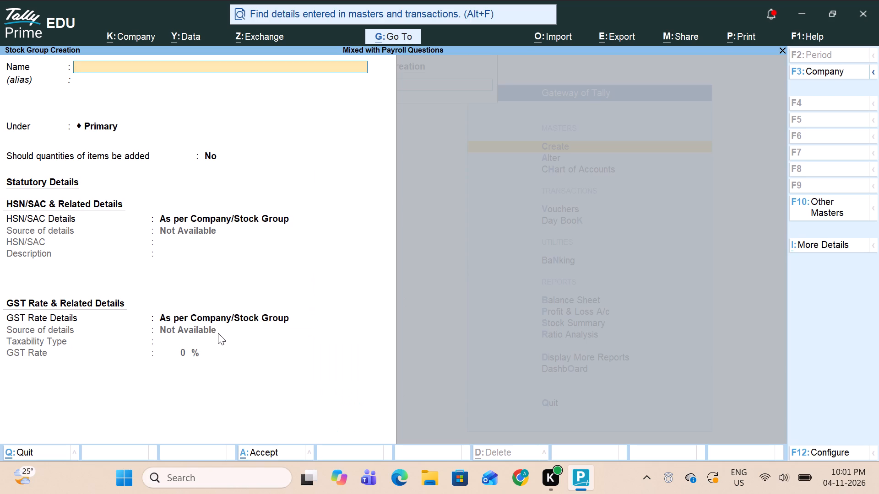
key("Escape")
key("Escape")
Create a stock category named Shirt under Primary.
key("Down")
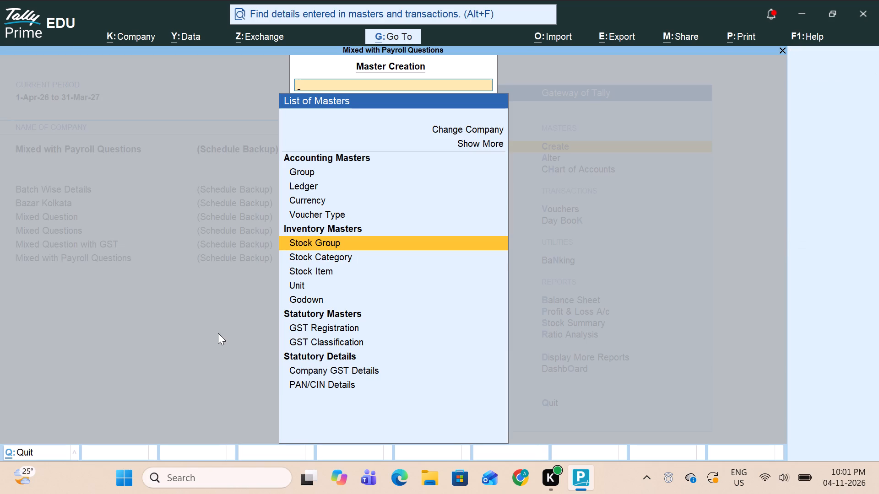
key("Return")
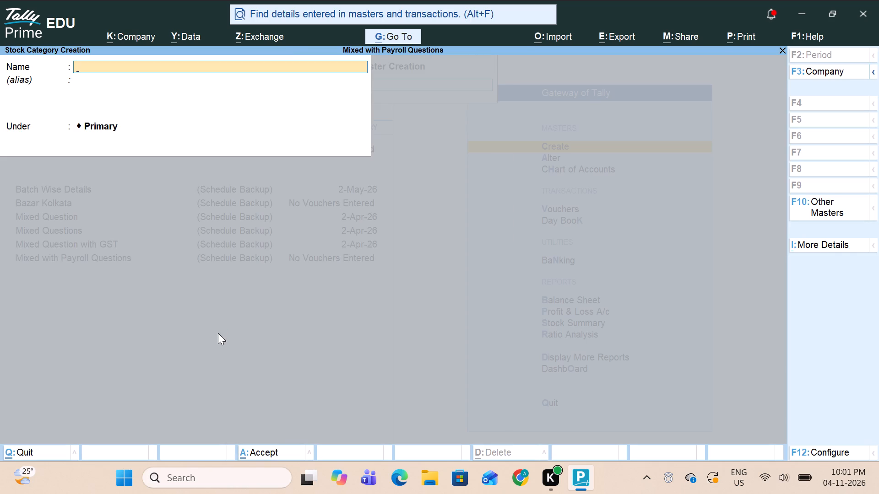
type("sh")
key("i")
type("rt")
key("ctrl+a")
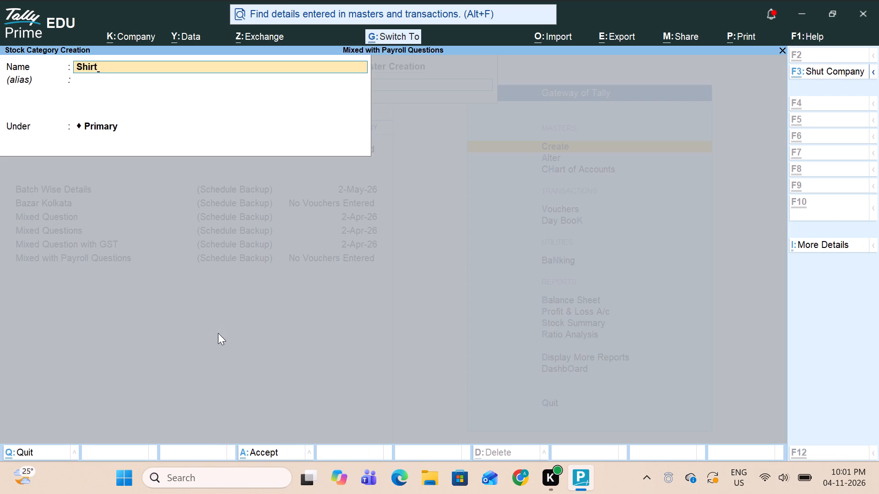
Create a stock category named T-Shirt under Primary.
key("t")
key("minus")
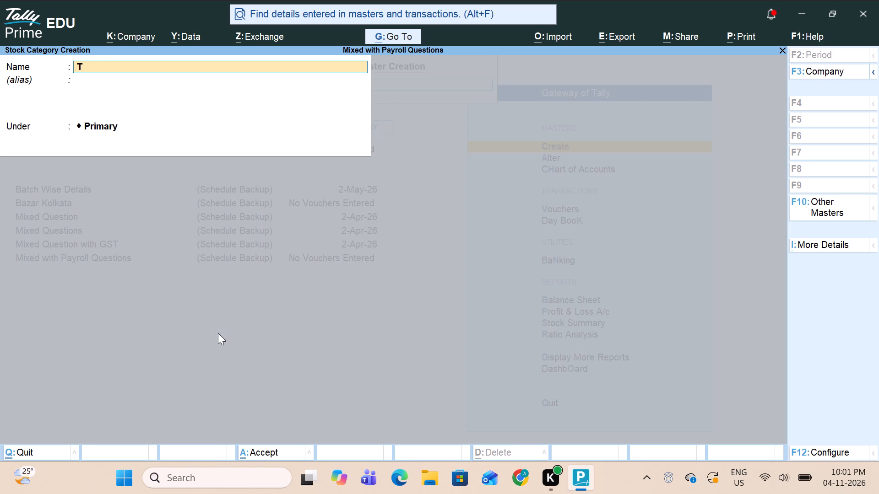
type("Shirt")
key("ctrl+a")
Create a stock category named Pant under Primary.
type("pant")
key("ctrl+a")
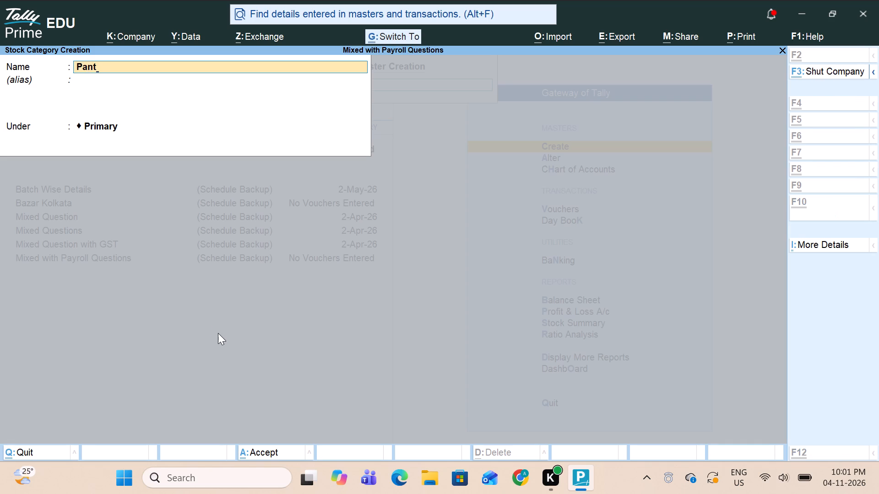
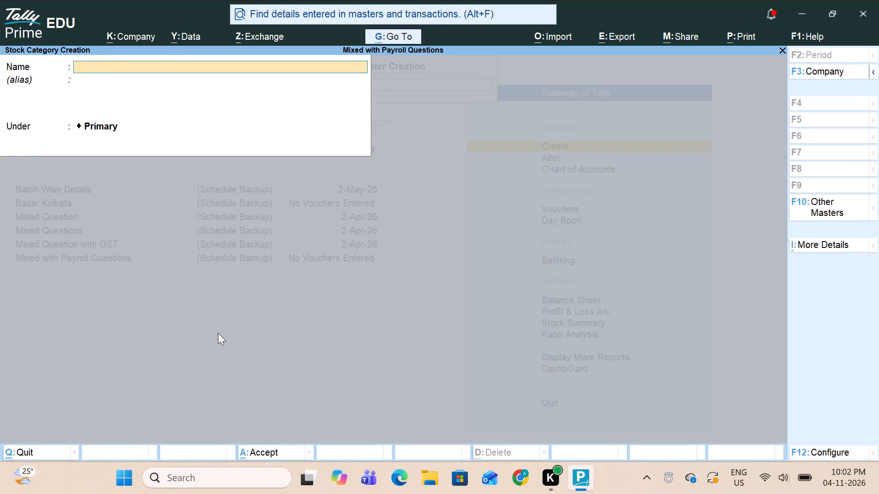
Leave stock category creation and start a simple unit with symbol Pcs and formal name Pieces.
key("Escape")
key("Escape")
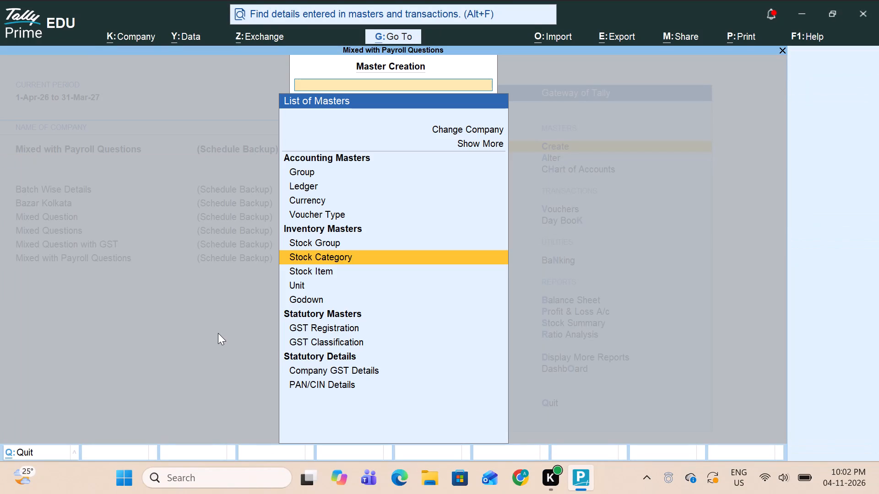
key("Up")
key("Up")
key("Down")
key("Down")
key("Down")
key("Down")
key("Return")
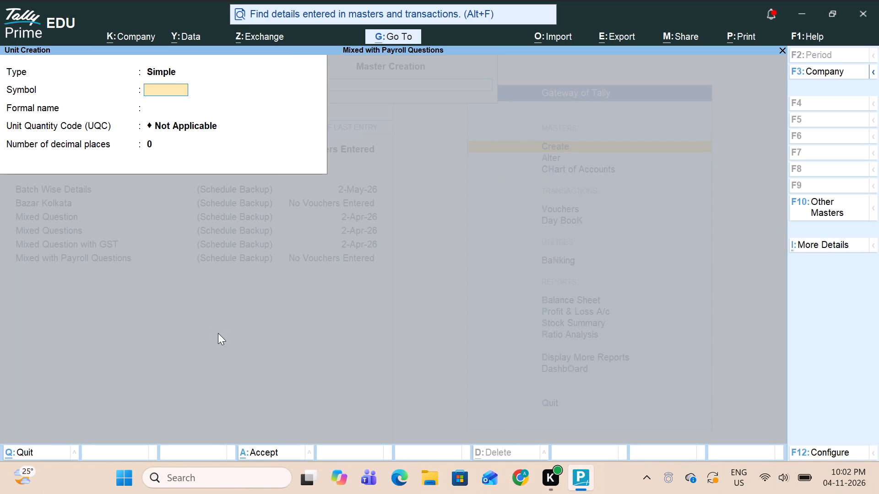
key("p")
key("BackSpace")
key("shift+p")
type("cs")
key("Return")
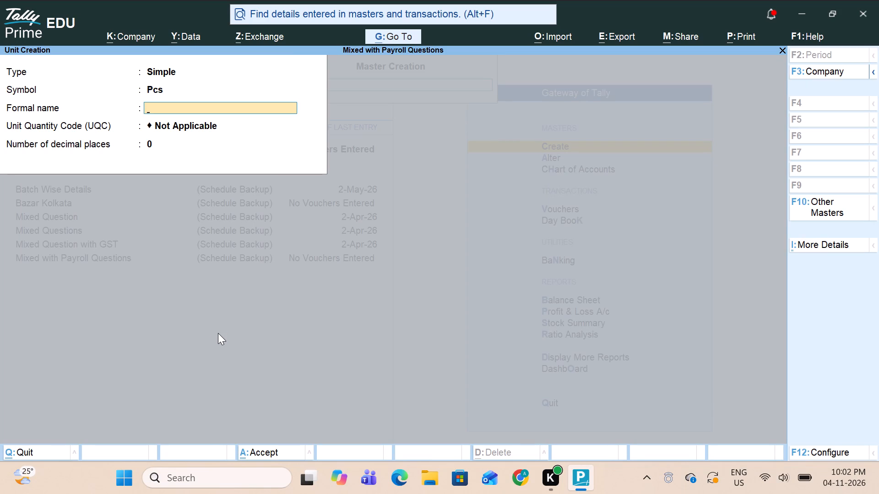
type("pieces")
key("Return")
key("Return")
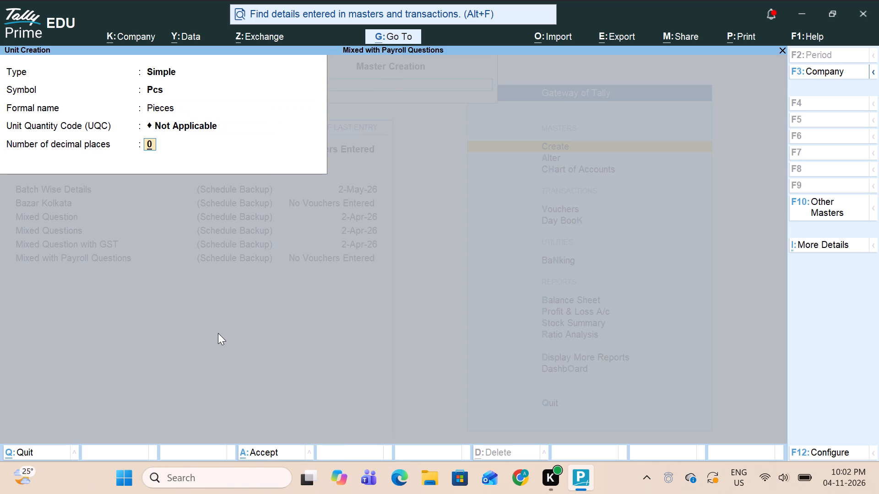
Assign the Unit Quantity Code PCS-PIECES to the unit, keep 0 decimal places, save it and leave unit creation.
key("BackSpace")
type("pcs")
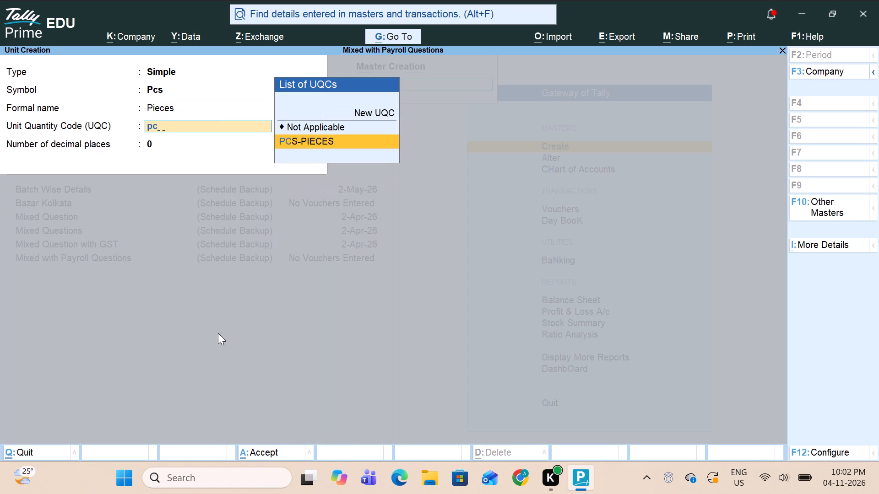
key("Return")
key("Return")
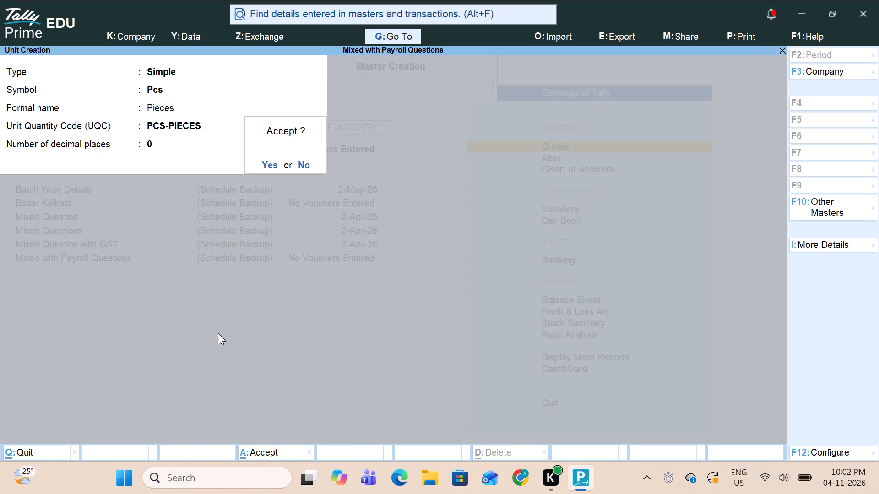
key("Return")
key("Escape")
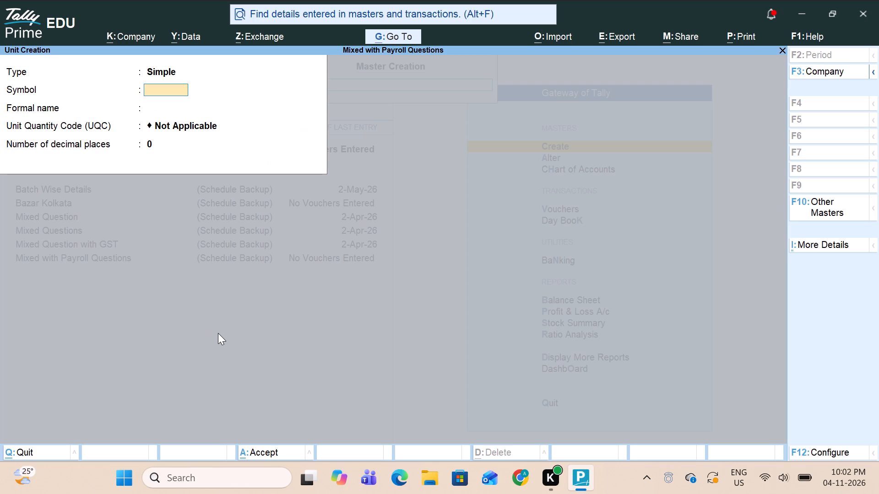
key("Escape")
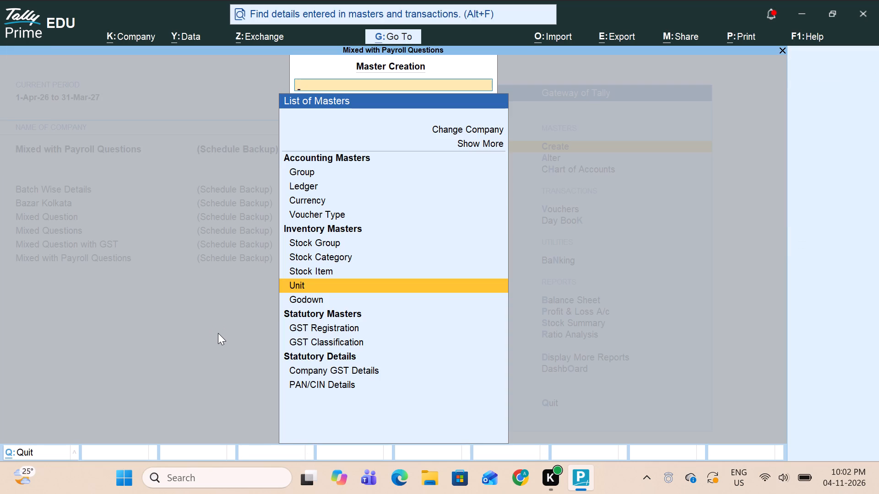
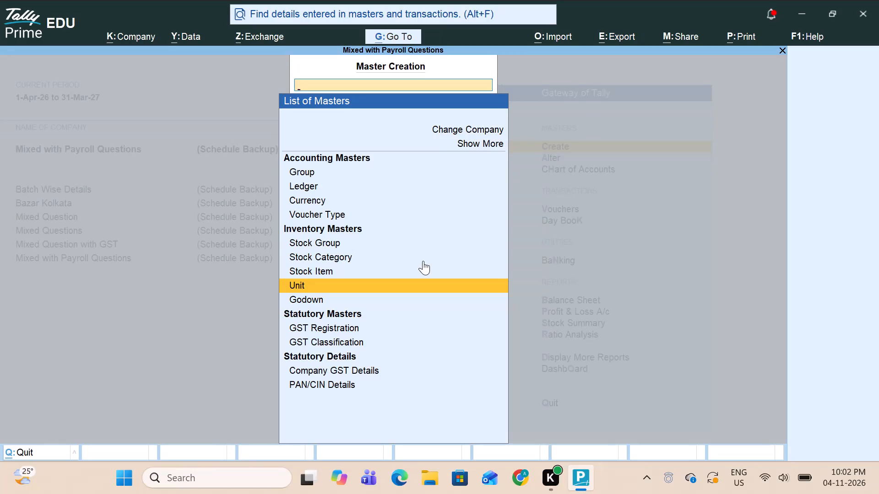
Open the company features of Mixed with Payroll Questions and keep all accounting and inventory settings as they are.
key("Escape")
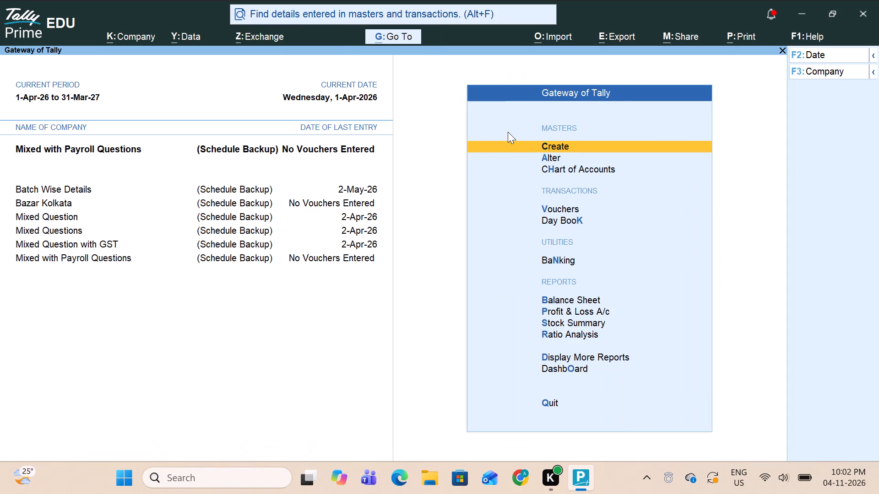
key("F12")
key("F11")
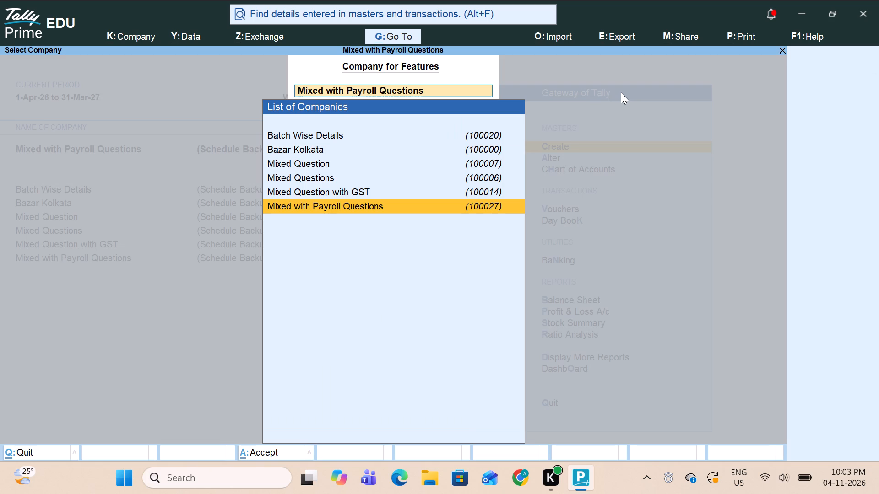
key("Return")
key("Return")
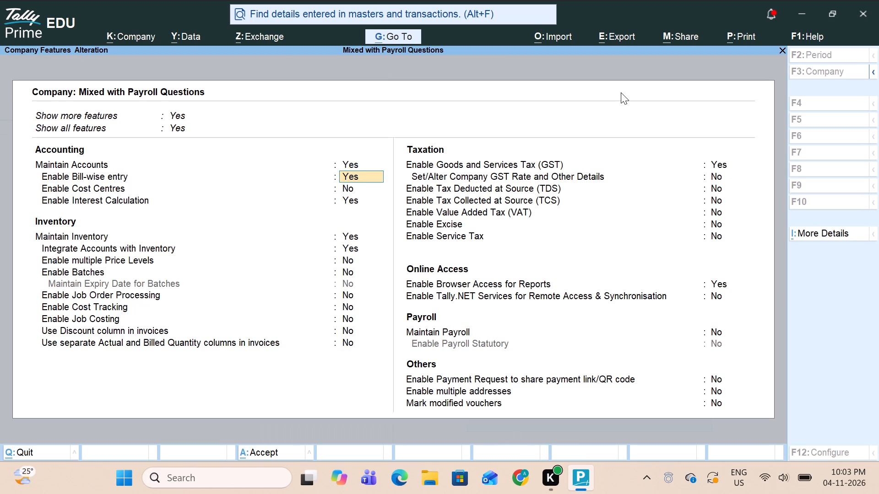
key("Return")
key("Return")
key("Return")
key("Return")
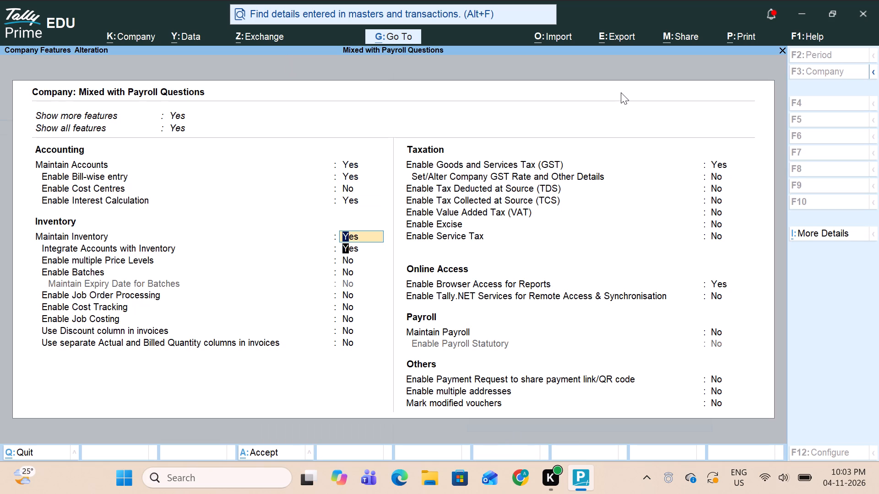
key("Return")
key("Return")
key("Return")
key("Return")
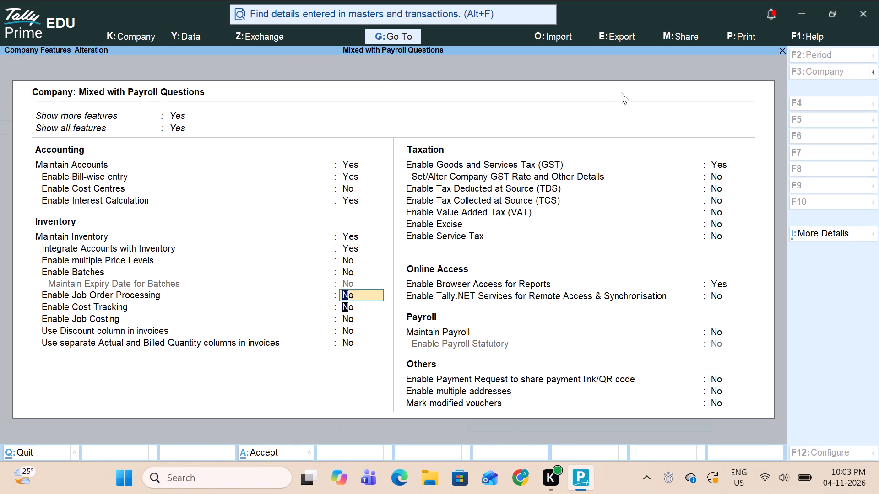
key("Return")
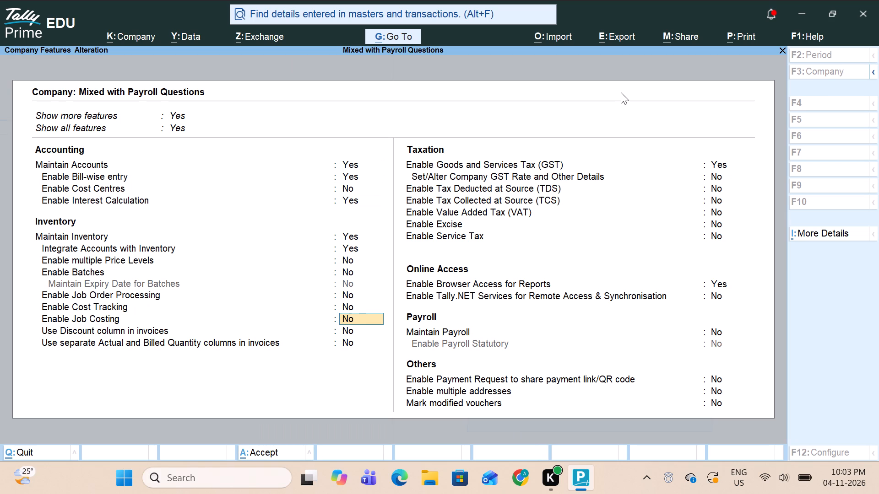
key("Return")
key("Return")
key("Return")
key("Return")
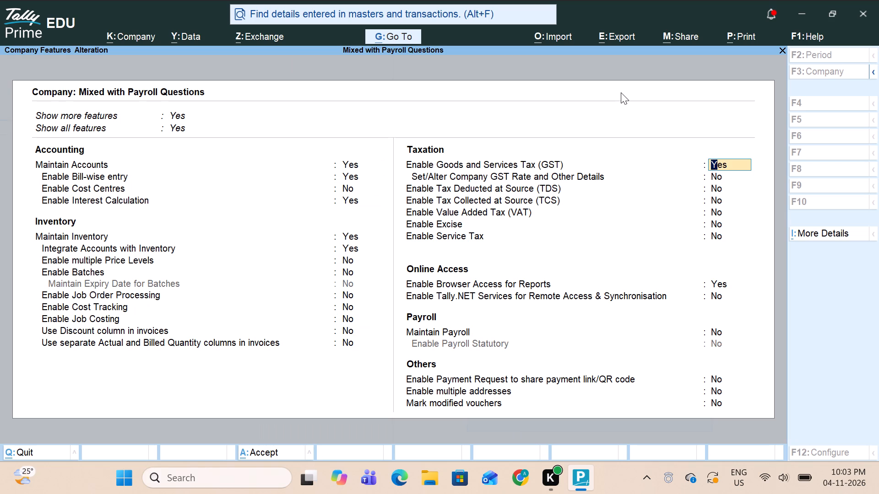
Keep Goods and Services Tax enabled and accept the company's GST registration details unchanged.
key("Return")
key("Return")
key("Return")
key("Return")
key("Return")
key("Return")
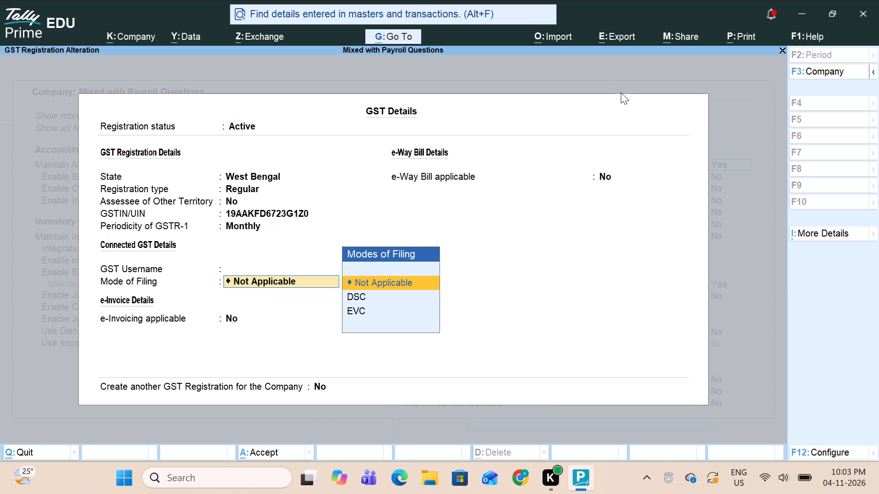
key("ctrl+a")
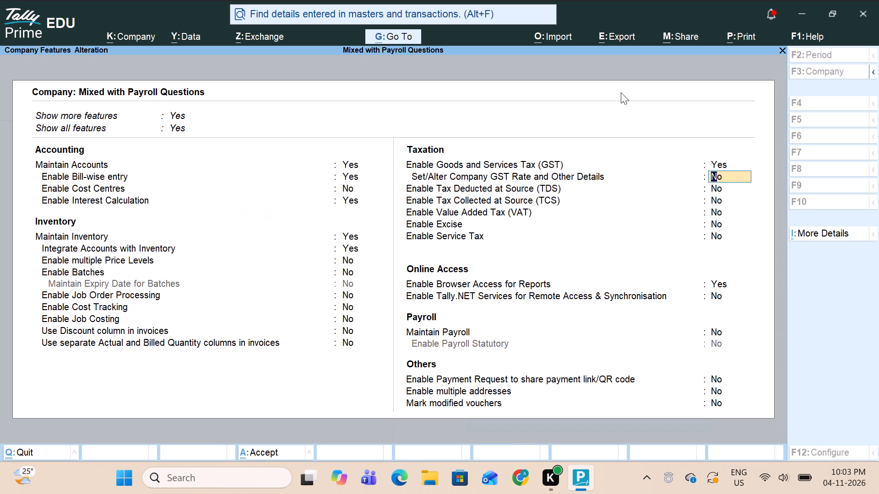
Set Maintain Payroll to Yes, keep Enable Payroll Statutory and the other features at No, save and leave the company features.
key("Return")
key("Return")
key("Return")
key("Return")
key("Return")
key("Return")
key("Return")
key("Return")
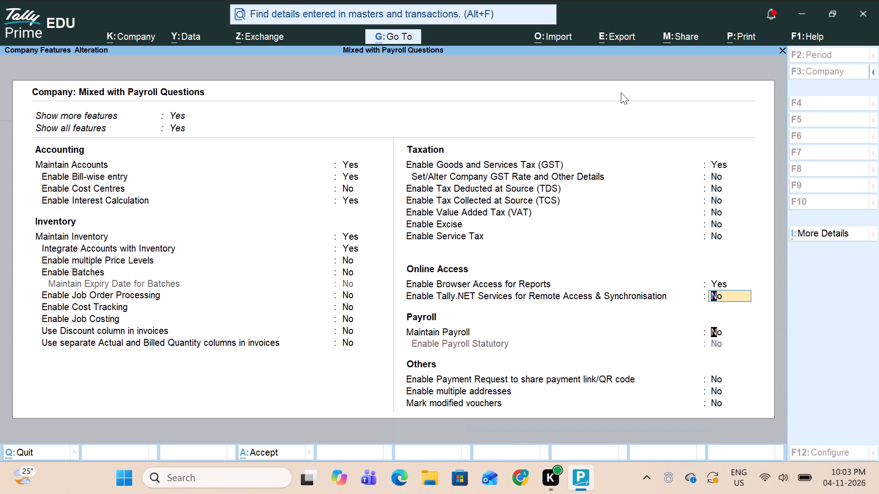
key("Return")
key("BackSpace")
key("y")
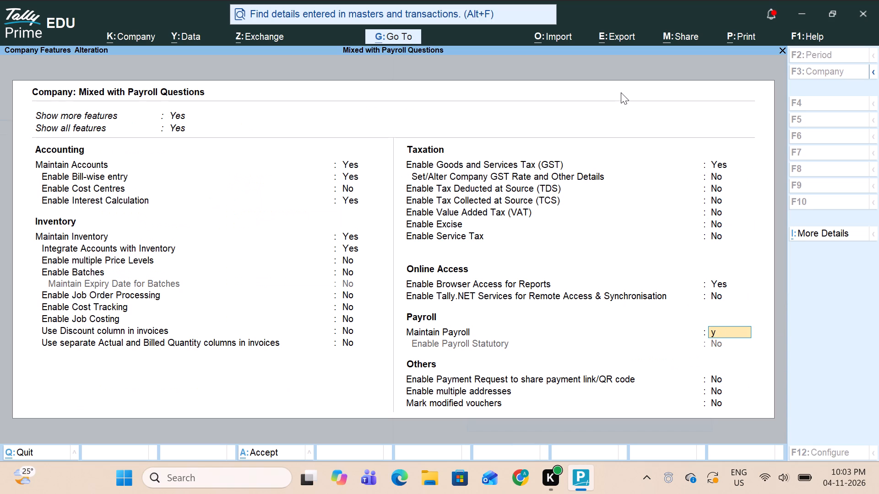
key("Return")
key("Return")
key("Return")
key("Return")
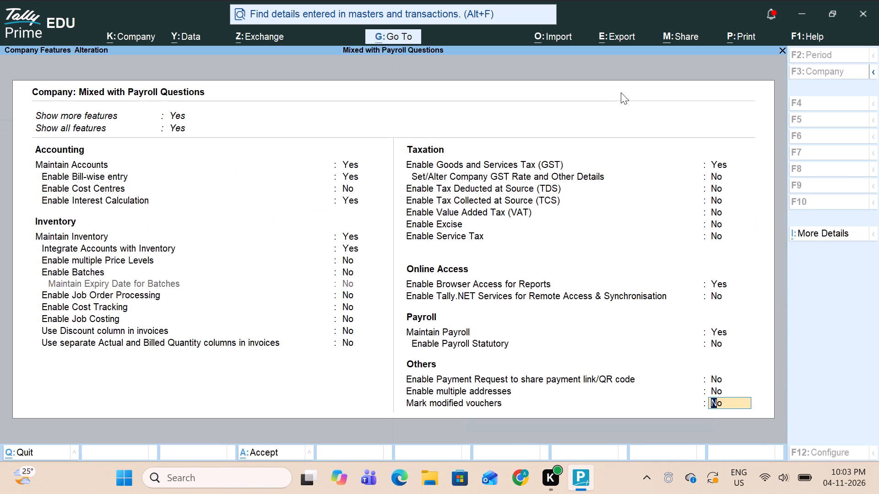
key("Return")
key("Return")
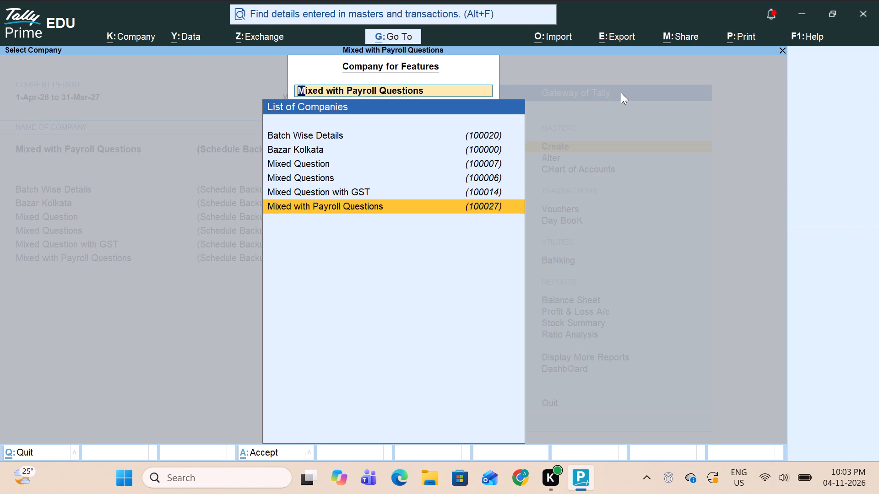
key("Escape")
key("Escape")
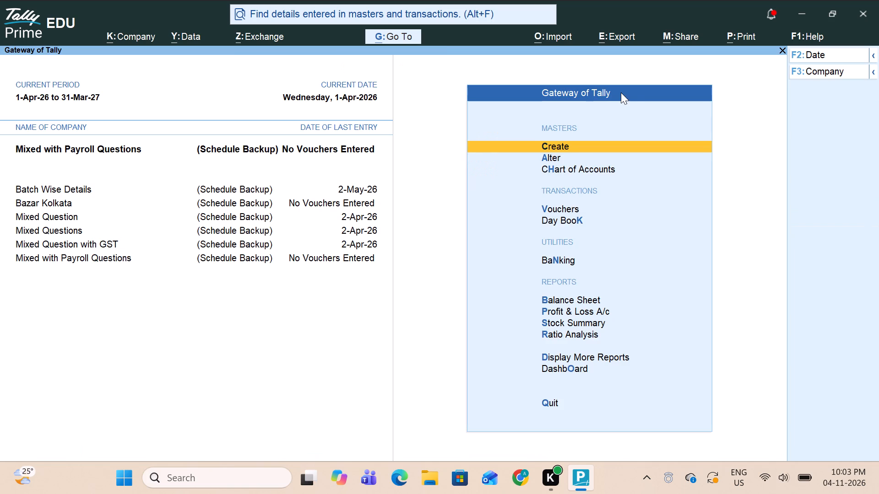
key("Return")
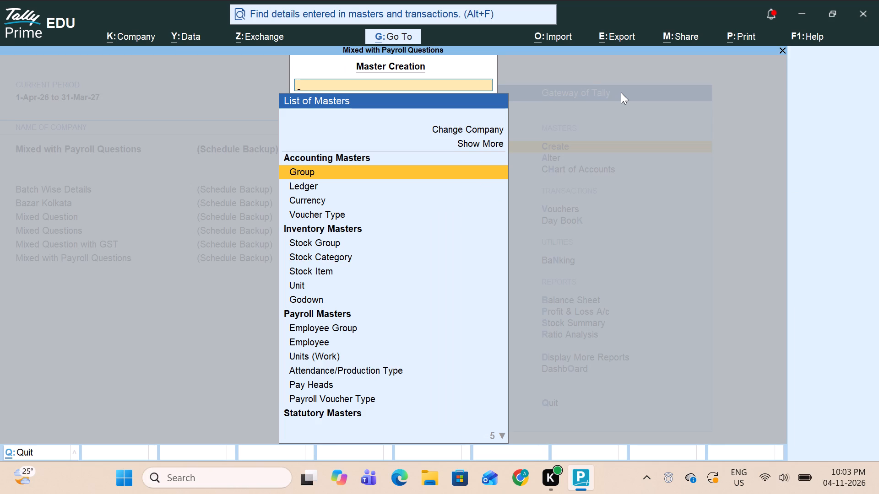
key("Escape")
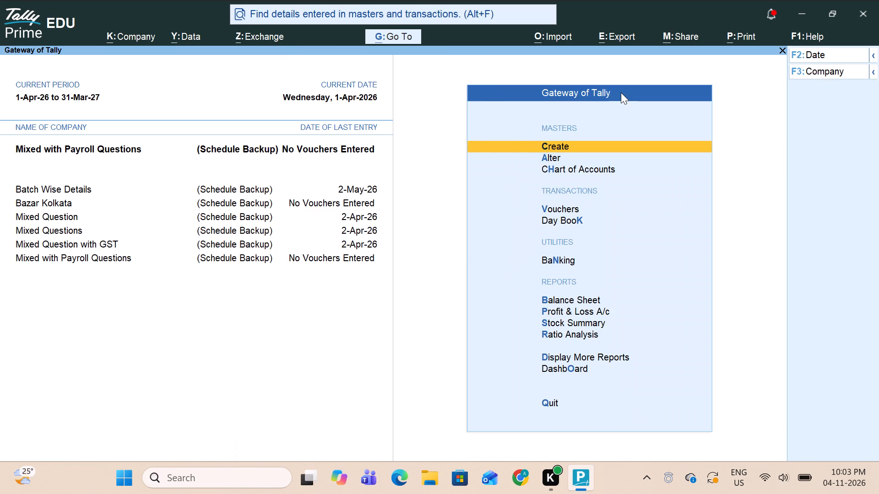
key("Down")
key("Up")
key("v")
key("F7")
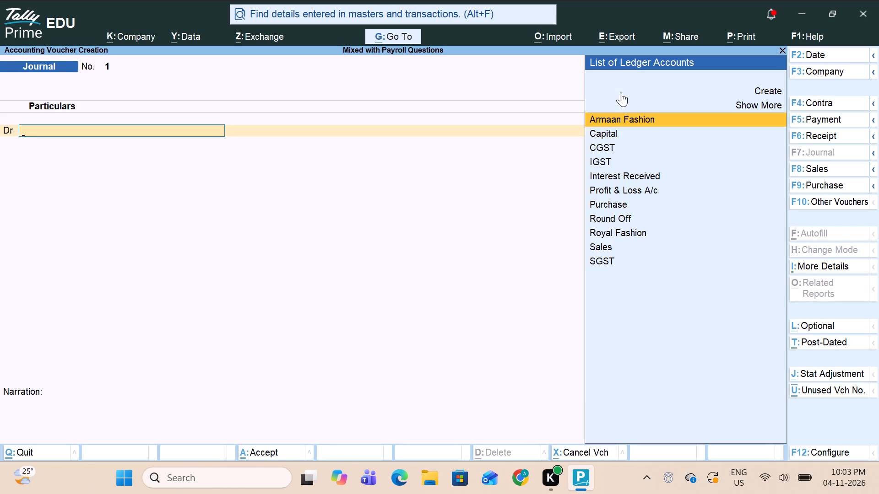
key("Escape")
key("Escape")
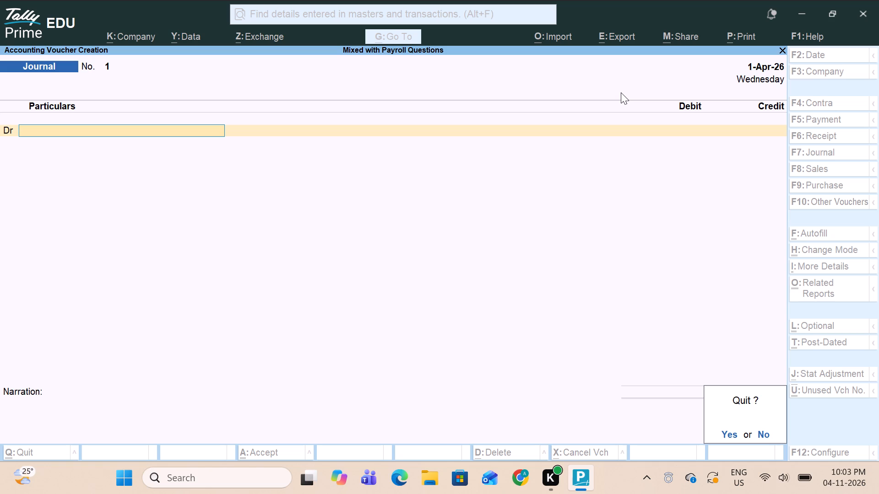
Open the Purchase voucher type for alteration.
key("Up")
key("Up")
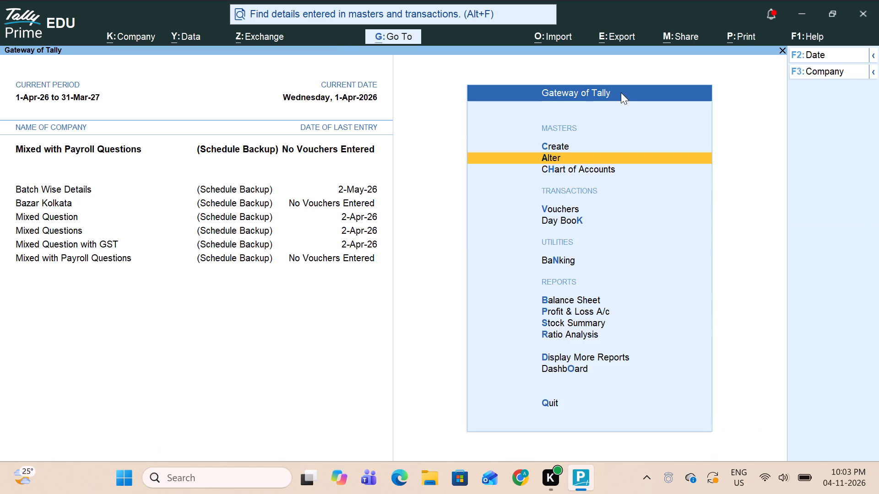
key("Return")
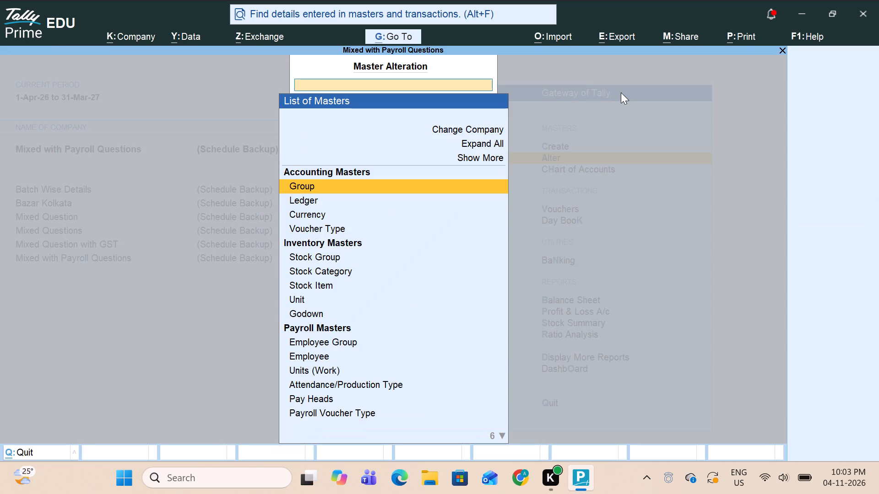
key("Down")
key("Down")
key("Down")
key("Return")
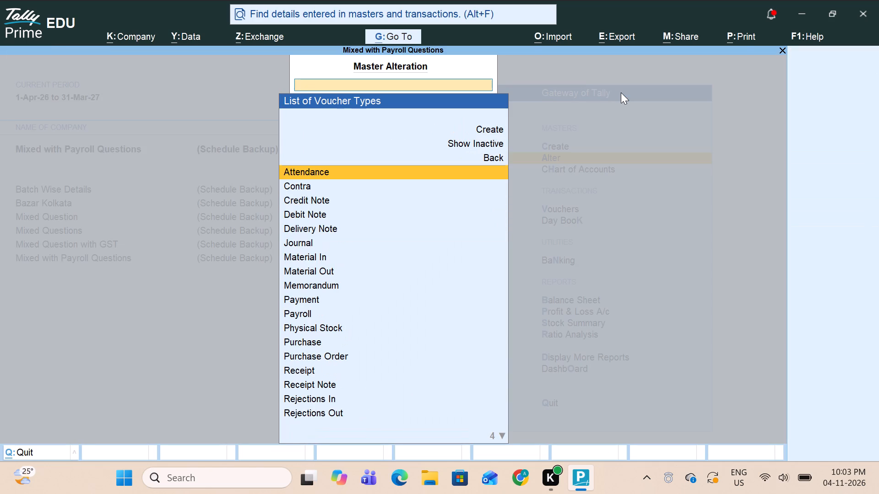
type("pur")
key("Down")
key("Return")
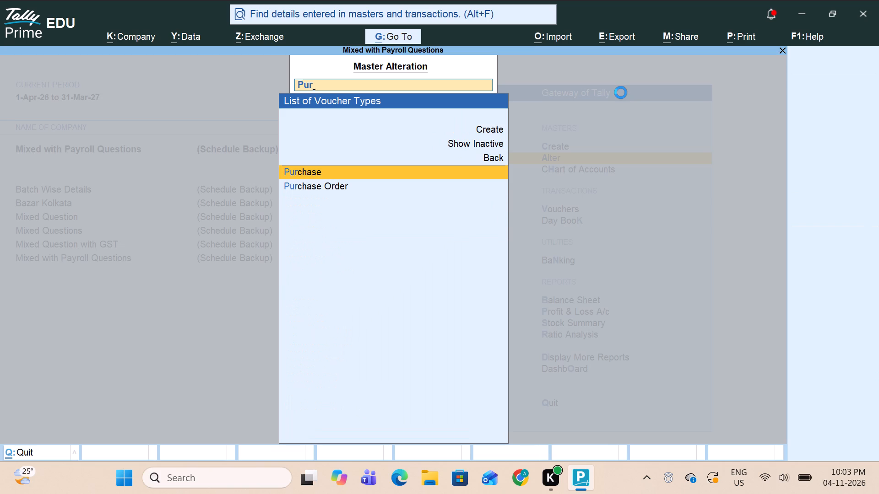
Keep the Purchase voucher type's general and printing settings and add a voucher class named Purchase with GST.
key("Return")
key("Return")
key("Return")
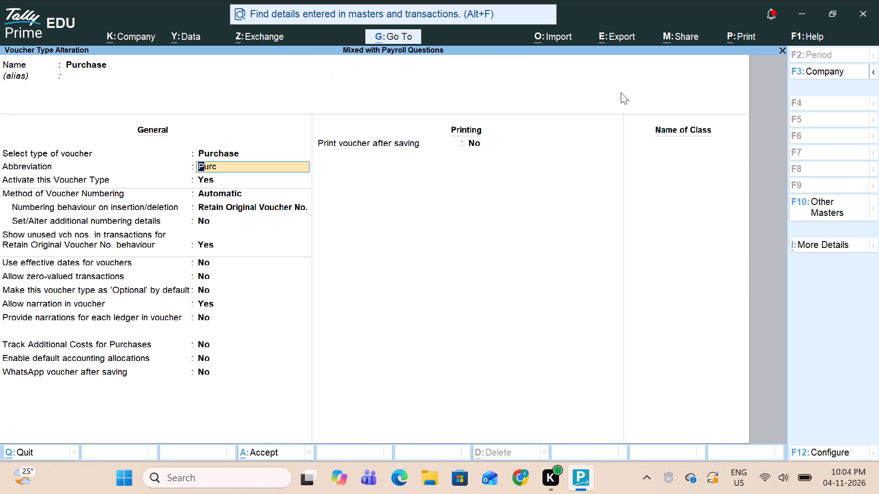
key("Return")
key("Return")
key("Return")
key("Return")
key("Return")
key("Return")
key("Return")
key("Return")
key("Return")
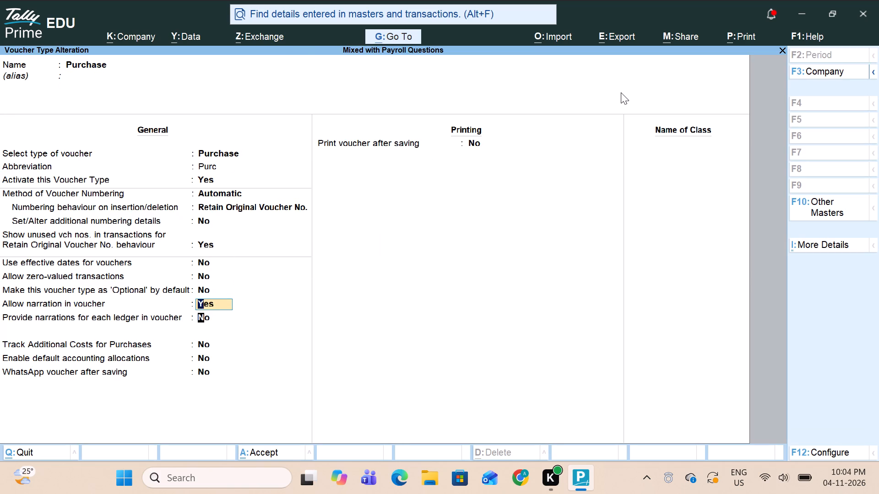
key("Return")
key("Return")
key("Return")
key("Return")
key("Return")
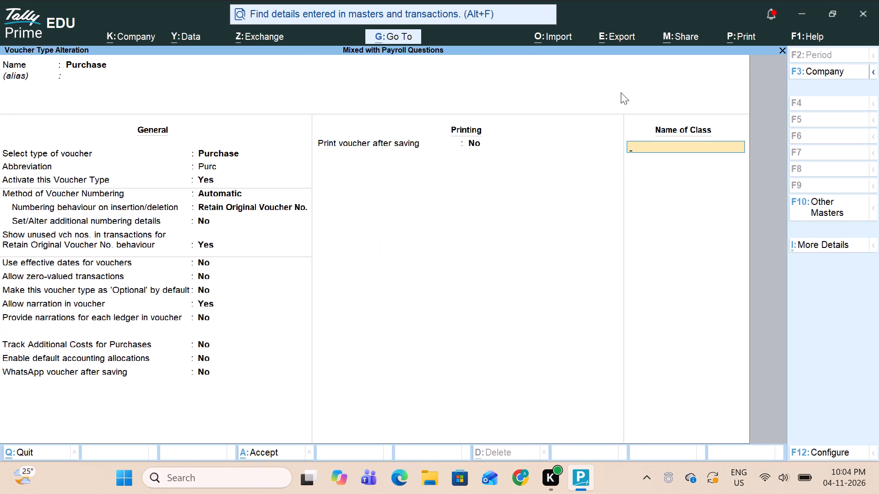
type("purc")
type("hase with")
key("space")
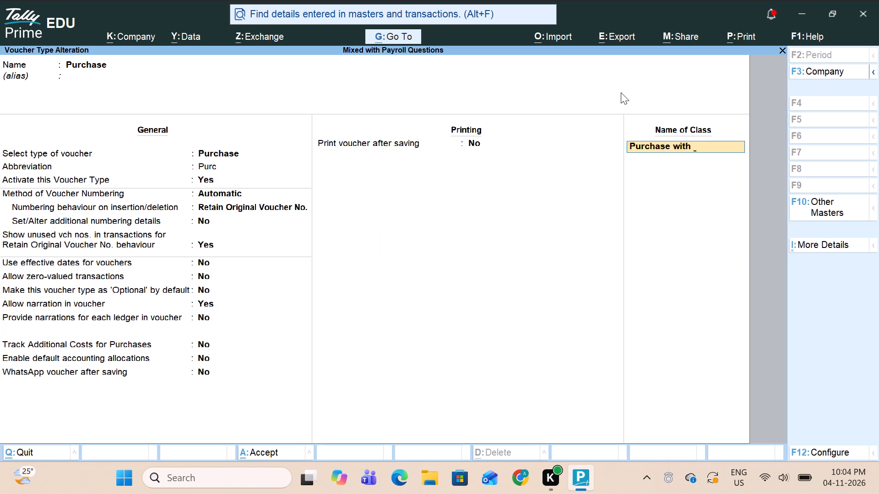
type("GSt")
key("BackSpace")
key("shift+t")
key("Return")
Leave the class's excluded and included groups empty and allocate all items to the Purchase ledger at 100%, with item default override No.
key("Return")
key("Return")
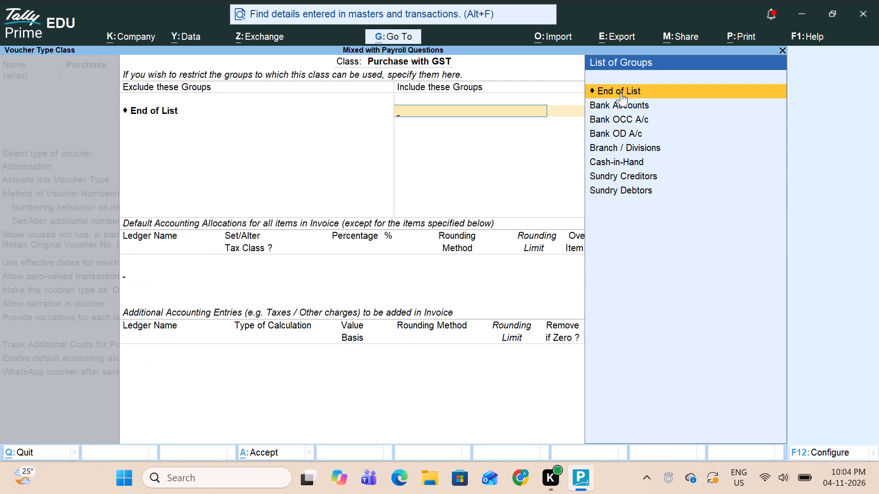
key("Return")
key("Return")
key("Return")
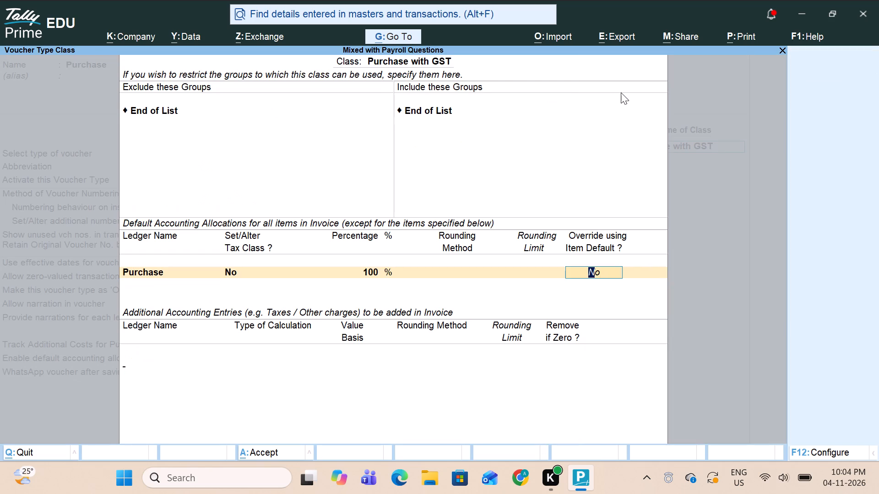
Add CGST and SGST as additional accounting entries of the Purchase with GST class, calculated as GST with Remove if Zero Yes.
type("cs")
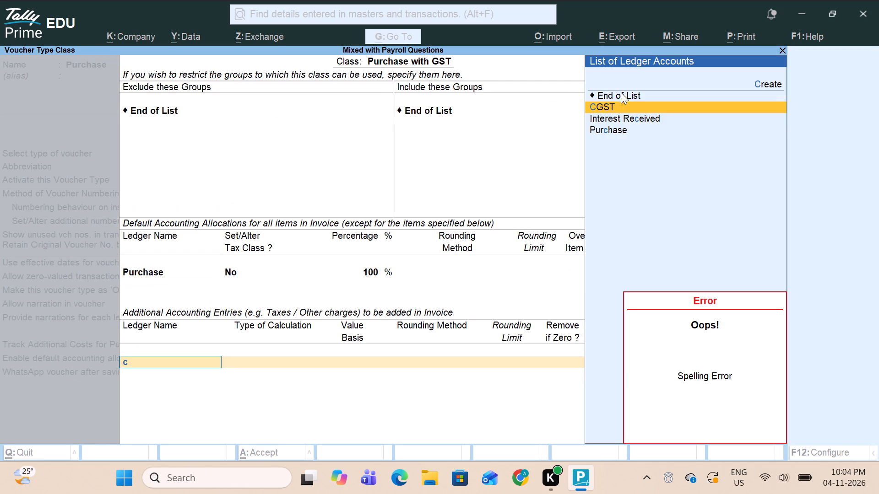
key("Return")
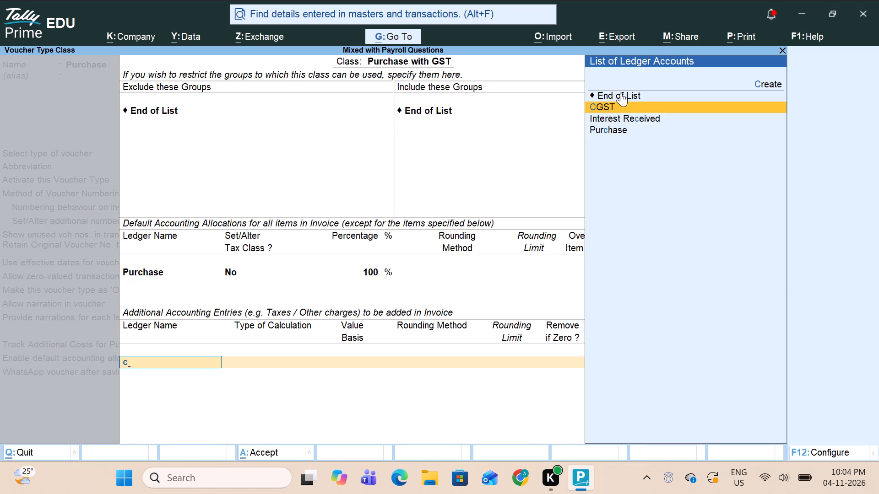
key("Return")
key("Return")
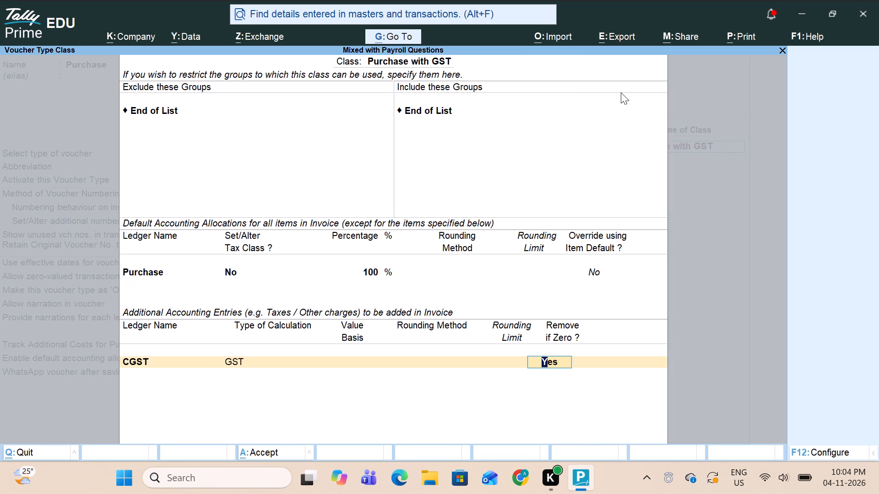
key("s")
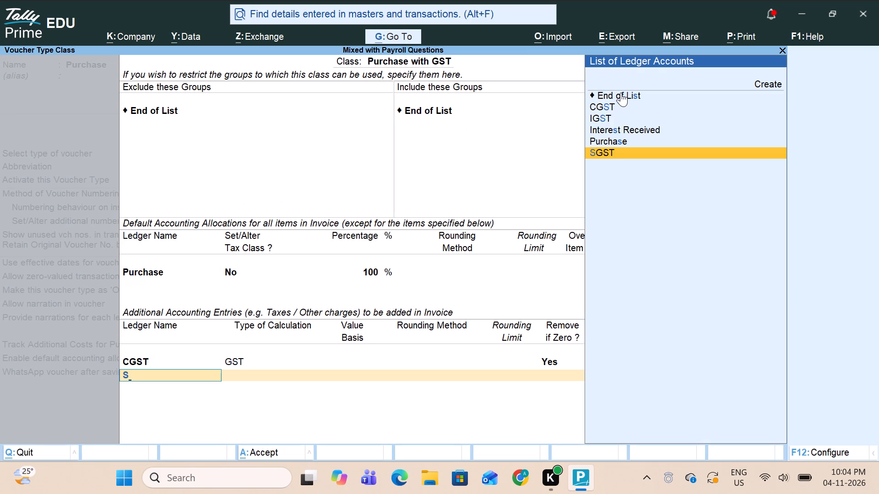
key("Return")
key("i")
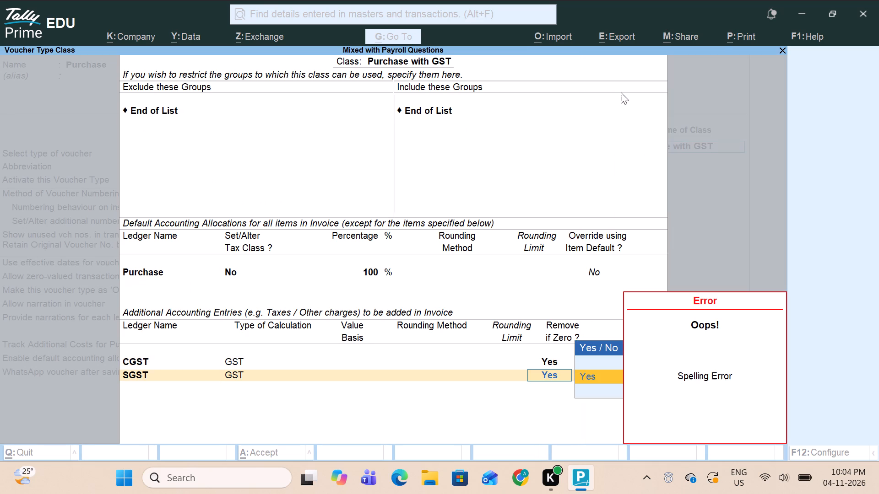
key("Return")
key("Return")
Add IGST as the third additional accounting entry, calculated as GST with Remove if Zero Yes.
key("i")
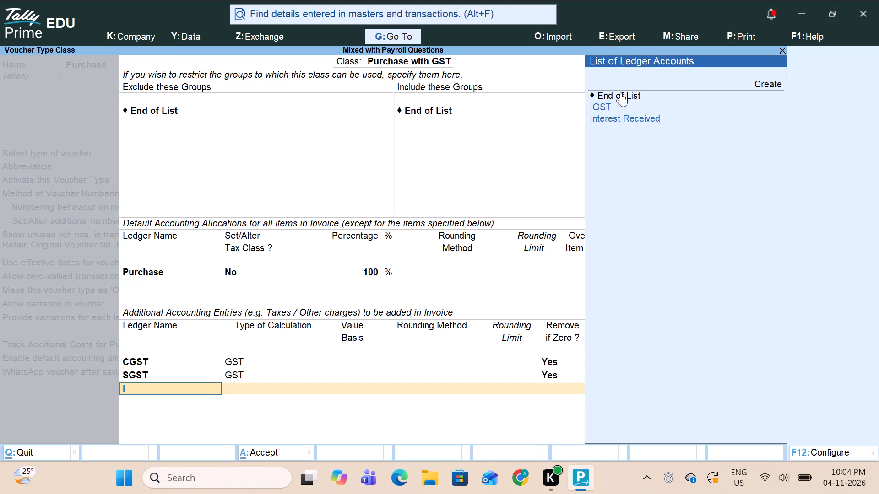
key("Down")
key("Down")
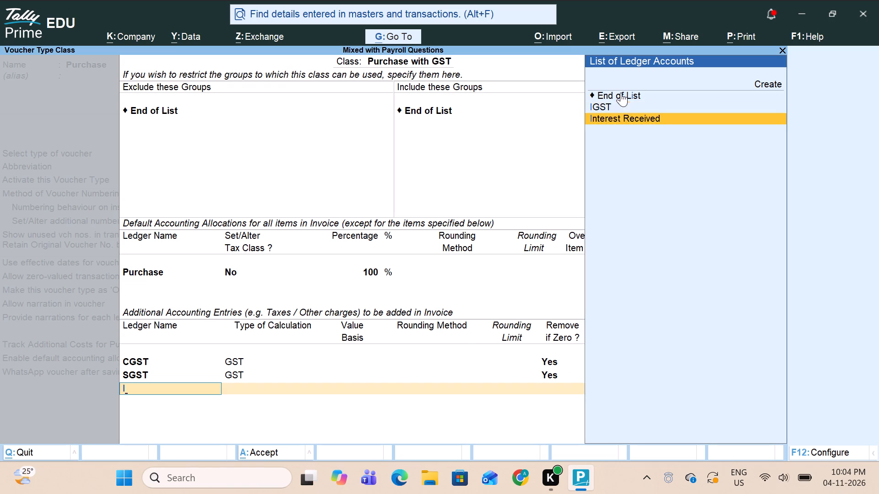
key("Return")
key("BackSpace")
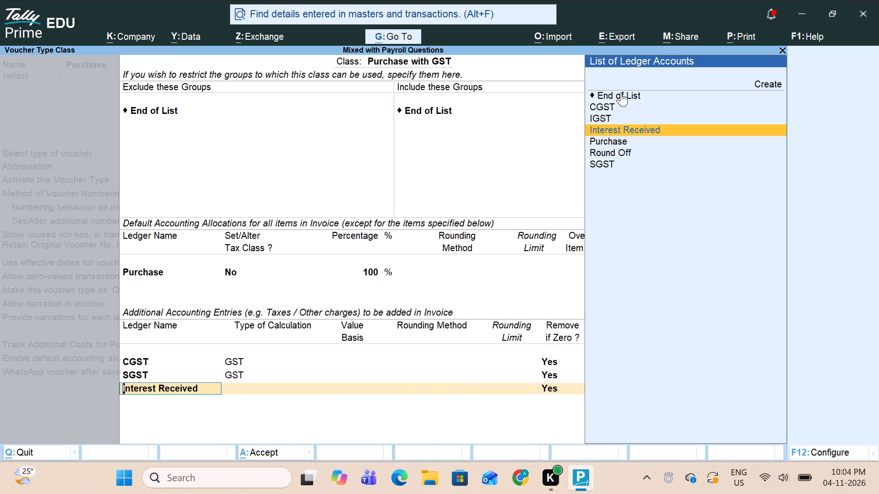
key("Up")
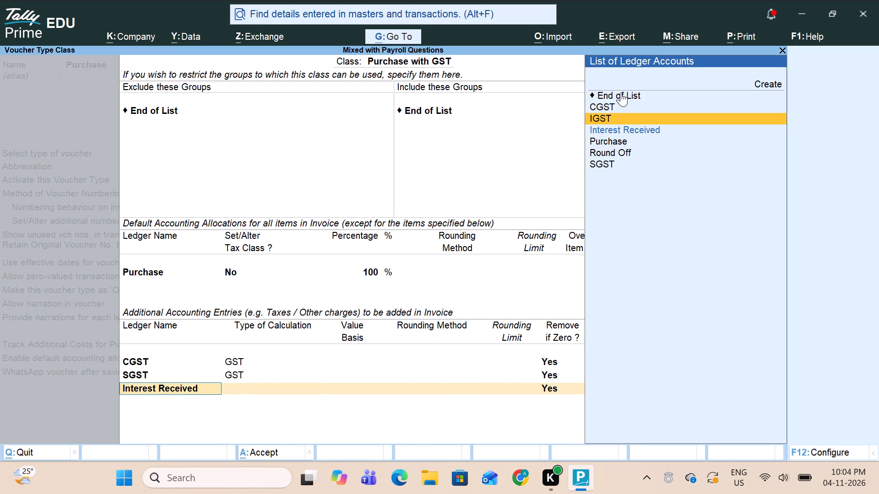
key("Return")
key("Return")
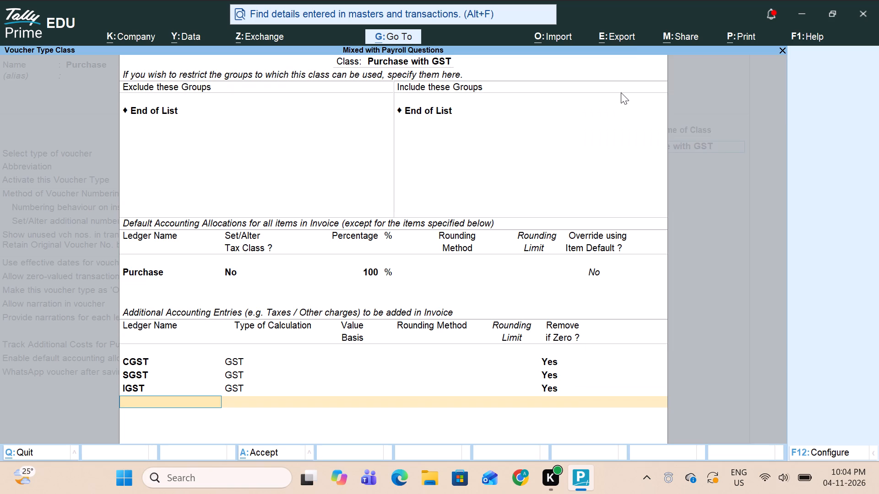
Add Round Off As Total Amount Rounding with Normal Rounding, limit 1, Remove if Zero Yes, and save the Purchase voucher type.
key("r")
key("Return")
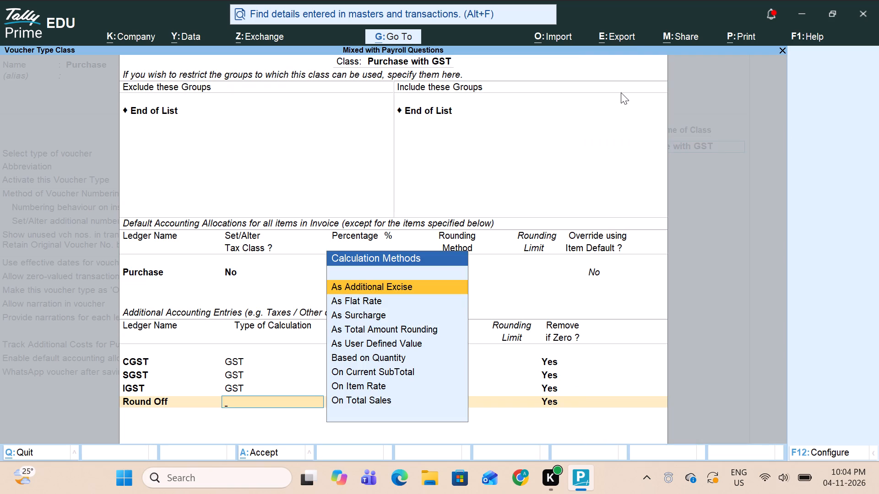
key("Down")
key("Down")
key("Down")
key("Return")
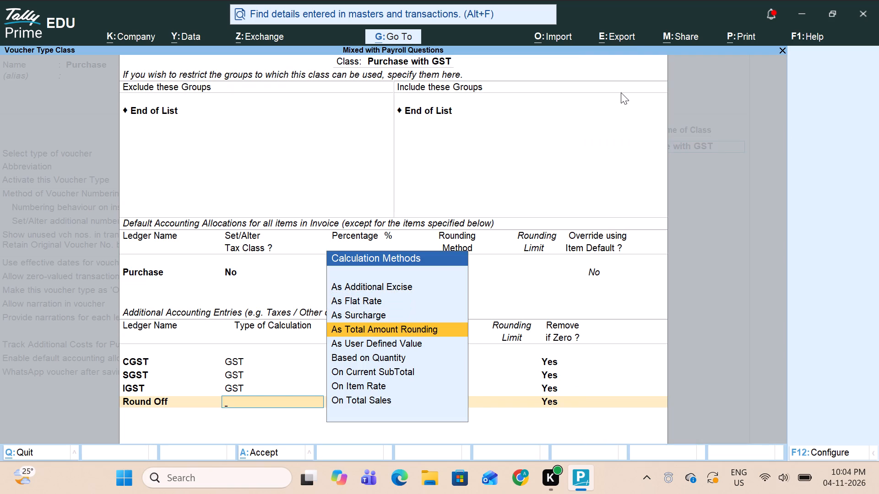
key("Down")
key("Down")
key("Return")
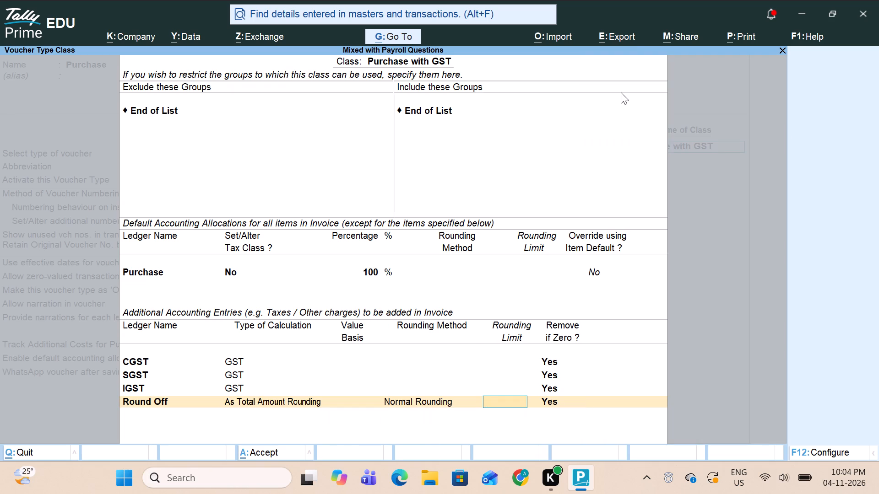
key("1")
key("Return")
key("Return")
key("Return")
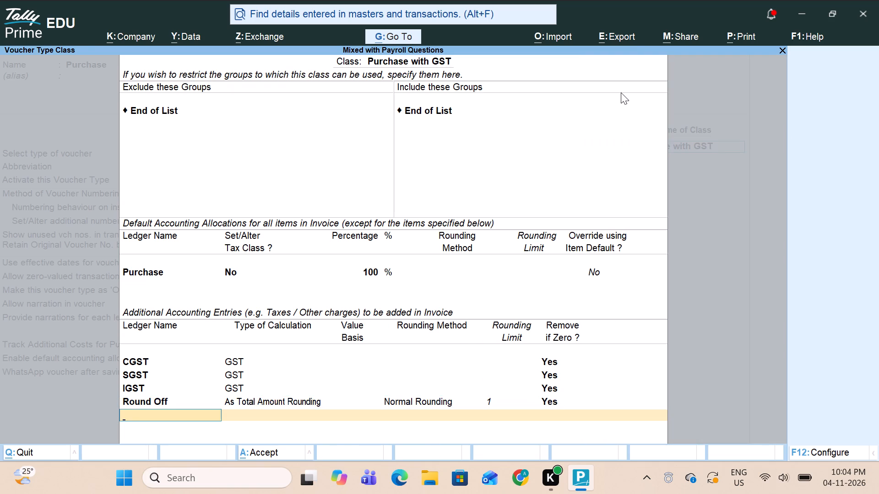
key("Return")
key("Return")
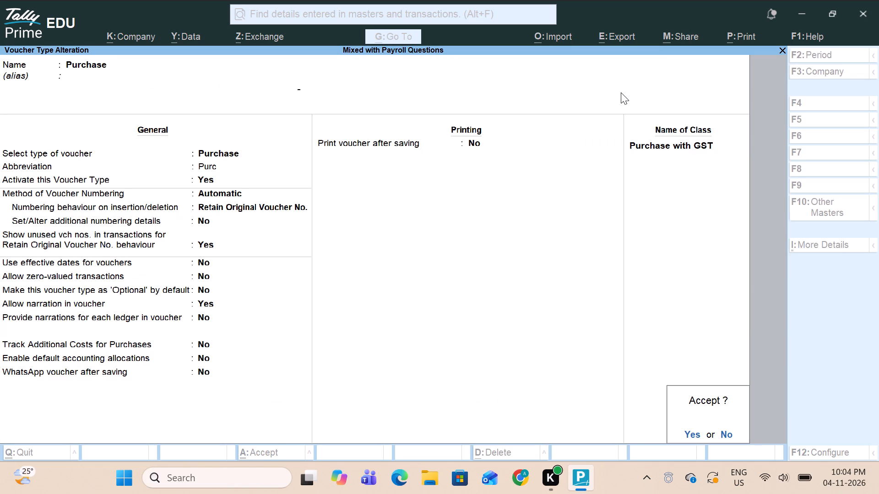
Open the Purchase Order voucher type for alteration and keep its general and printing settings.
key("Down")
key("Return")
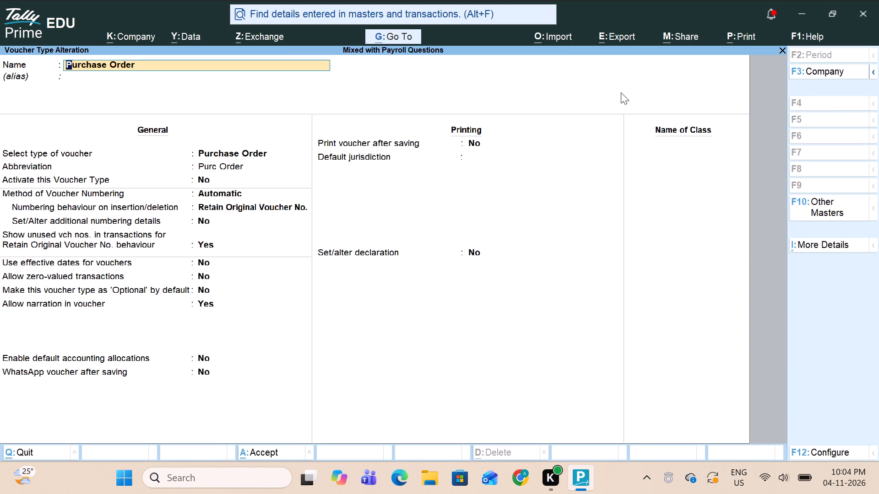
key("Return")
key("Return")
key("Return")
key("Return")
key("Return")
key("Return")
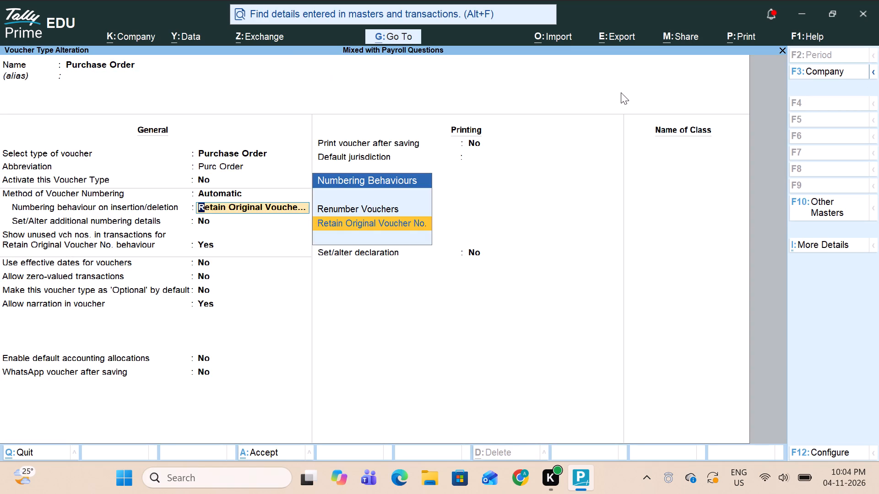
key("Return")
key("Return")
key("Return")
key("Return")
key("Return")
key("Return")
key("Return")
key("Return")
key("Return")
key("Return")
key("Return")
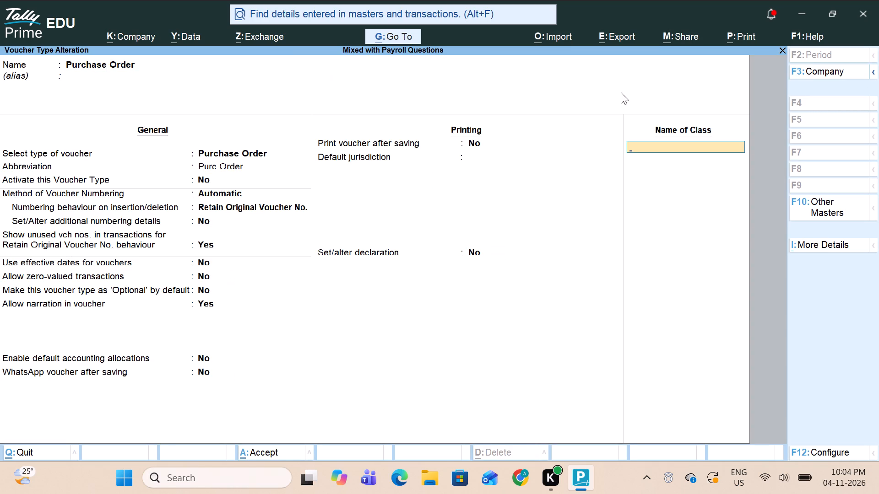
Add a voucher class named Purchase Order with GST.
type("purchse")
key("space")
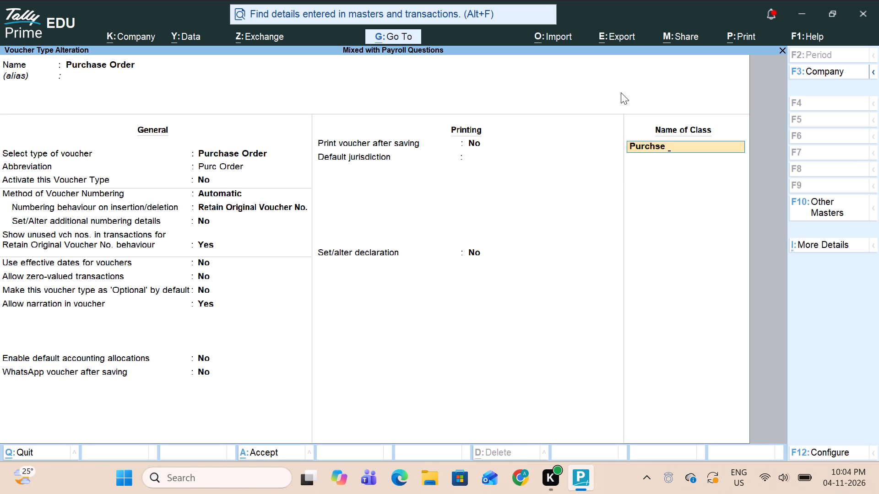
key("BackSpace")
key("BackSpace")
key("BackSpace")
type("ase")
key("space")
type("order with")
key("space")
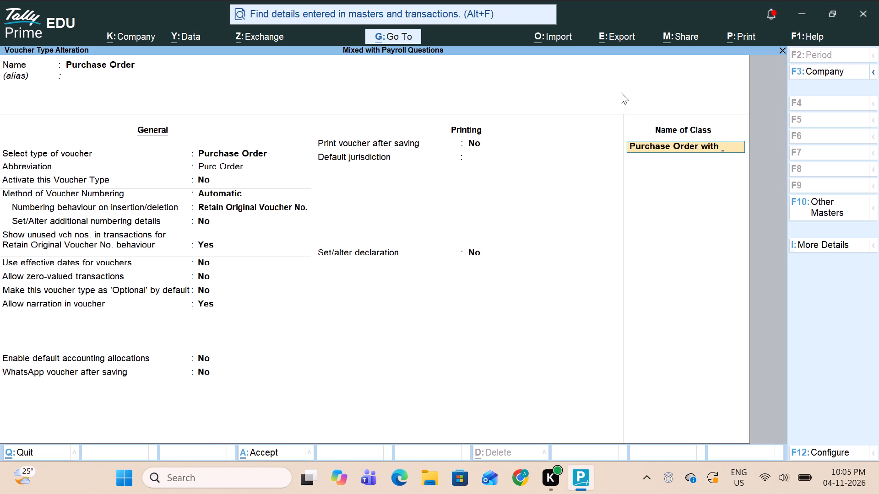
type("GST")
key("Return")
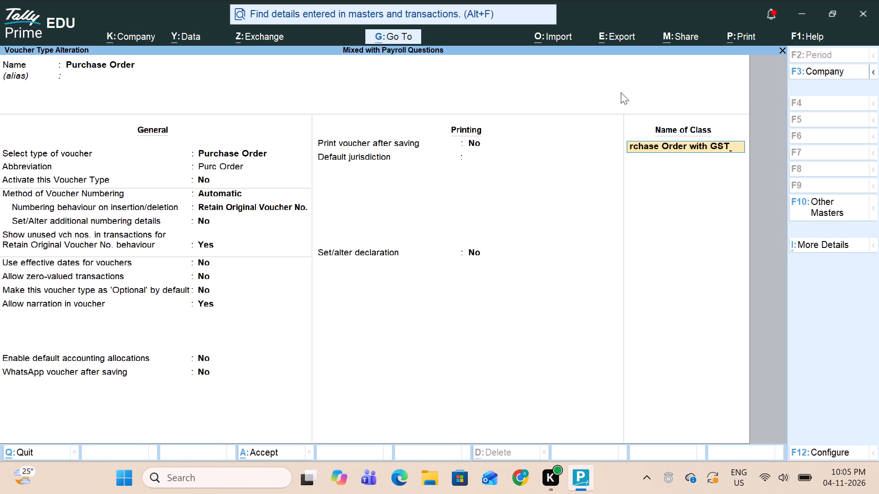
Leave the class's excluded and included groups empty and allocate all items to the Purchase ledger at 100%, with item default override No.
key("Return")
key("Return")
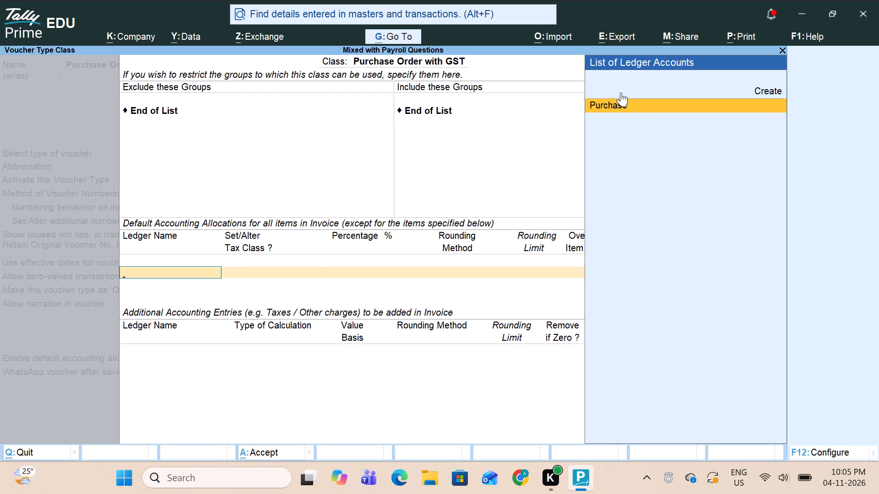
key("Return")
key("Return")
key("Return")
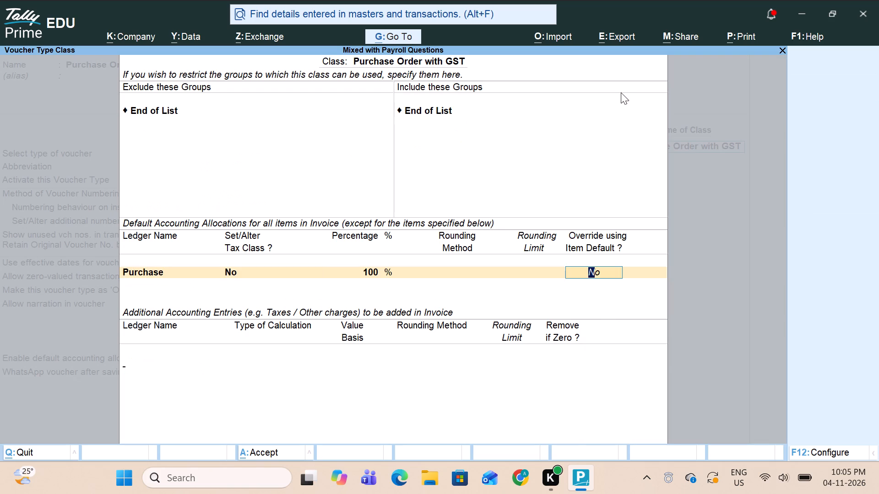
Add CGST, SGST and IGST as additional accounting entries of the class, calculated as GST with Remove if Zero Yes.
key("c")
key("Return")
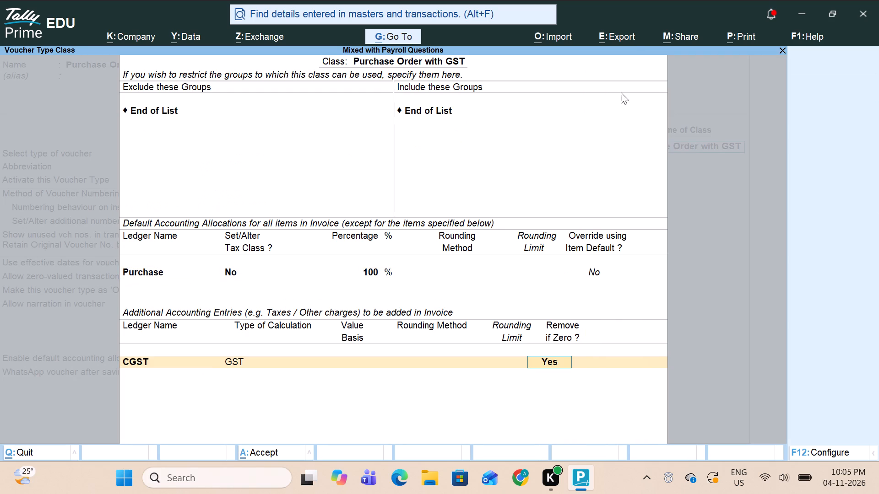
key("s")
key("Return")
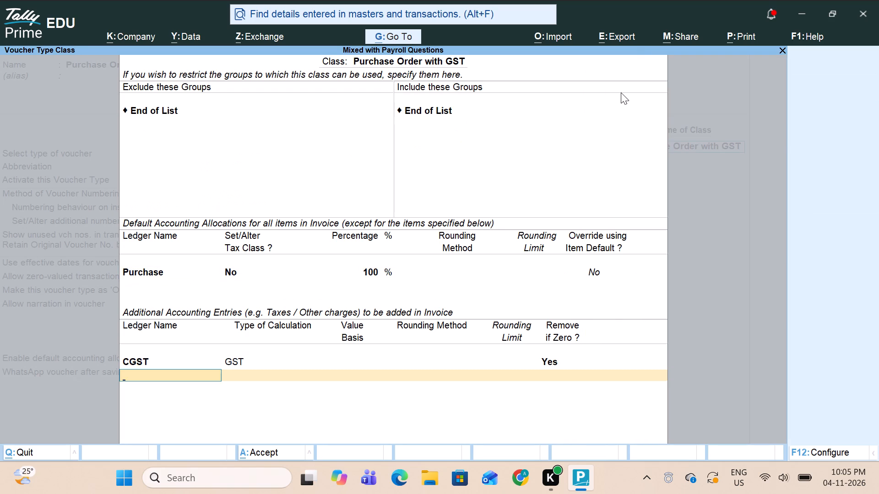
key("s")
key("Return")
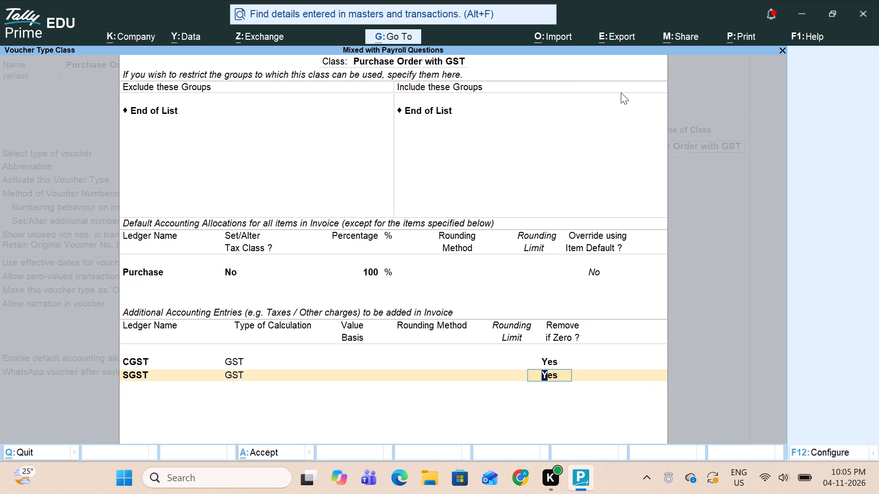
key("Return")
key("i")
key("Down")
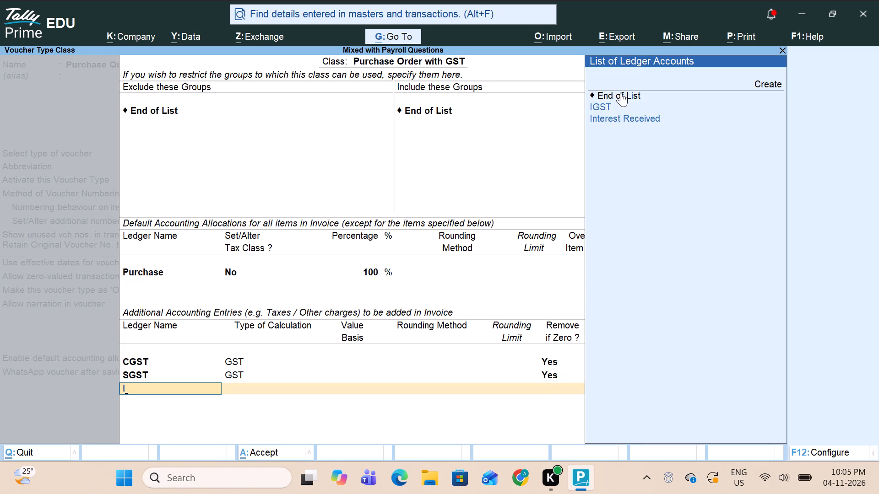
key("Return")
key("Return")
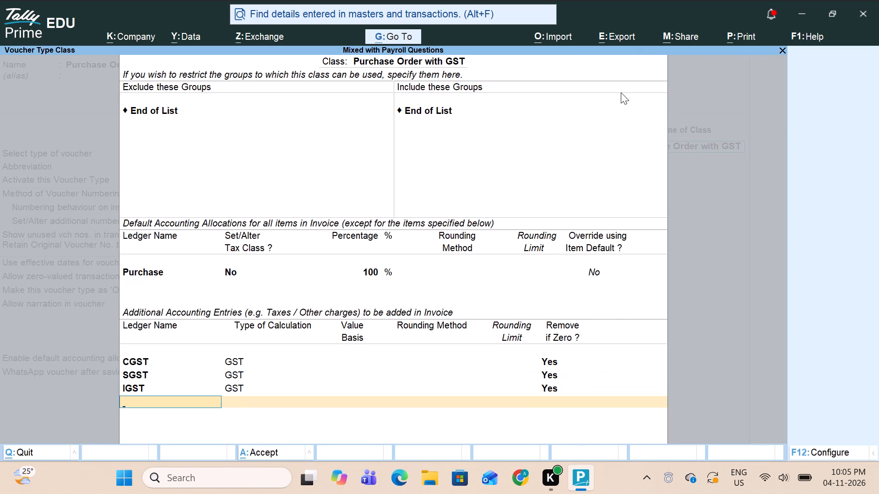
Add Round Off As Total Amount Rounding with Normal Rounding, limit 1, Remove if Zero Yes, and save the Purchase Order voucher type.
key("r")
key("Return")
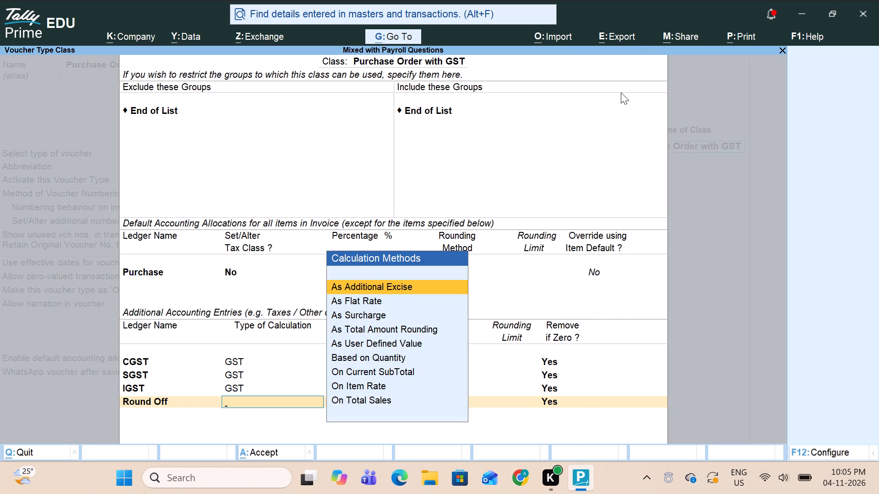
key("Down")
key("Down")
key("Down")
key("Return")
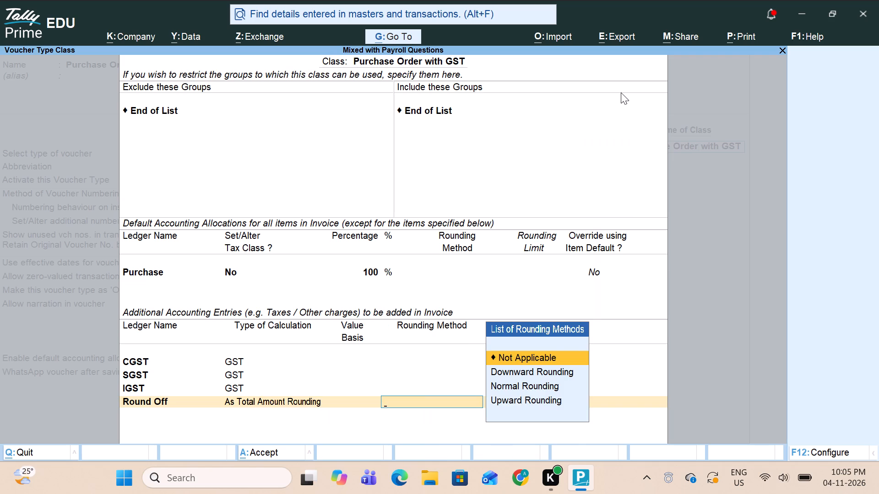
key("Down")
key("Down")
key("Return")
key("1")
key("Down")
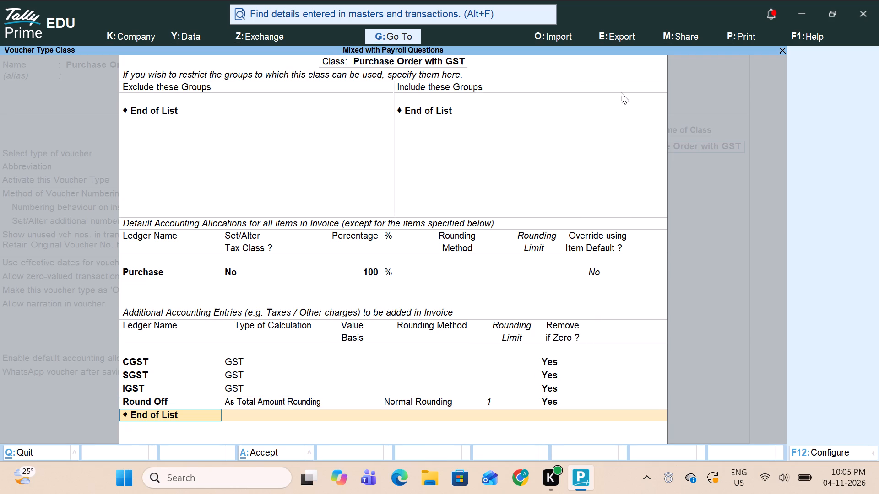
key("Return")
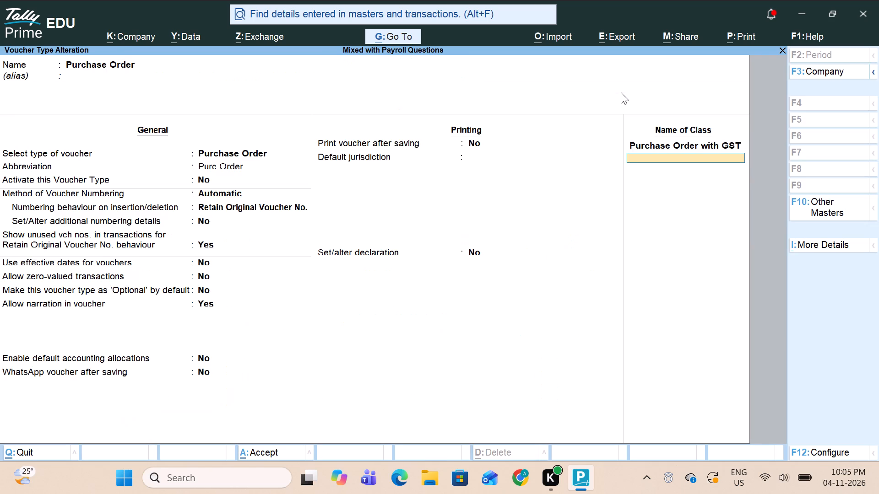
key("Return")
key("Return")
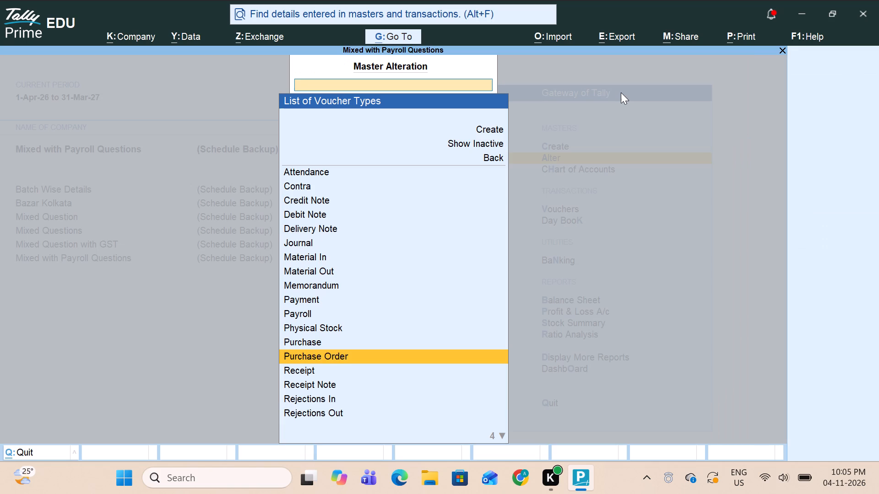
Set the Sales voucher type's numbering method to Automatic (Manual Override), with duplicate-number prevention and additional numbering details at No.
type("sa")
key("Down")
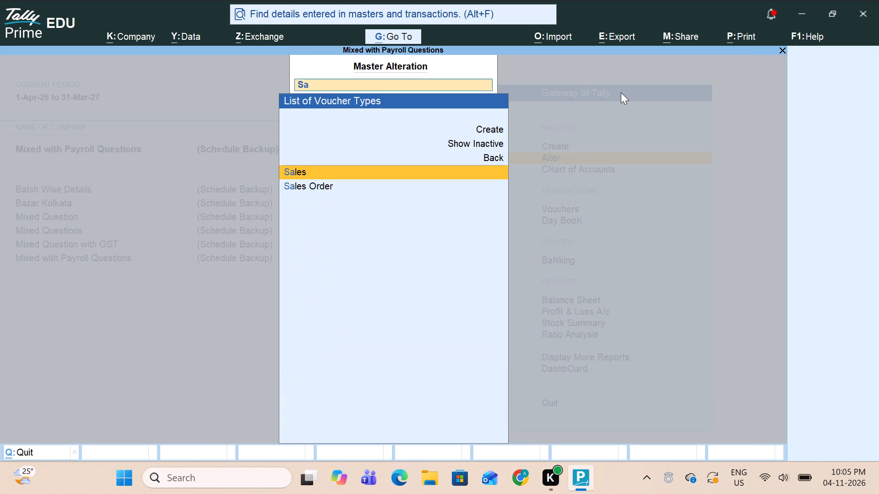
key("Return")
key("Return")
key("Return")
key("Return")
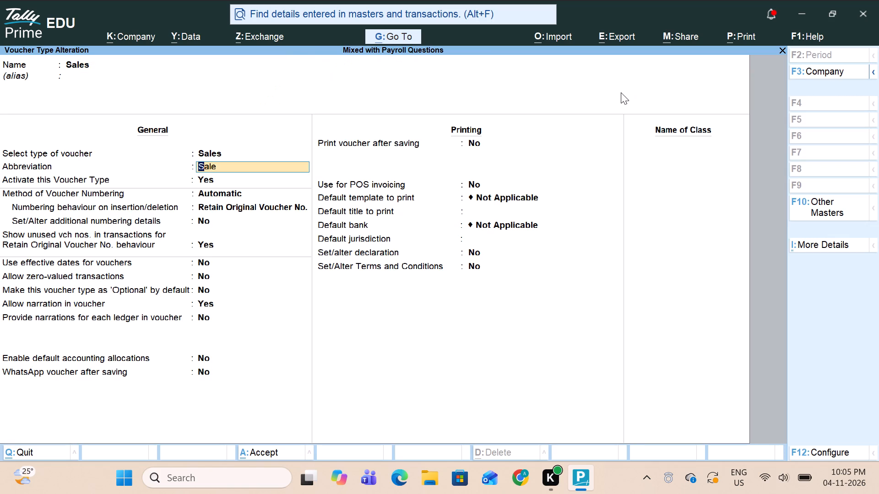
key("Return")
key("Down")
key("Down")
key("Return")
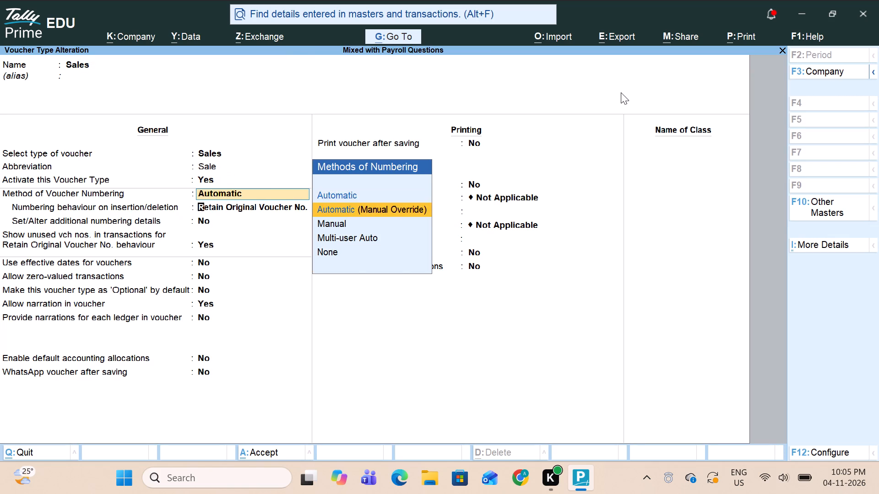
key("Return")
key("Return")
key("Return")
Keep the remaining general and printing settings at their defaults and add a voucher class named Sales with GST.
key("Return")
key("Return")
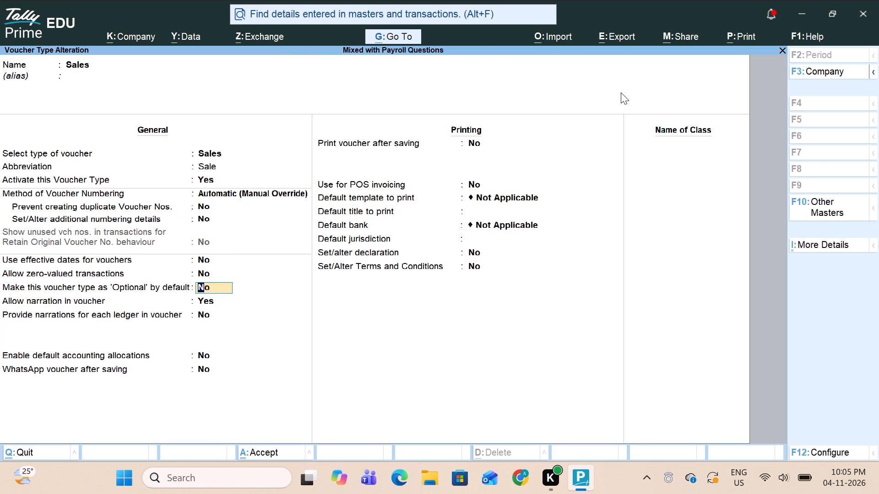
key("Return")
key("Return")
key("Return")
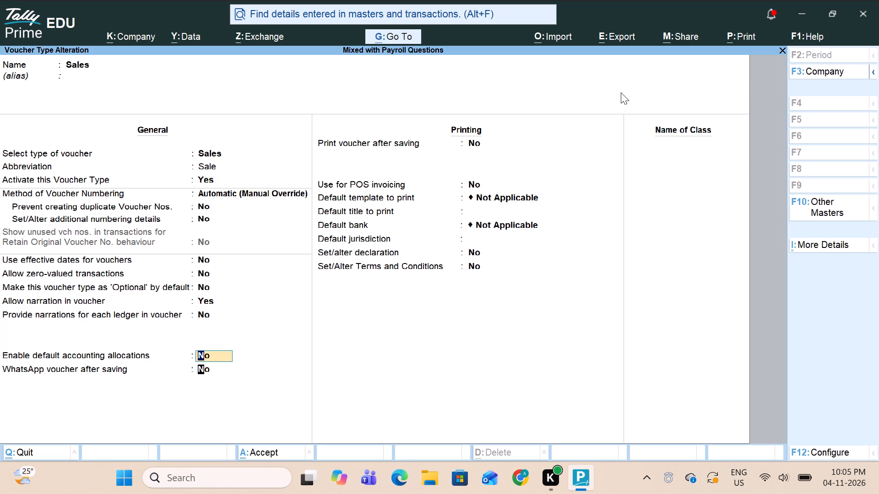
key("Return")
key("Return")
key("Return")
key("Return")
key("Return")
key("Return")
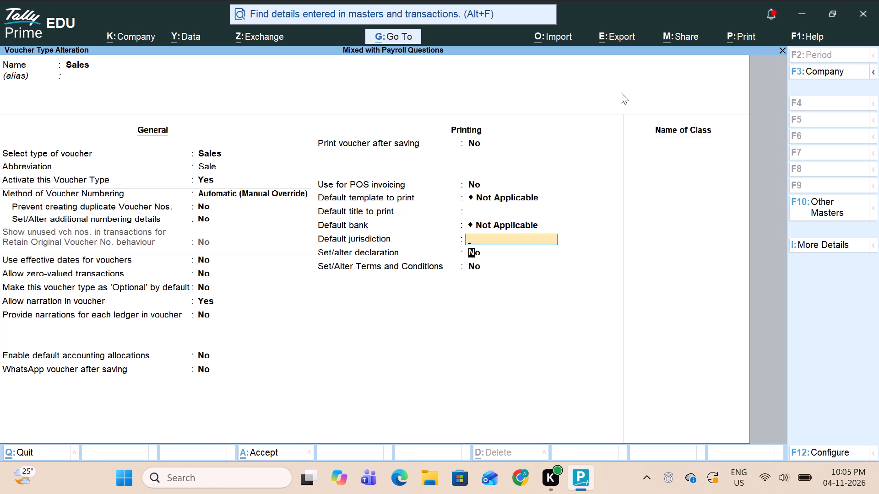
key("Return")
key("Return")
type("sa")
type("les with")
key("space")
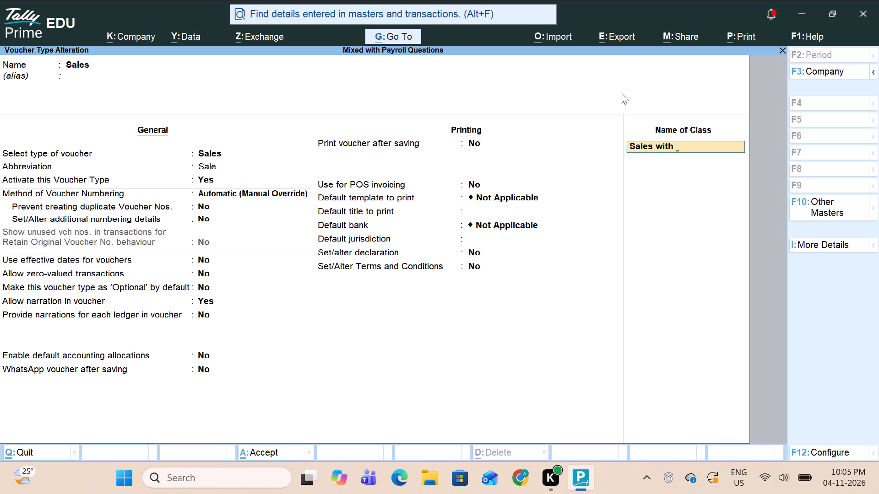
type("GST")
key("Return")
Leave the class's excluded and included groups empty and allocate all items to the Sales ledger at 100%, with item default override No.
key("Return")
key("Return")
key("Return")
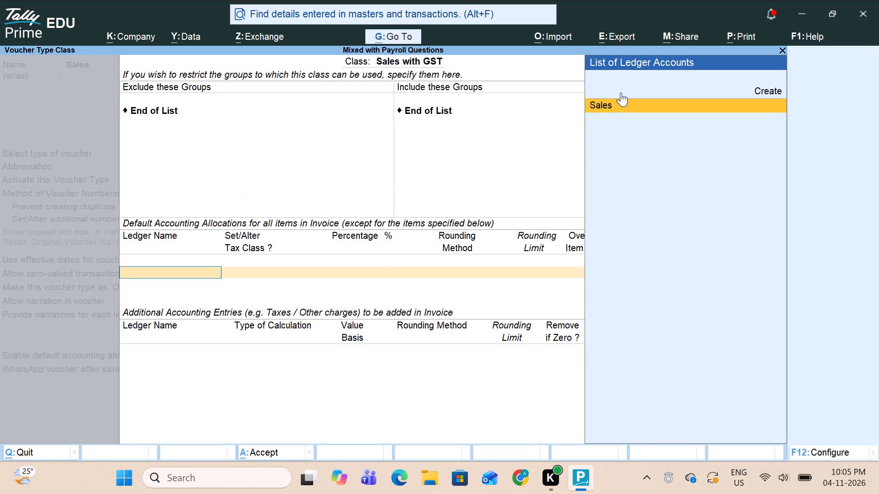
key("Return")
key("Return")
key("Return")
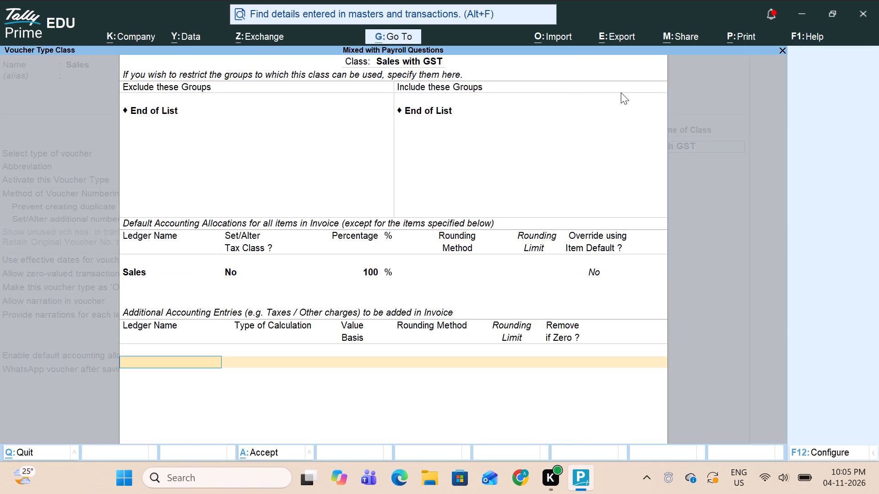
Add CGST as an additional accounting entry of the class, calculated as GST with Remove if Zero Yes.
key("c")
key("Return")
key("s")
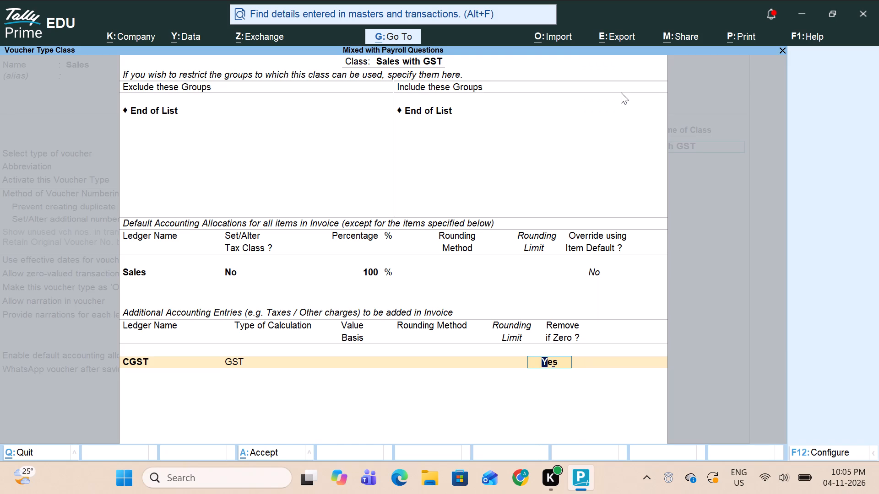
key("Return")
key("Return")
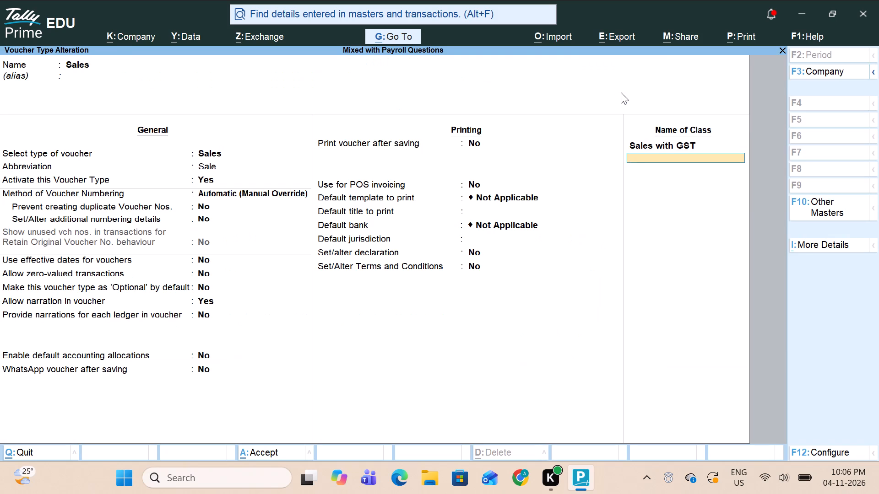
Reopen the Sales with GST class and add SGST and IGST as additional accounting entries, calculated as GST with Remove if Zero Yes.
key("Up")
key("Return")
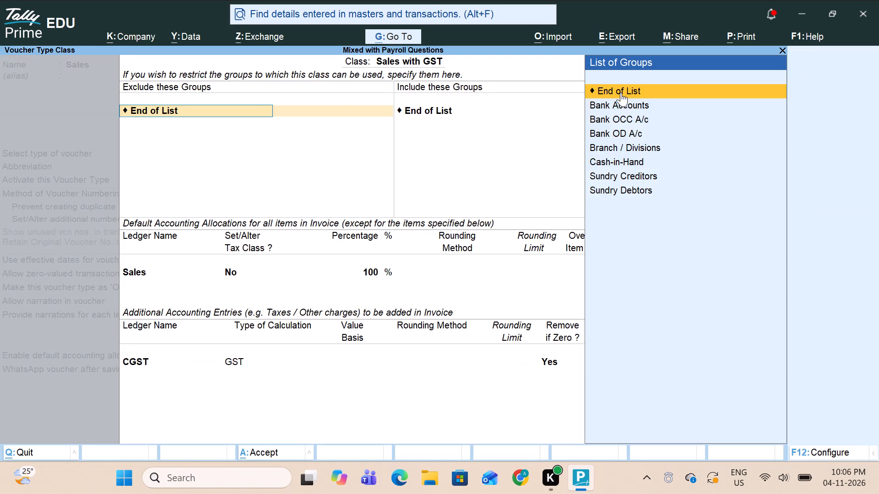
key("Return")
key("Return")
key("Return")
key("Return")
key("Return")
key("Return")
key("Return")
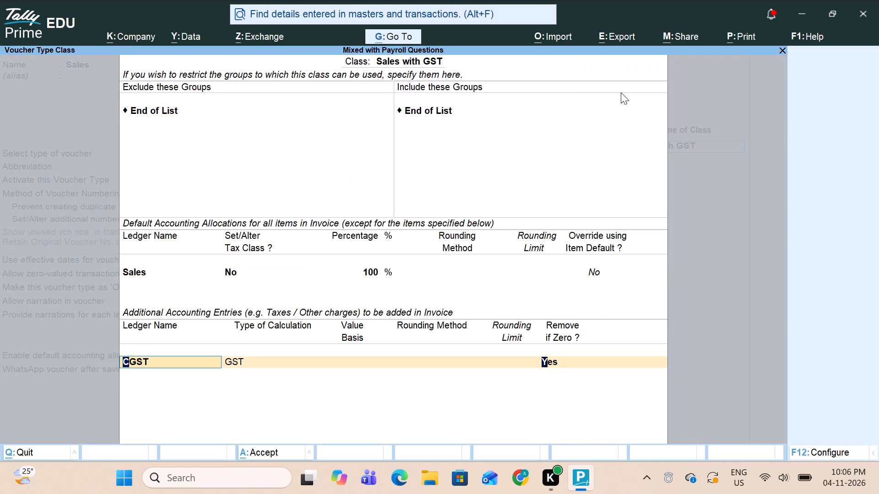
key("Return")
key("s")
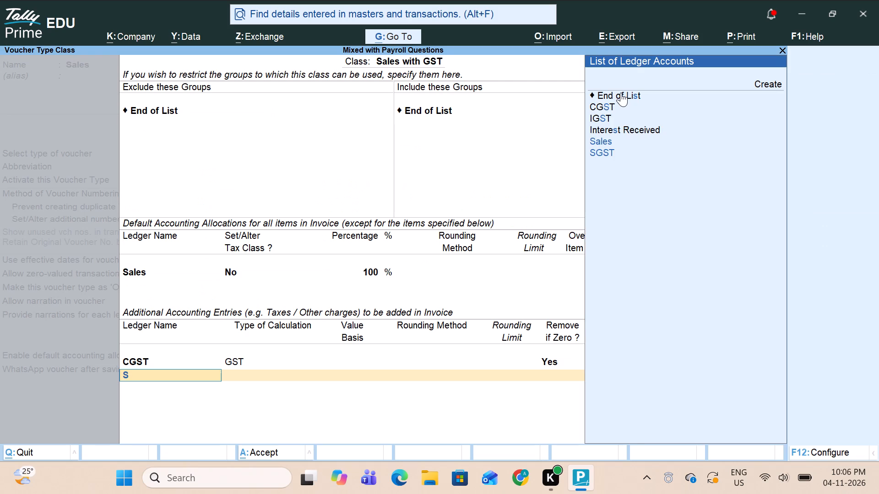
key("Down")
key("Down")
key("Return")
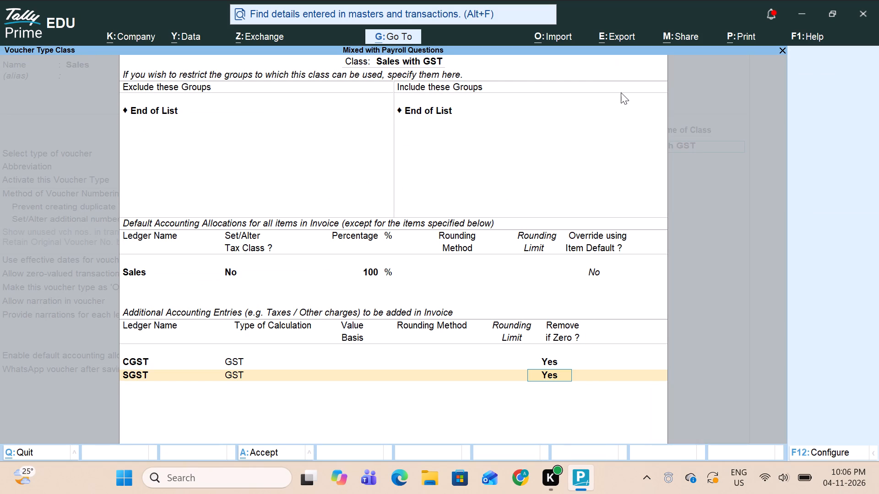
key("Return")
type("ig")
key("Return")
key("Return")
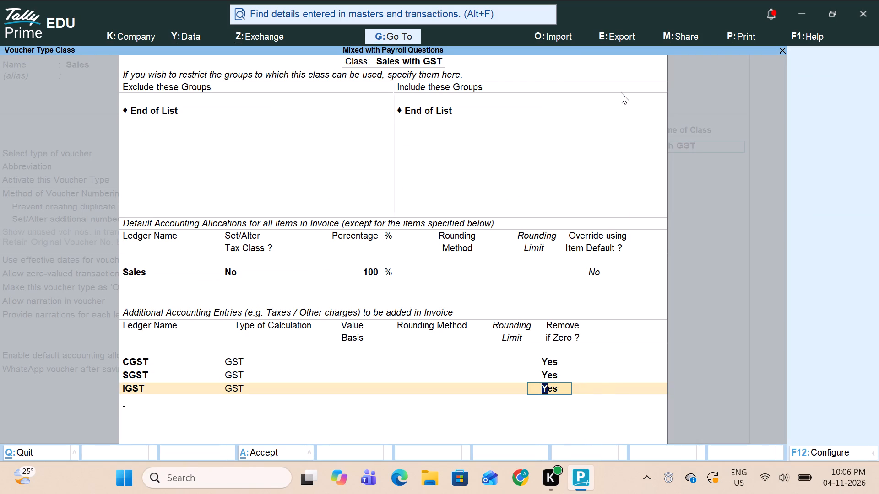
Add Round Off As Total Amount Rounding with Normal Rounding, limit 1, Remove if Zero Yes, save the Sales voucher type and leave master alteration.
key("r")
key("Return")
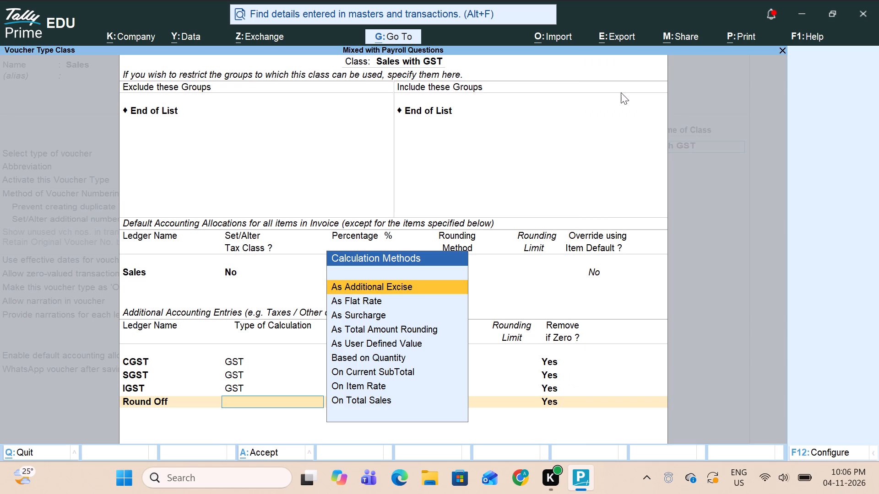
key("Down")
key("Down")
key("Down")
key("Return")
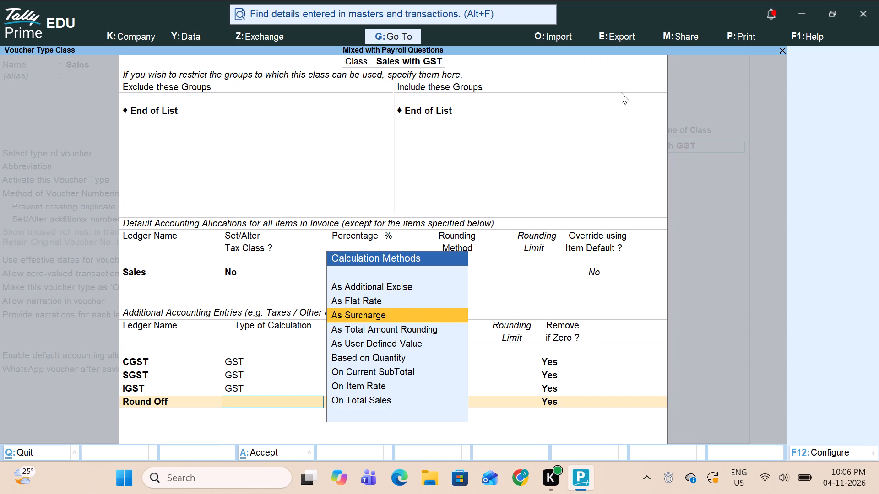
key("Down")
key("Down")
key("Return")
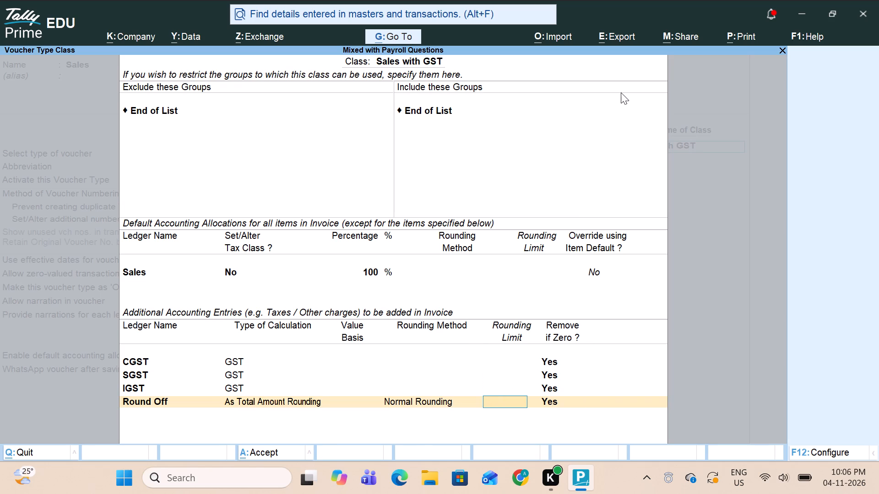
key("1")
key("Return")
key("Return")
key("Return")
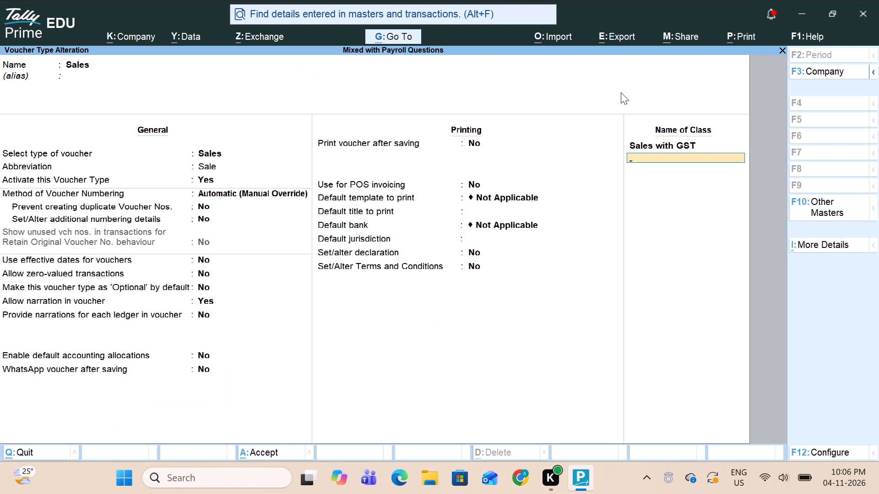
key("Return")
key("Return")
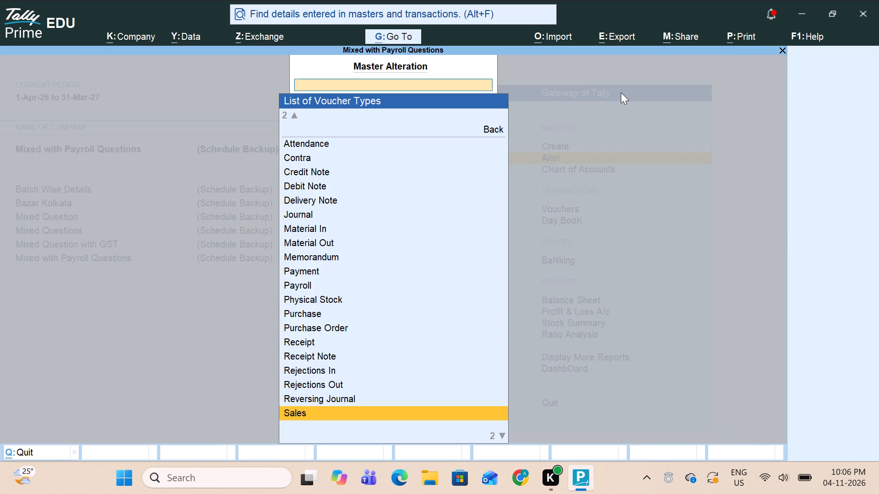
key("Escape")
key("Escape")
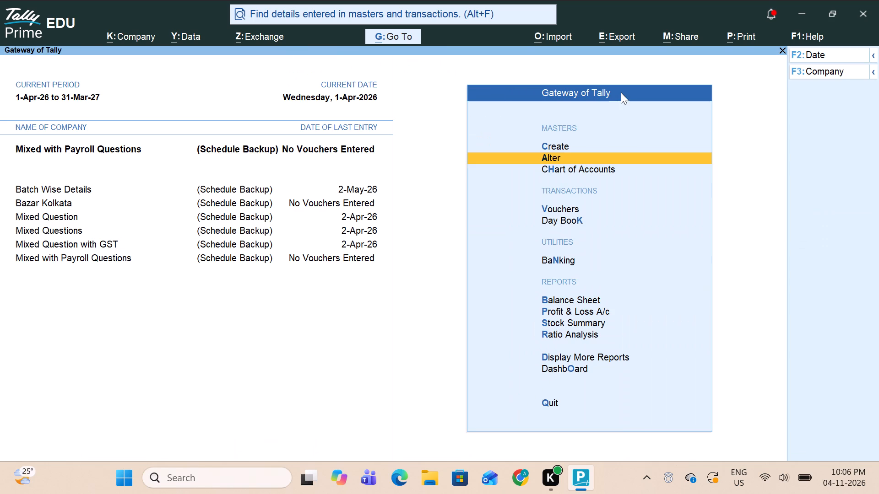
Open voucher entry and set the Journal voucher's date to 1-Oct-26.
key("Down")
key("Down")
key("Down")
key("Up")
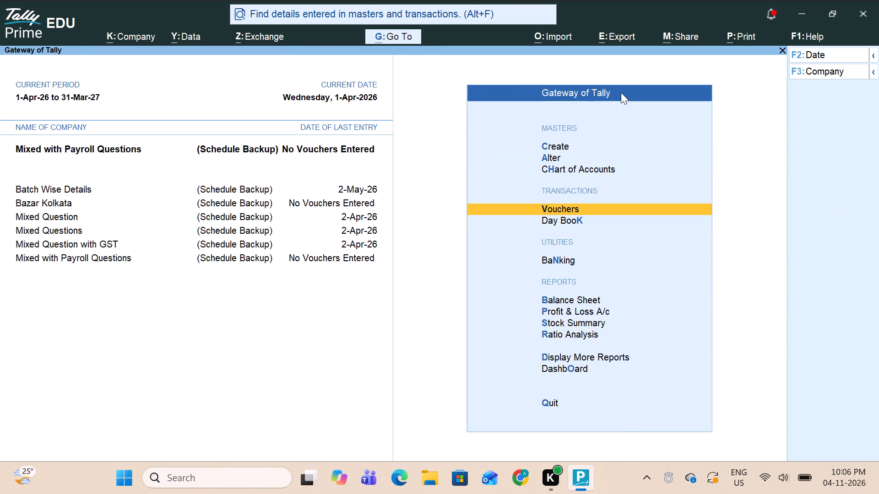
key("v")
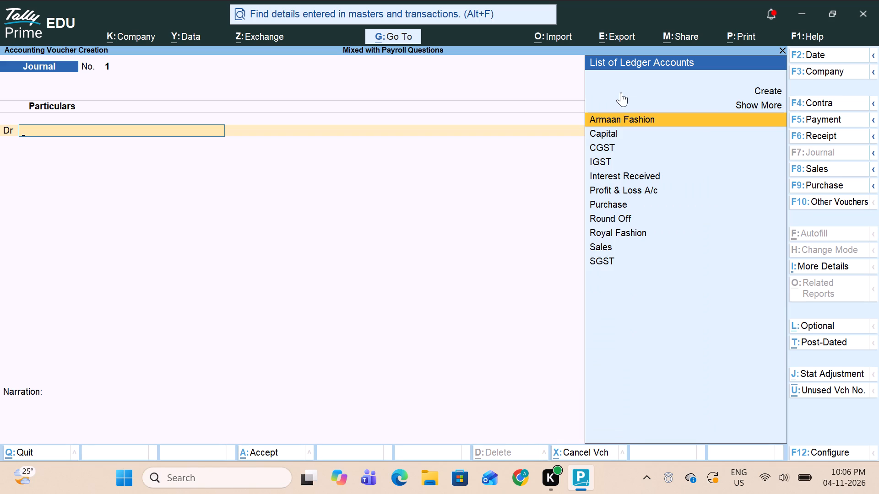
key("F2")
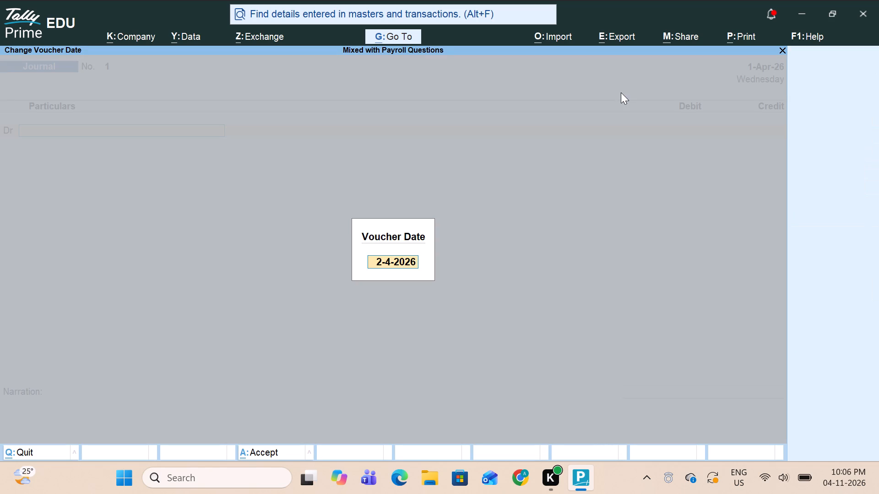
type("1-10")
key("Return")
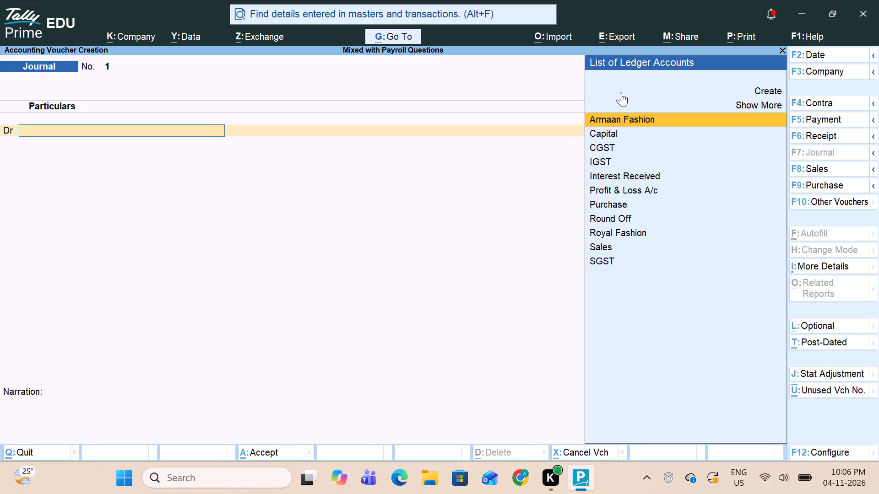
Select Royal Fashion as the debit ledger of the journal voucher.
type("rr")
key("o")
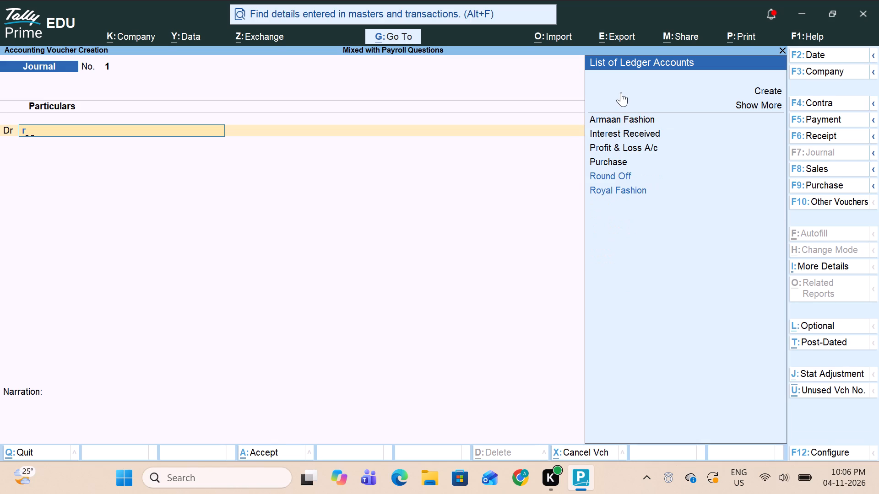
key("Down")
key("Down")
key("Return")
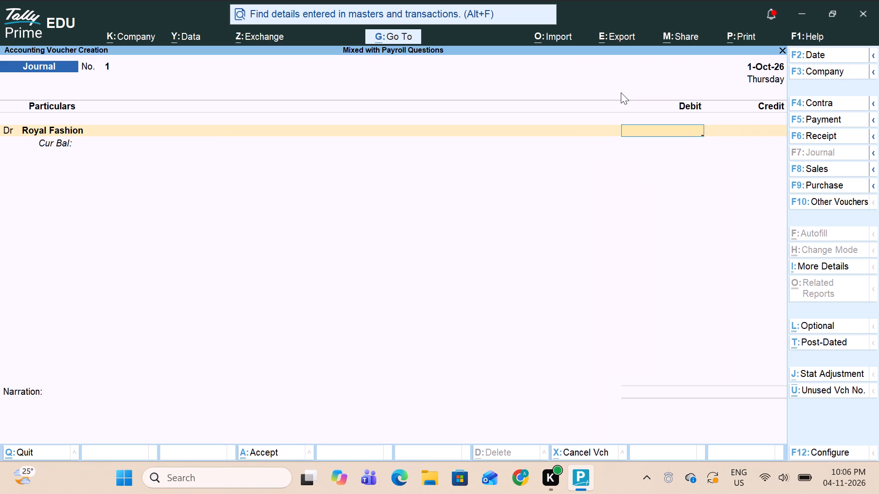
Change the journal's debit ledger to Capital and enter a debit amount of 15,00,000.
key("BackSpace")
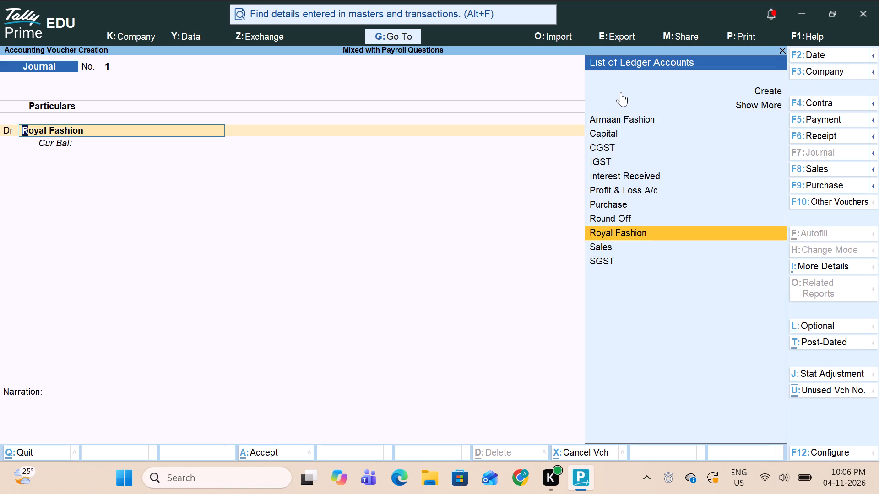
key("Up")
key("Up")
key("Up")
key("Up")
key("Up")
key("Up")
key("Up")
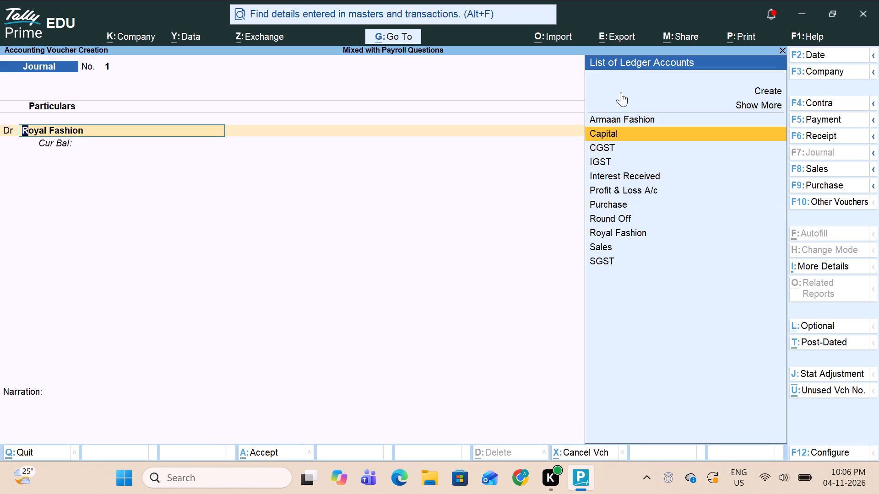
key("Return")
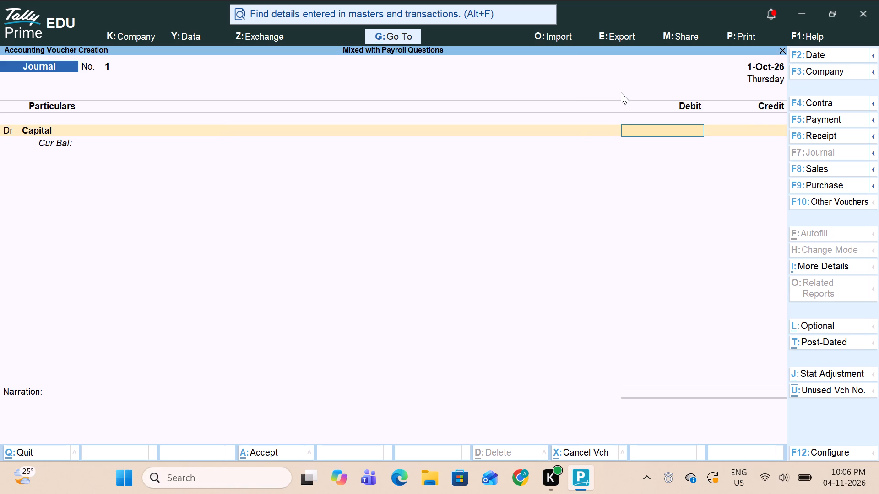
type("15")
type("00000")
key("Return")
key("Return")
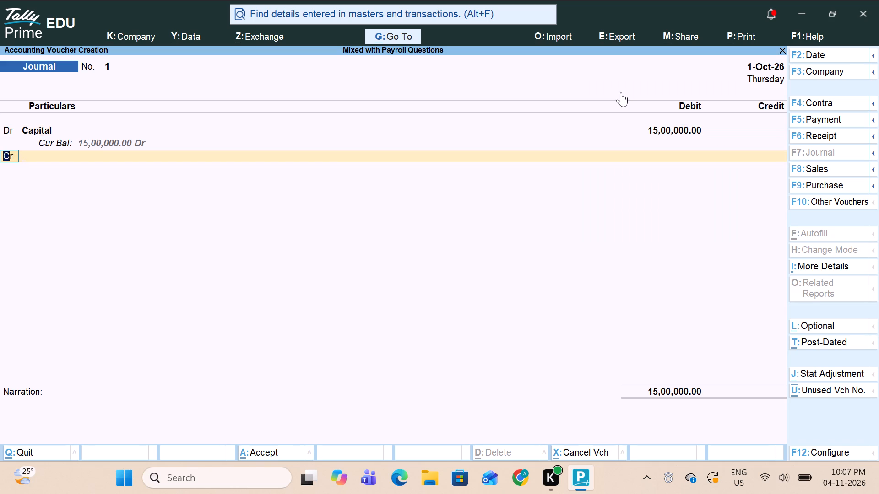
Credit Capital with 15,00,000 in the journal and save the voucher without a narration.
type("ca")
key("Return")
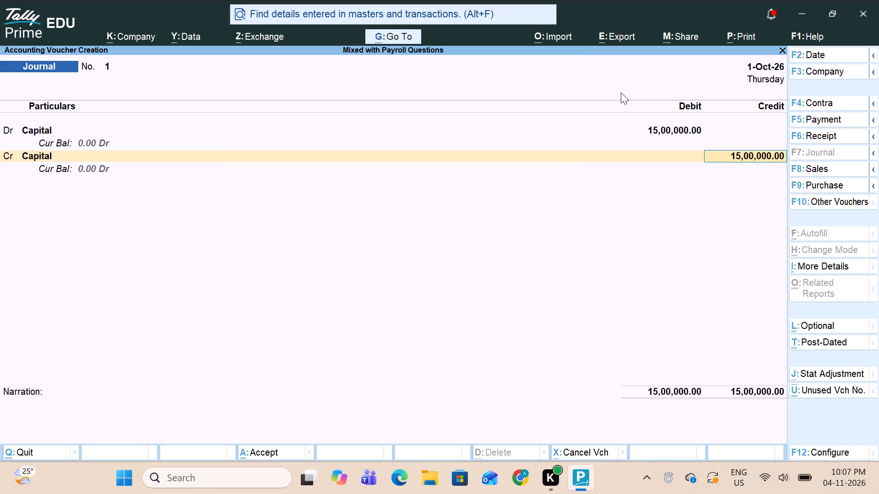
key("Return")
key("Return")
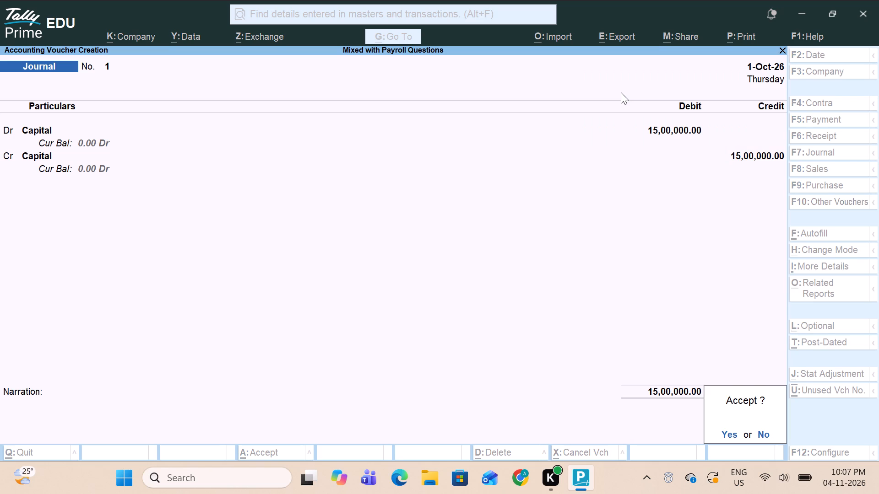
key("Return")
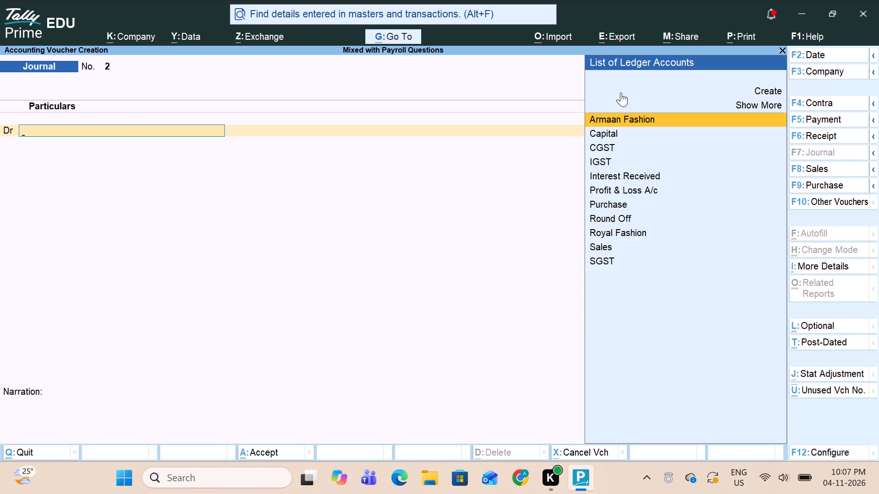
Start a Payment voucher and debit Royal Fashion with 50,000.
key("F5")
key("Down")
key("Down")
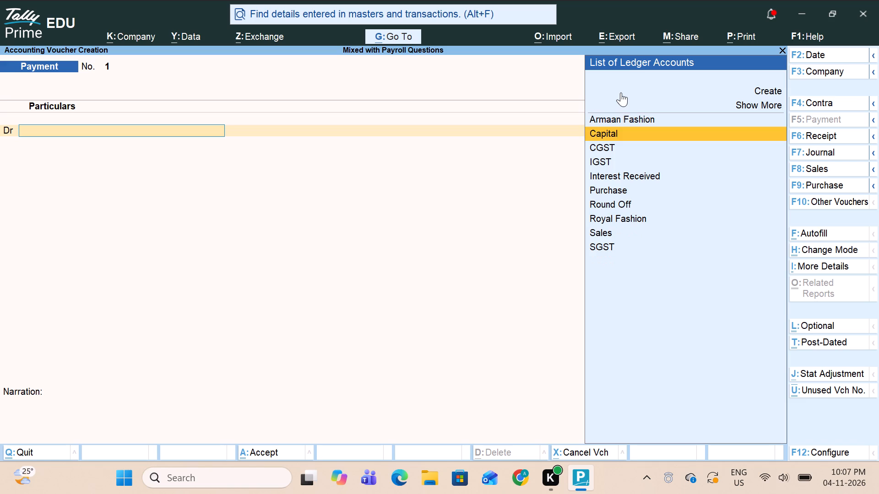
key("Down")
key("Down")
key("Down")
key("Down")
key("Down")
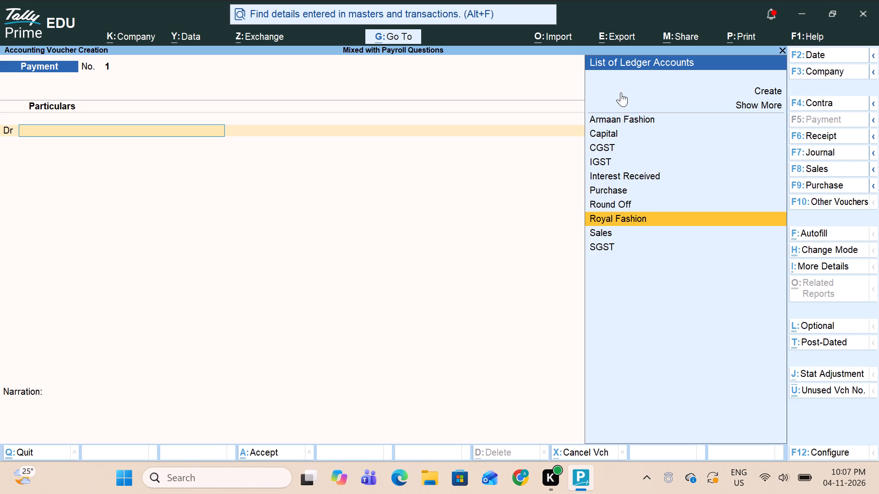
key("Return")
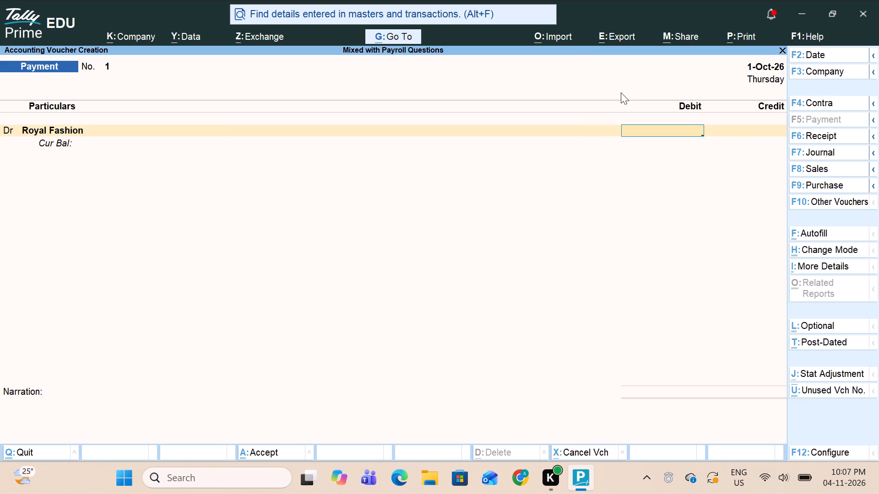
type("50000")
Allocate the Royal Fashion amount bill-wise as an Advance with reference 1 for 50,000 Dr.
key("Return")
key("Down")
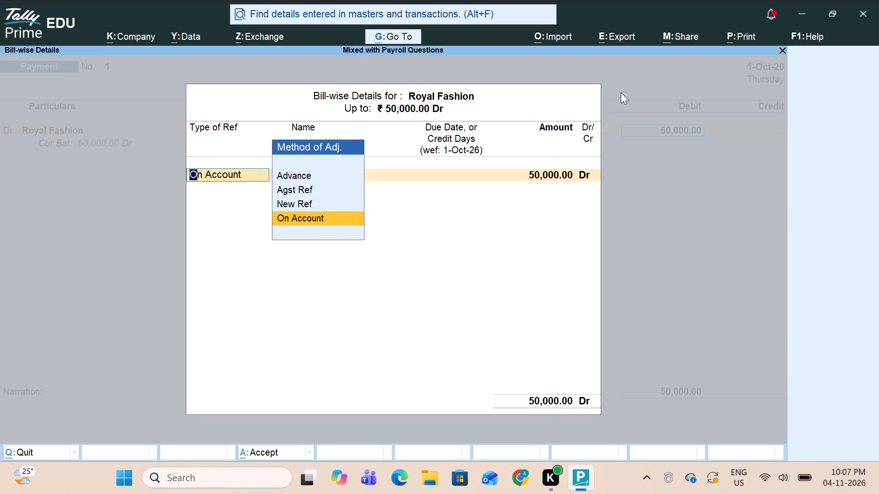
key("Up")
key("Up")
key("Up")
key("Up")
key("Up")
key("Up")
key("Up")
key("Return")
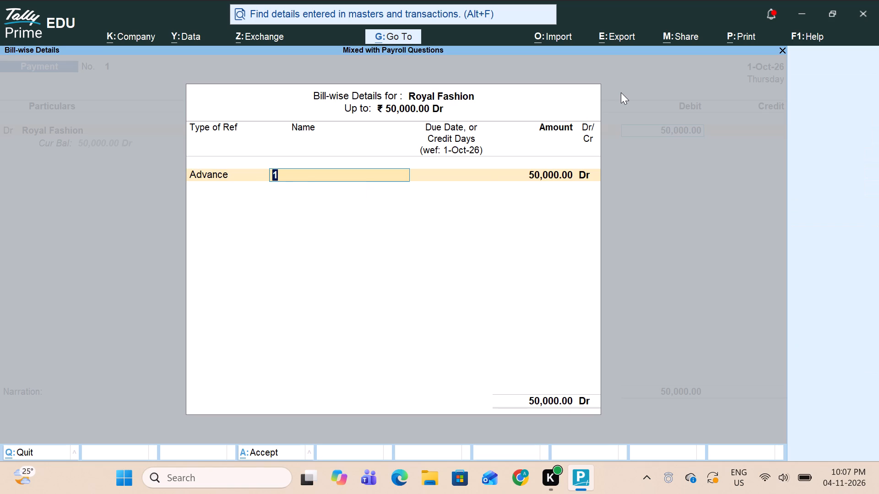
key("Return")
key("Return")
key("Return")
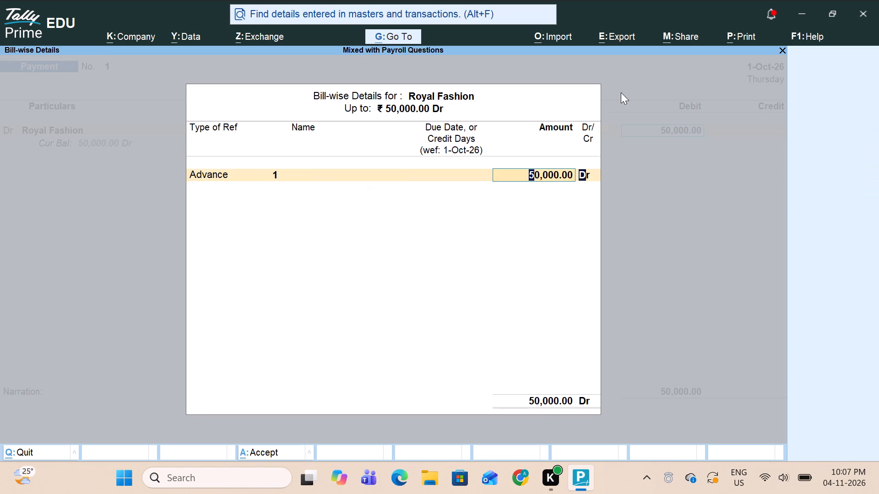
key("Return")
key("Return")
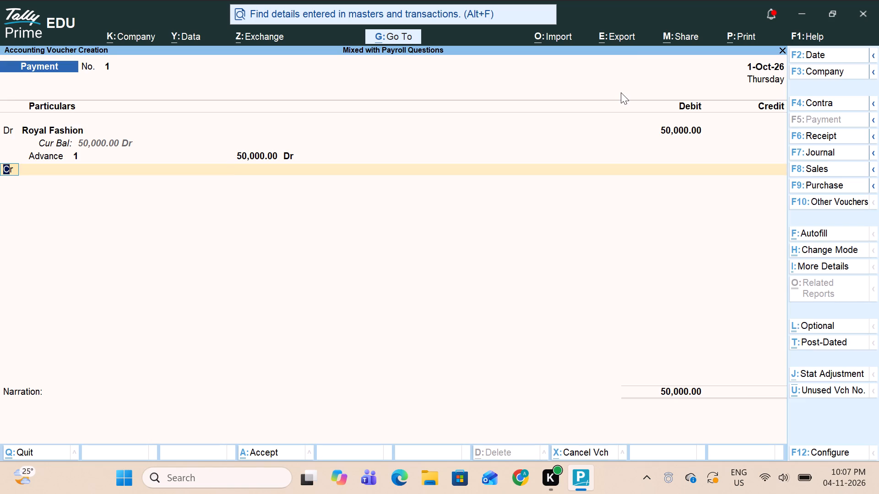
Credit the Bank ledger with 50,000, keep the default bank details, and save the Payment voucher without a narration.
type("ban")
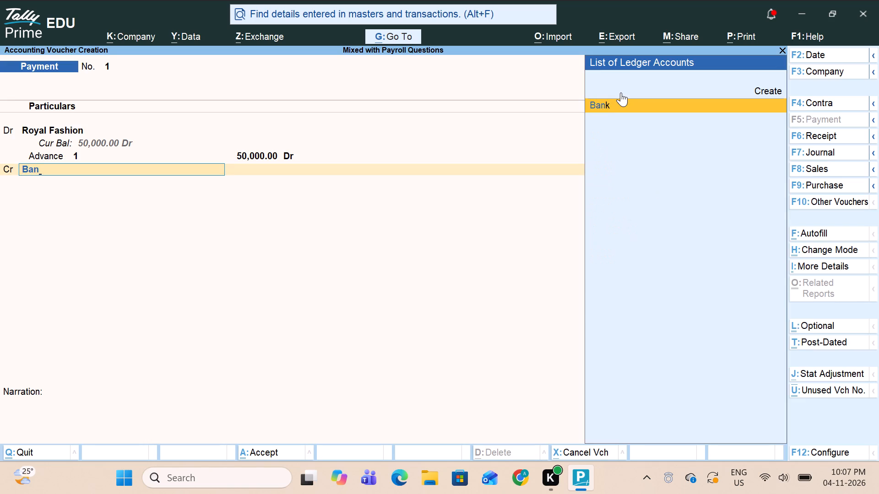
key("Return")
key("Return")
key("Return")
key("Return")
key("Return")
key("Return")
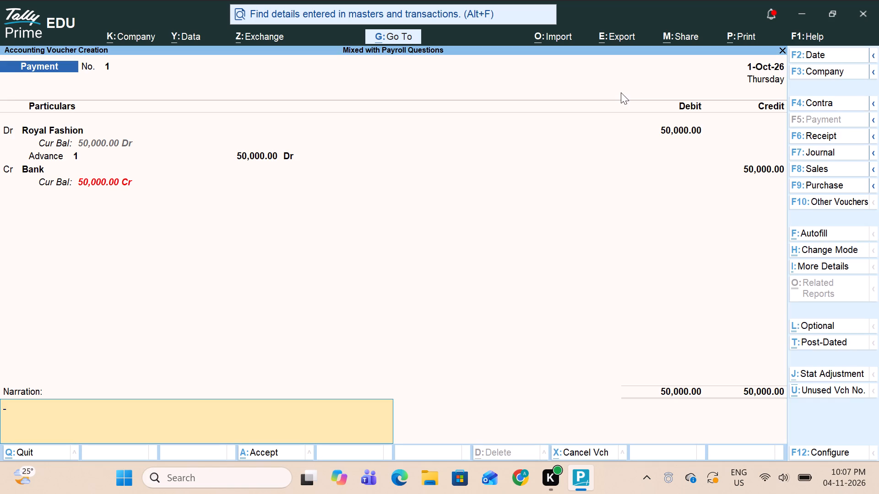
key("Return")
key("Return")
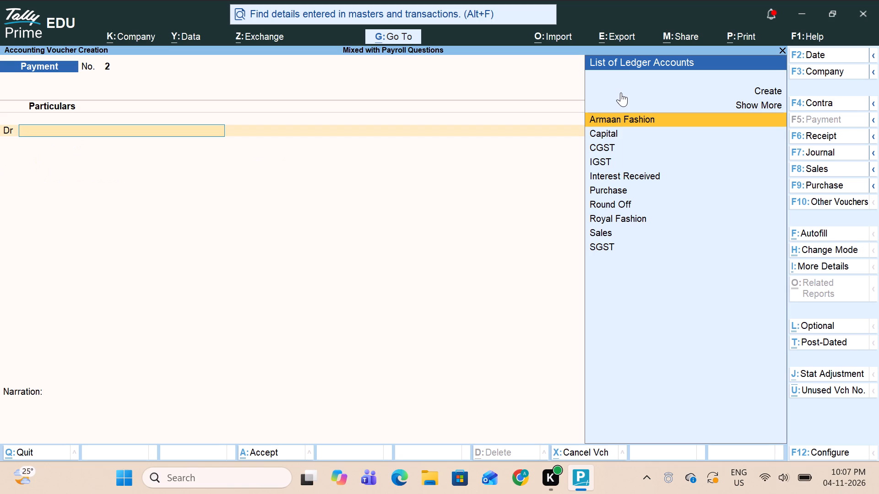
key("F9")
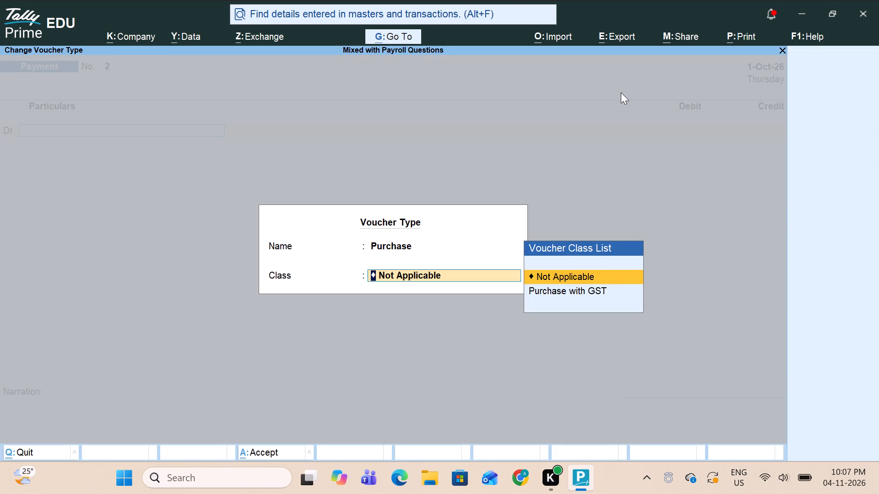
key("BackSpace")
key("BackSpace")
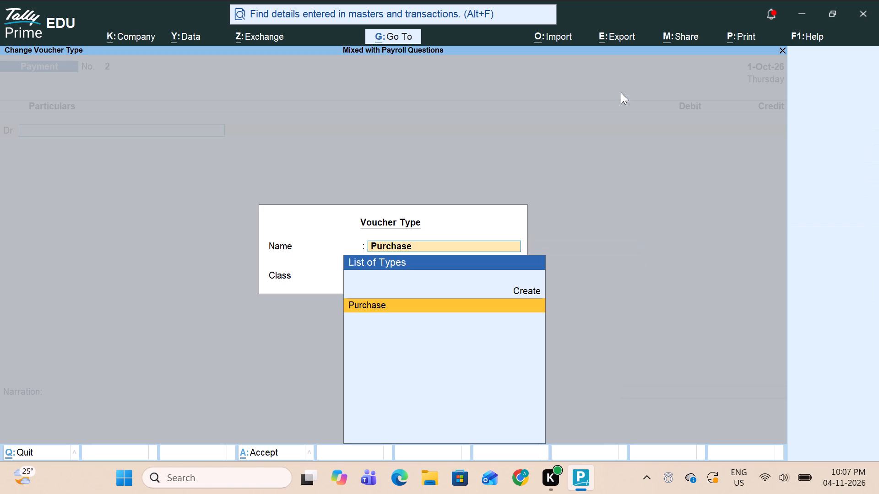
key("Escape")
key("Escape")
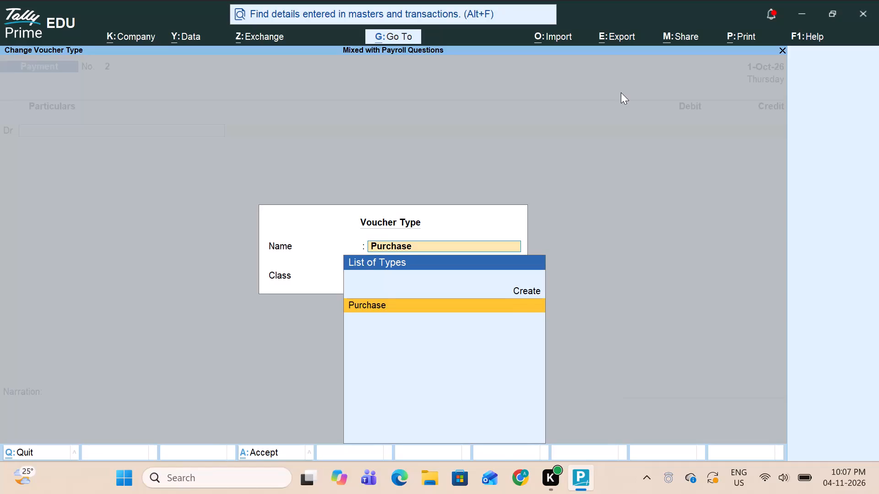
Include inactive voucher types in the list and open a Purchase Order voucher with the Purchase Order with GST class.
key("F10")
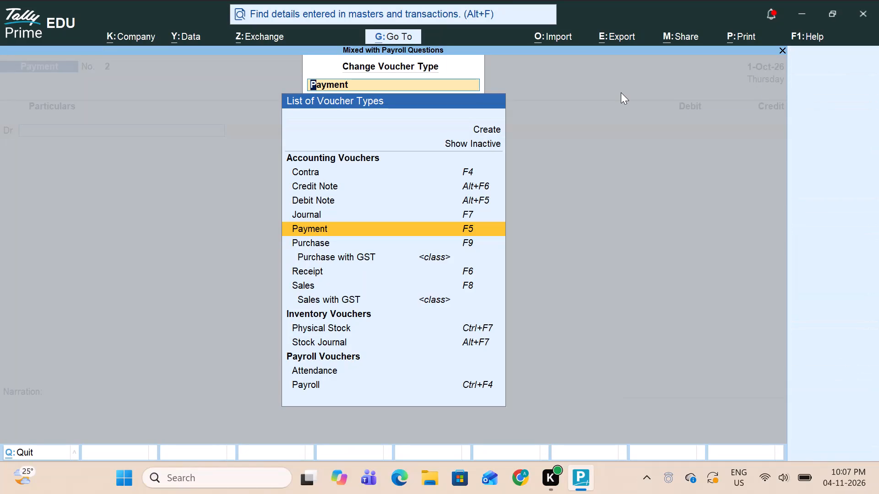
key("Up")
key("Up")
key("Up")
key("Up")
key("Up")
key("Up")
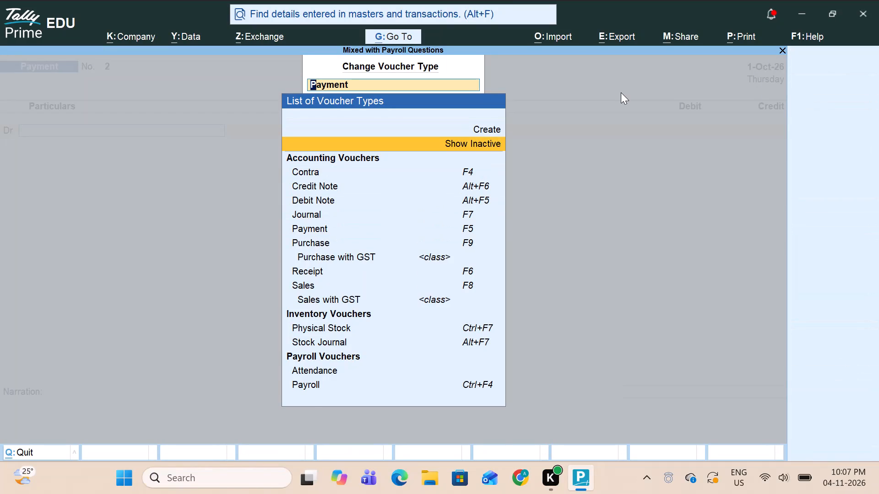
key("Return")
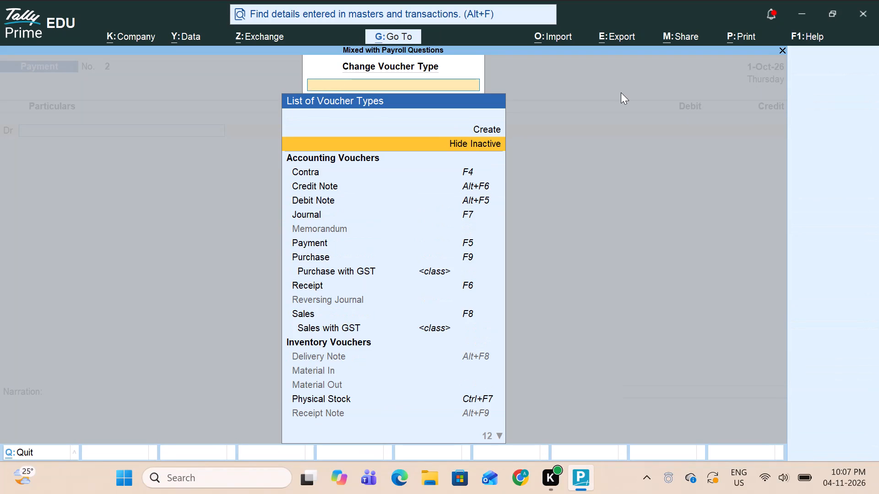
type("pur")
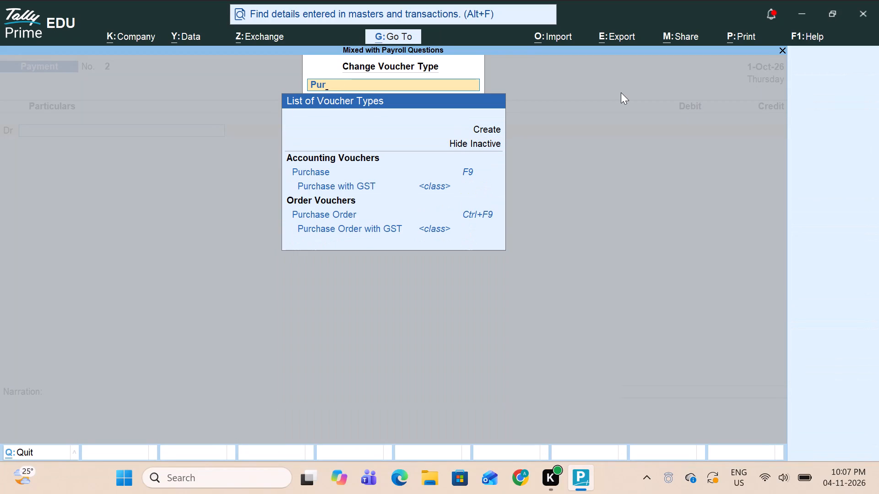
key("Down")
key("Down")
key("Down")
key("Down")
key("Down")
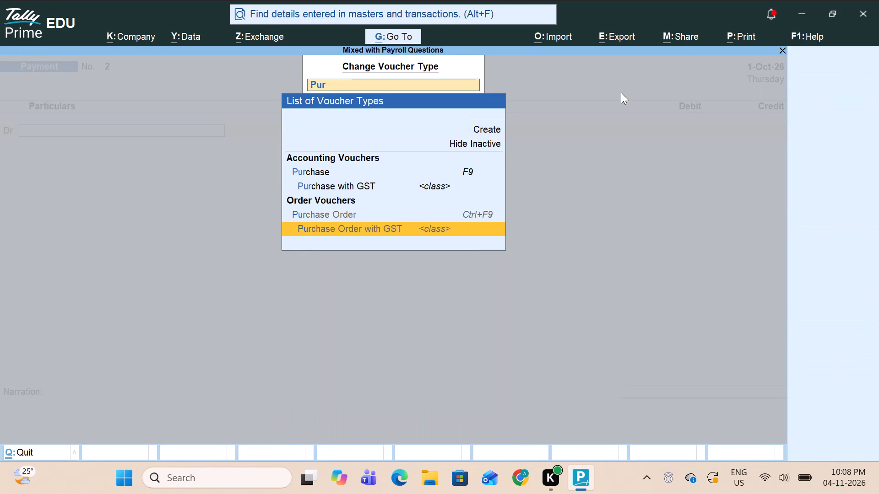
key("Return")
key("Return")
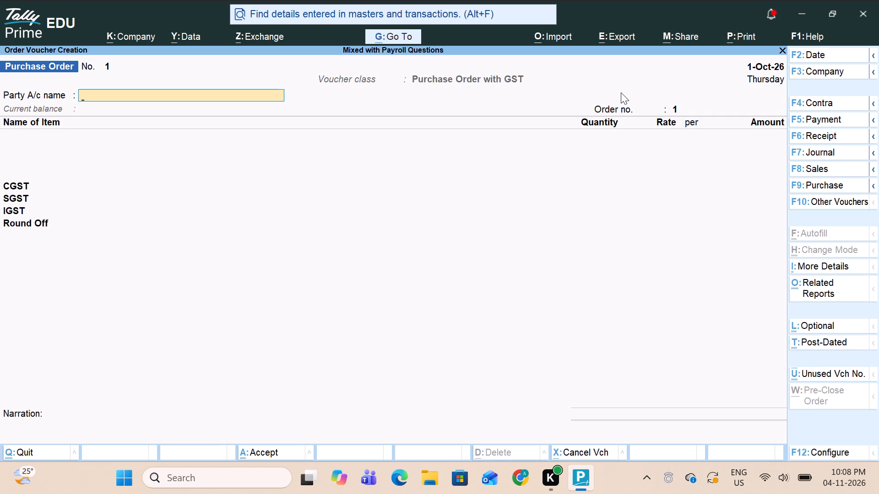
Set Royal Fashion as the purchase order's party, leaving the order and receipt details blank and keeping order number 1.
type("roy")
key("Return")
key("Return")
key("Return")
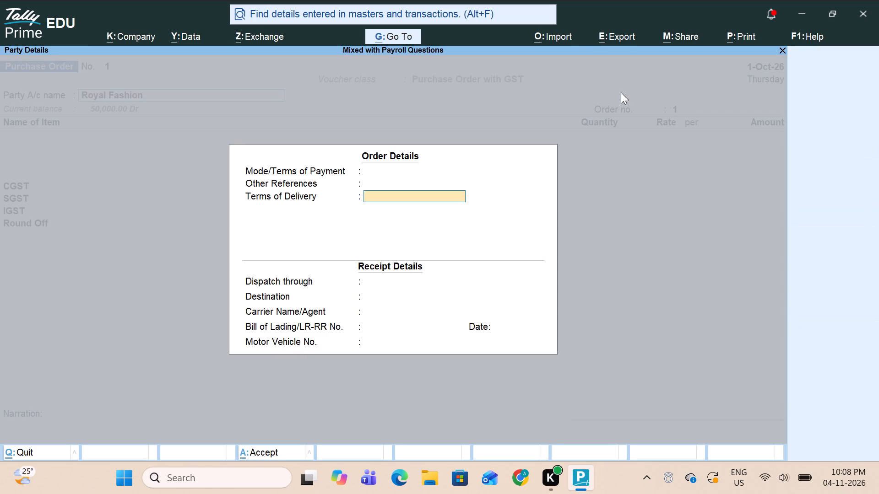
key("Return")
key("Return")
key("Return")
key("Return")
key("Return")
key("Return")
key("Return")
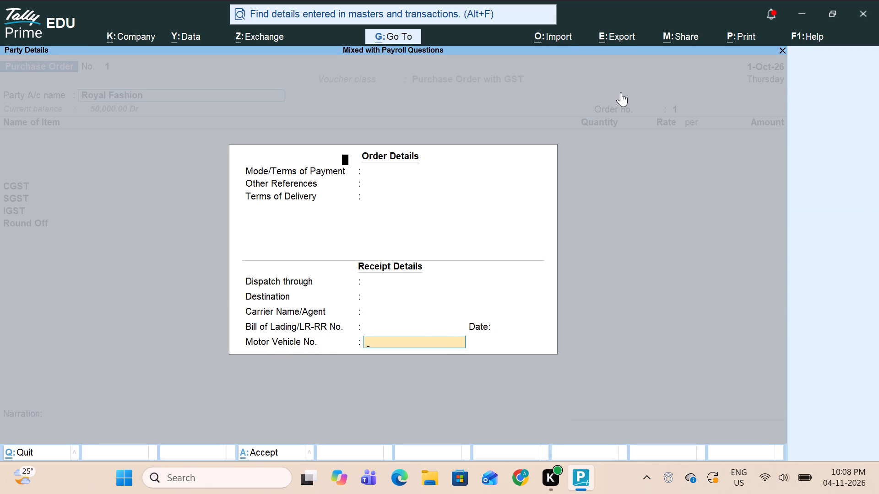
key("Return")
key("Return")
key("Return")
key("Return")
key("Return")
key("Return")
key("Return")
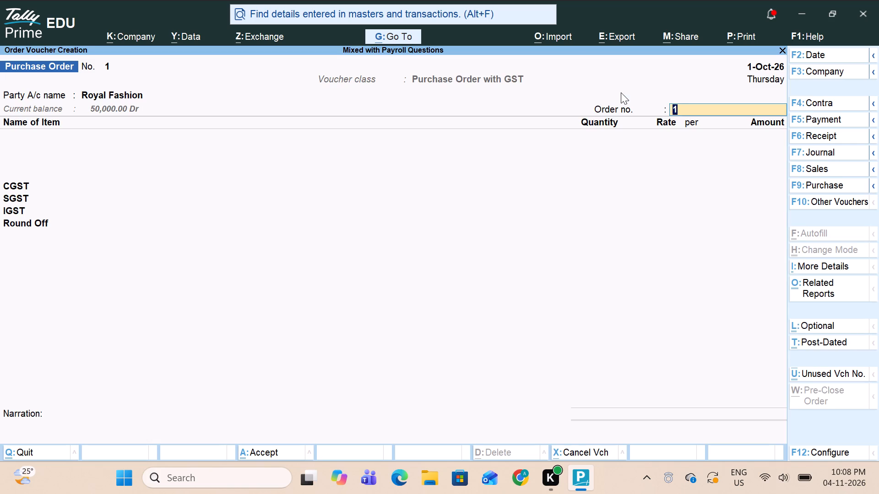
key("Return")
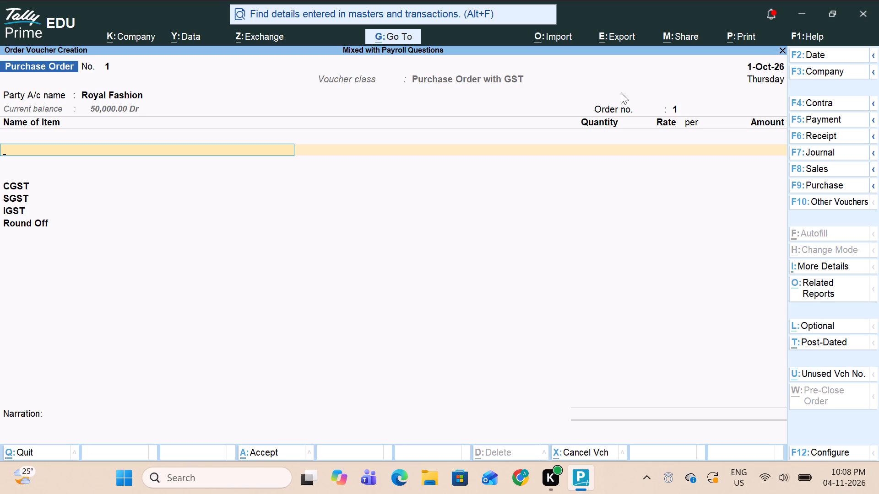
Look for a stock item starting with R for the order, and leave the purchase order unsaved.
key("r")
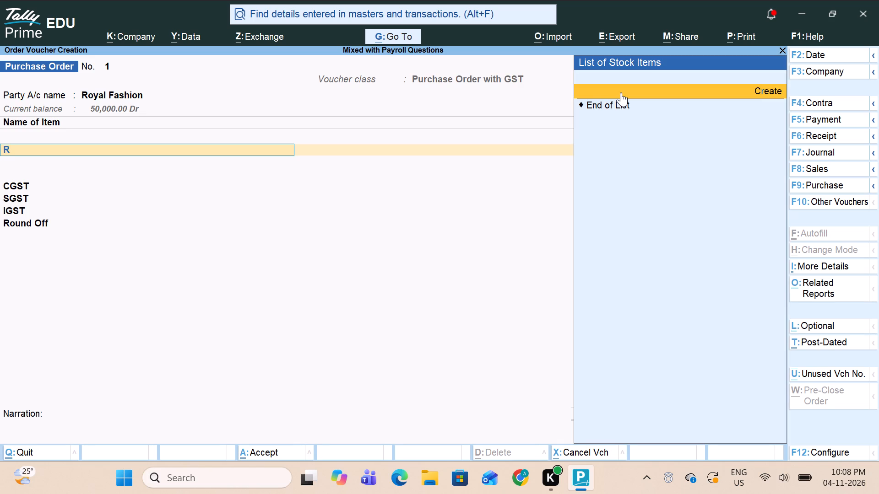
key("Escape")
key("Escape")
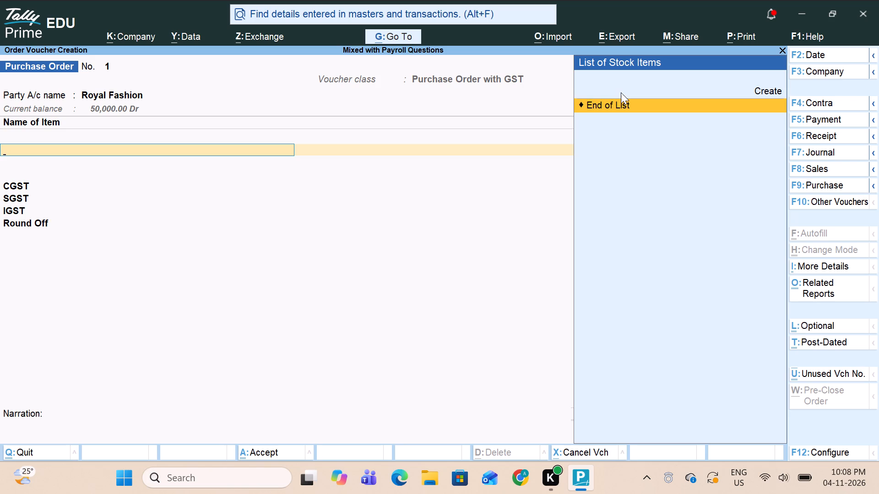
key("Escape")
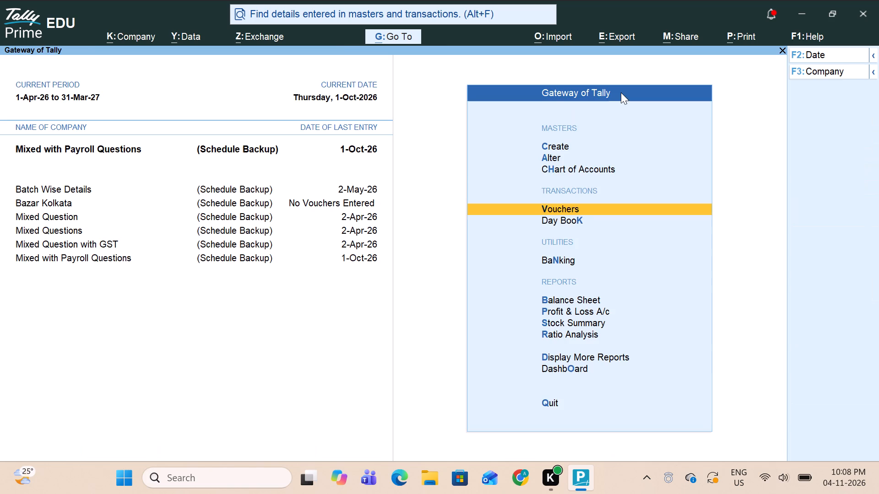
Start a new stock item master named Raymond Cotton Shirt, leaving the alias blank.
key("Up")
key("Up")
key("Up")
key("Return")
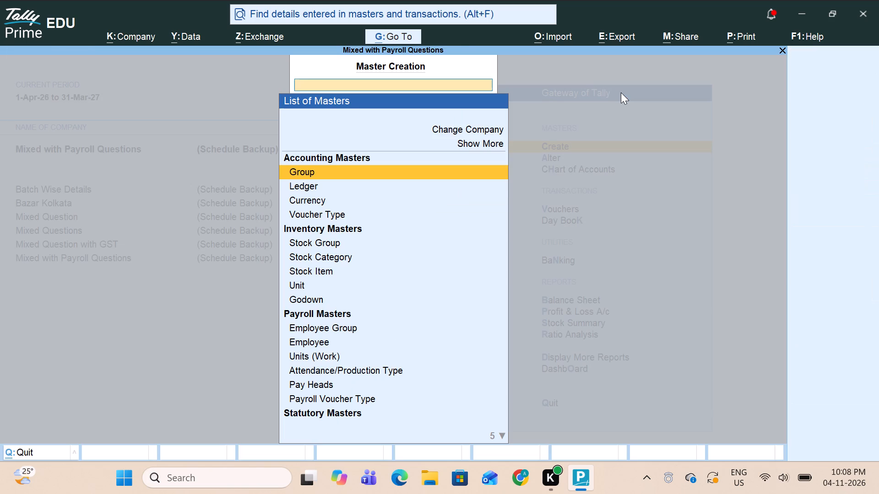
key("Down")
key("Down")
key("Down")
key("Down")
key("Down")
key("Down")
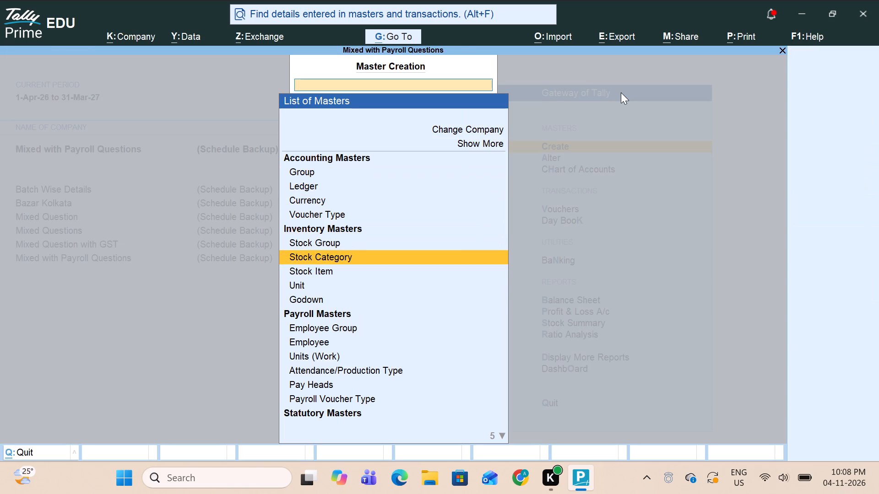
key("Down")
key("Return")
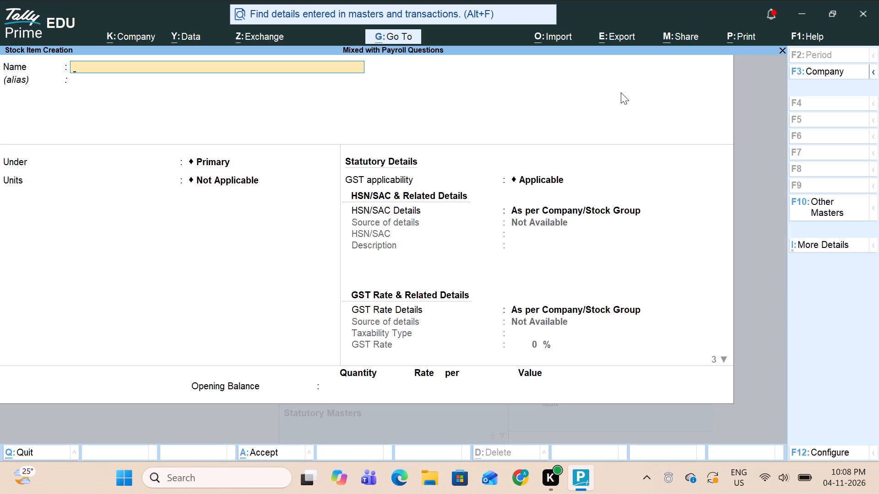
key("r")
type("aymon")
type("d")
key("space")
type("cotton")
key("space")
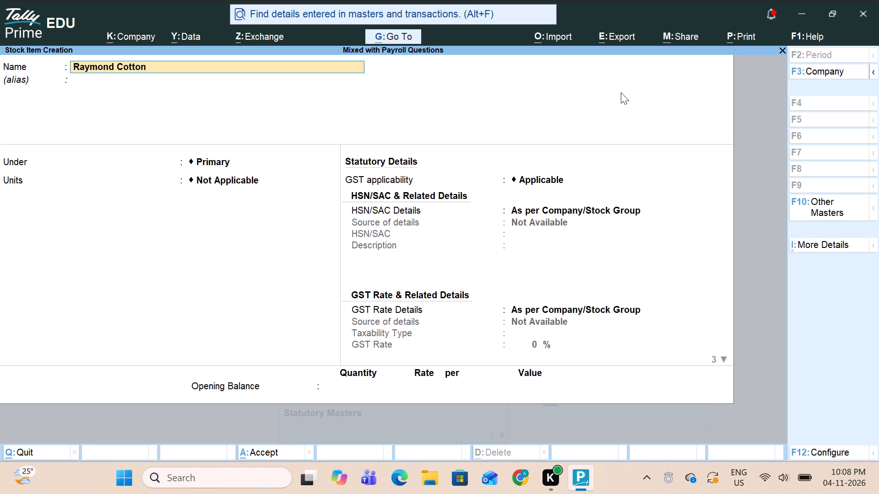
type("shirt")
key("Return")
key("Return")
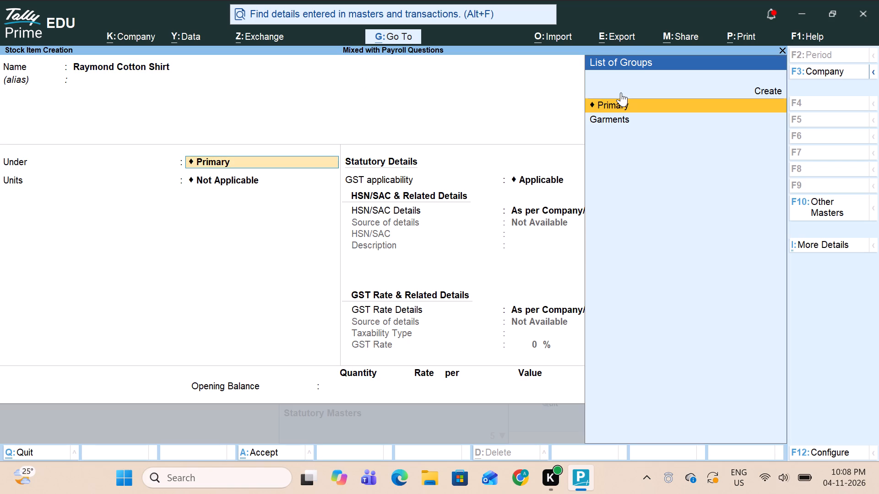
Place Raymond Cotton Shirt under the Garments stock group with PCS as its unit.
key("Down")
key("Return")
key("Down")
key("Return")
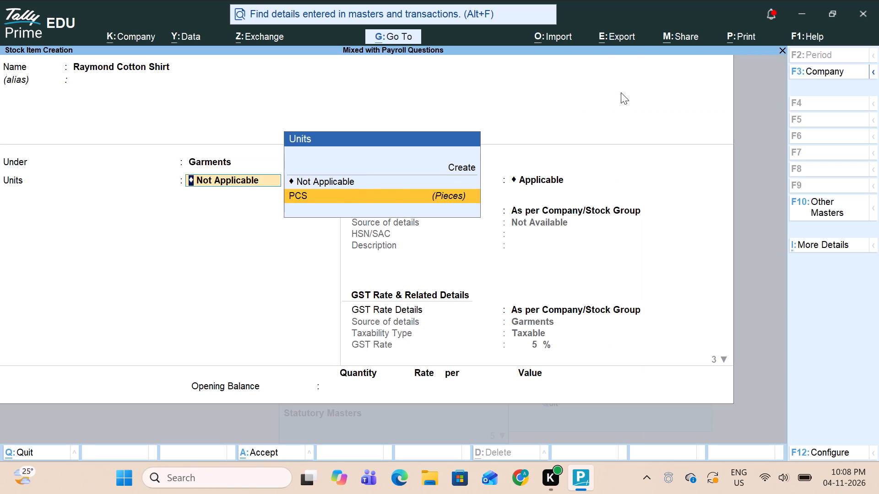
Leave components off, enable standard rates for Raymond Cotton Shirt, and enter a standard cost of 760.95 per PCS from 1-Apr-26.
key("Return")
key("y")
key("Return")
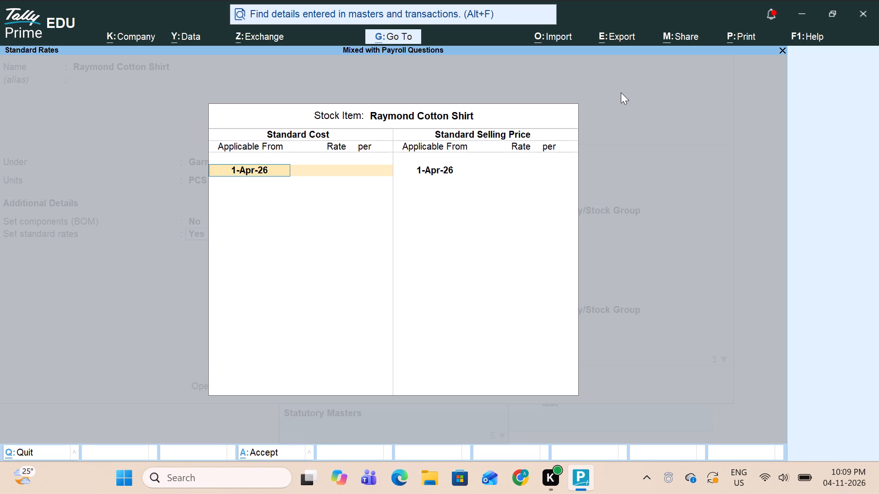
key("Return")
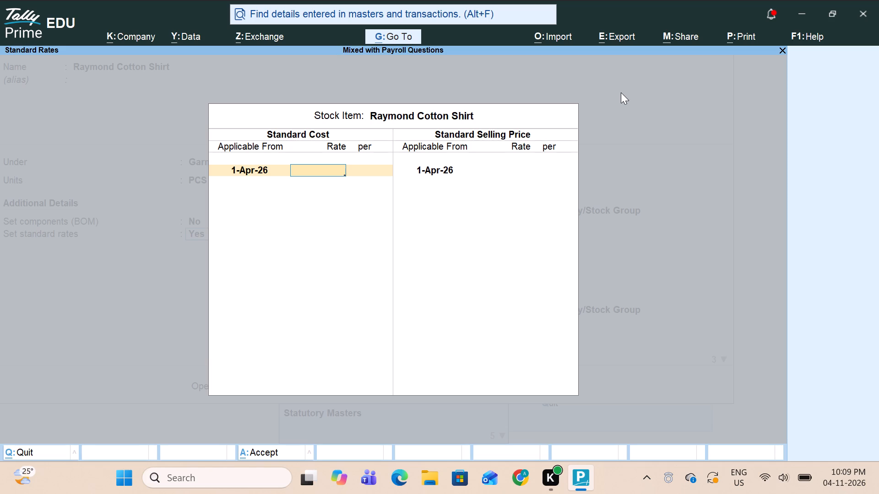
type("760")
key("period")
key("9")
key("5")
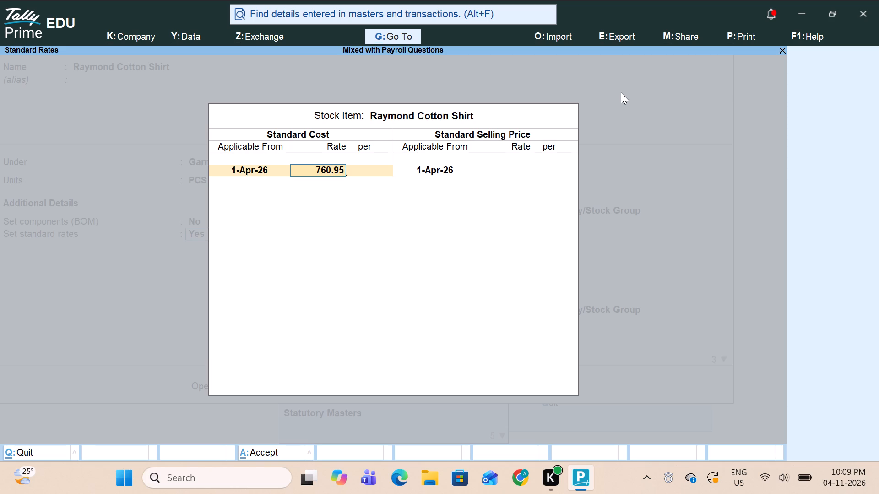
key("Return")
key("Return")
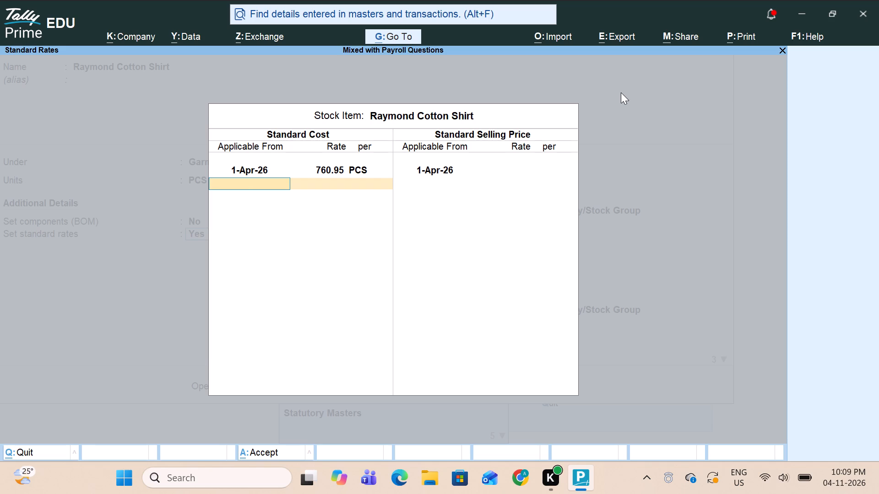
Enter a standard selling price of 1142.86 per PCS from 1-Apr-26 for Raymond Cotton Shirt.
key("Return")
key("Return")
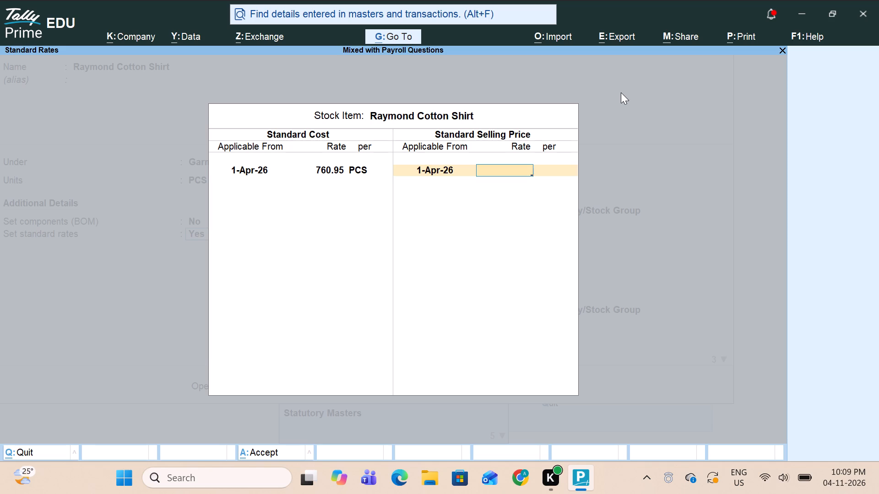
type("1142")
key("period")
type("86")
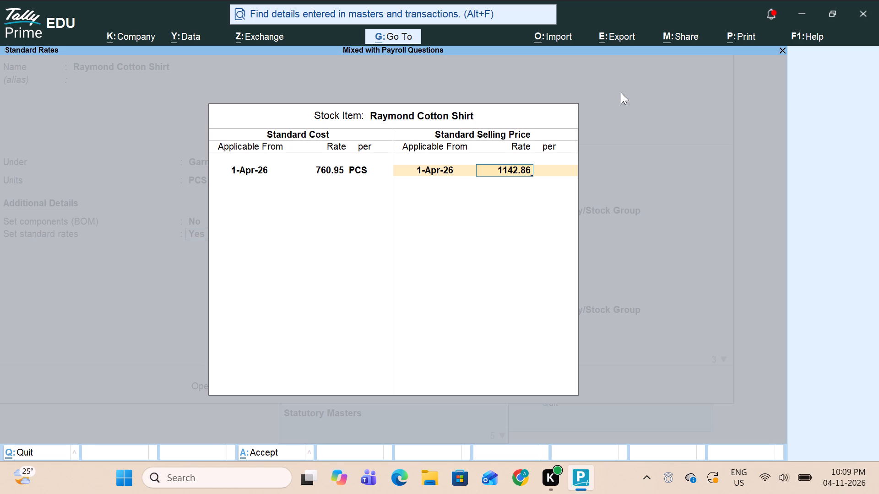
key("Return")
key("Return")
key("Return")
Keep the GST details as per company/stock group and the supply type Goods, leave the opening balance blank, and save the shirt item.
key("Return")
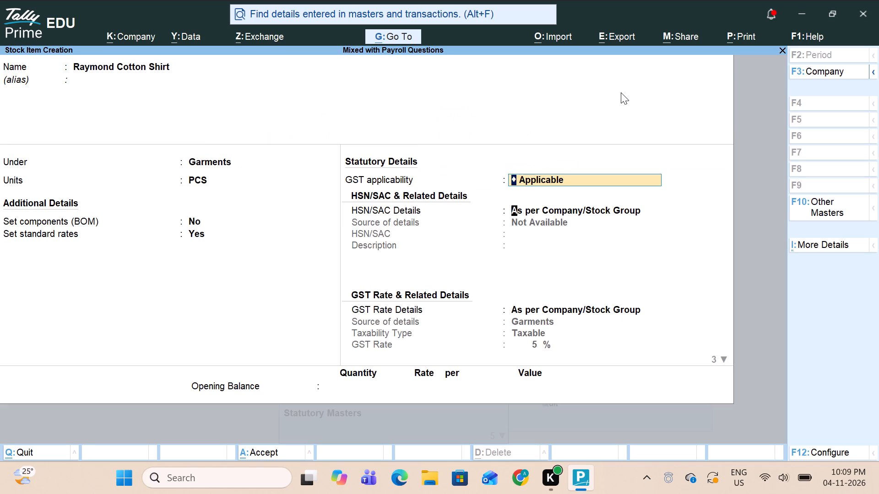
key("Return")
key("Return")
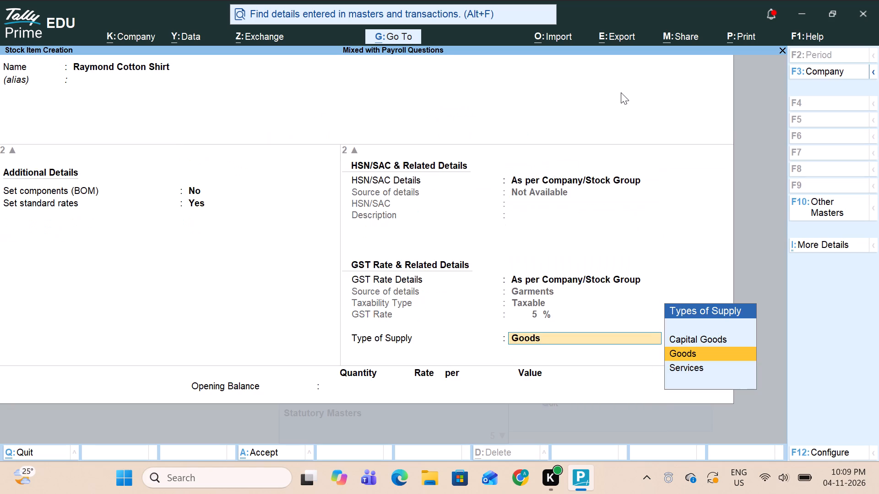
key("Return")
key("Return")
key("Return")
key("Return")
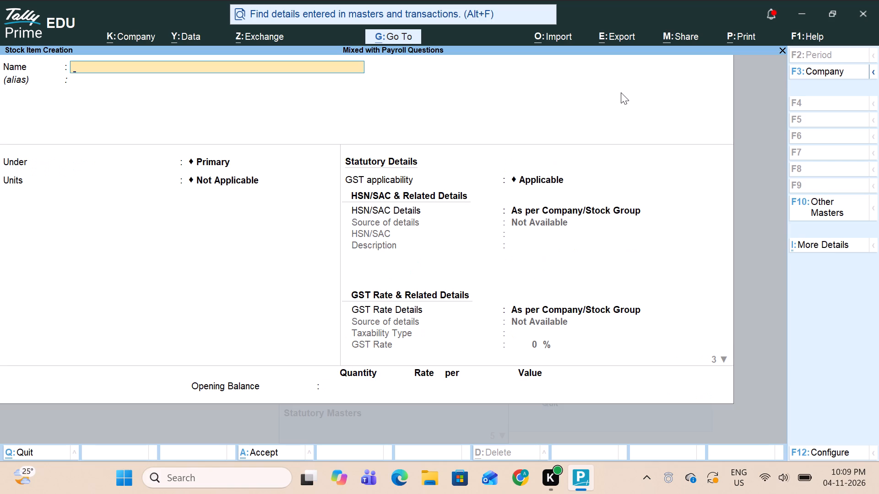
Name the next new stock item Raymond Cotton Pant, leaving the alias blank.
type("raymond")
type("cotton")
key("space")
key("BackSpace")
key("BackSpace")
key("BackSpace")
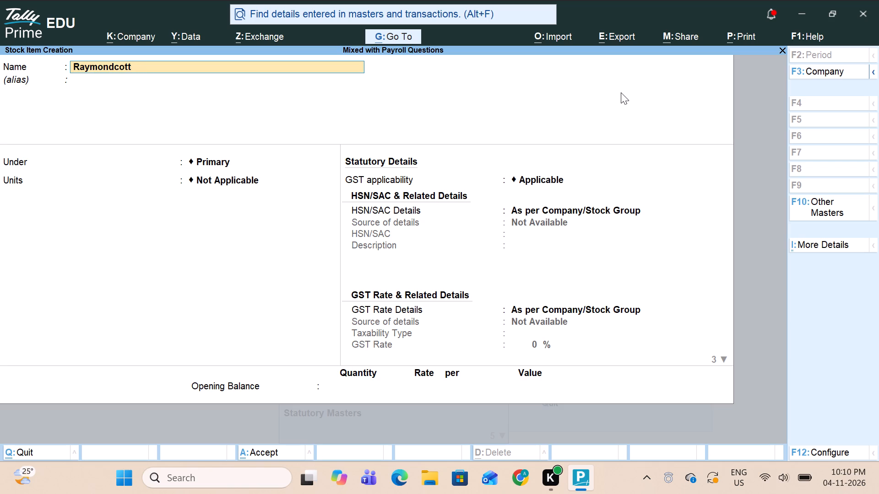
key("BackSpace")
key("BackSpace")
key("BackSpace")
key("BackSpace")
key("space")
type("cotton")
key("space")
key("p")
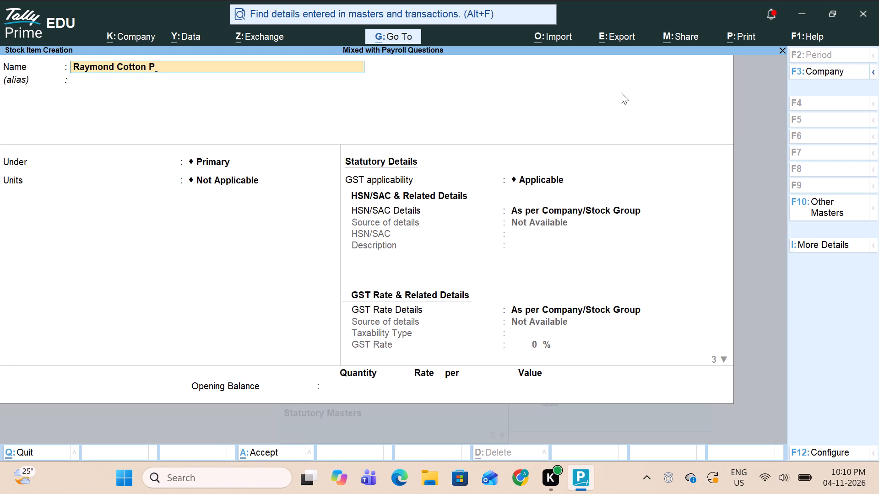
type("ant")
key("Return")
key("Return")
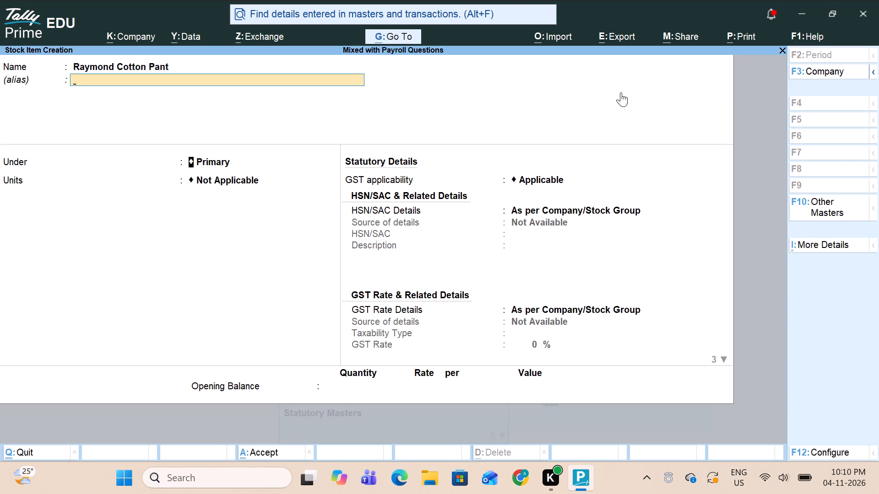
Place Raymond Cotton Pant under the Garments stock group with PCS as its unit.
key("Down")
key("Return")
key("Return")
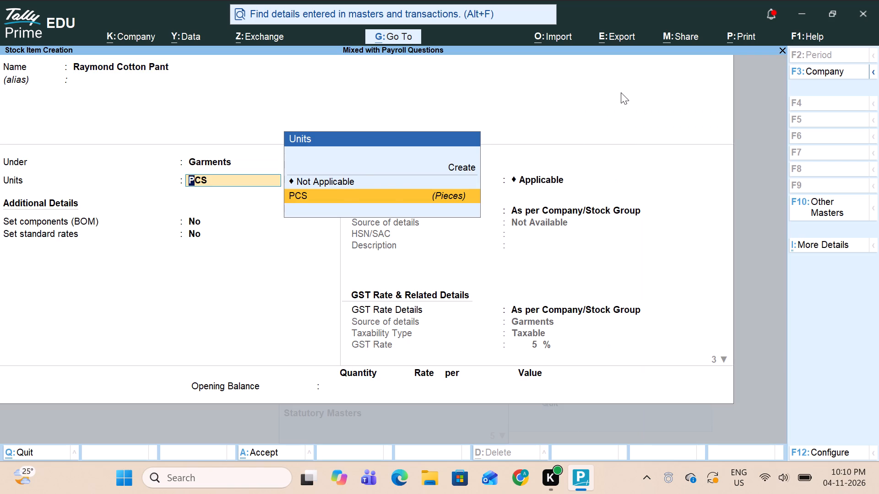
Enable standard rates for Raymond Cotton Pant and enter a standard cost of 713.33 per PCS from 1-Apr-26.
key("Return")
key("y")
key("Return")
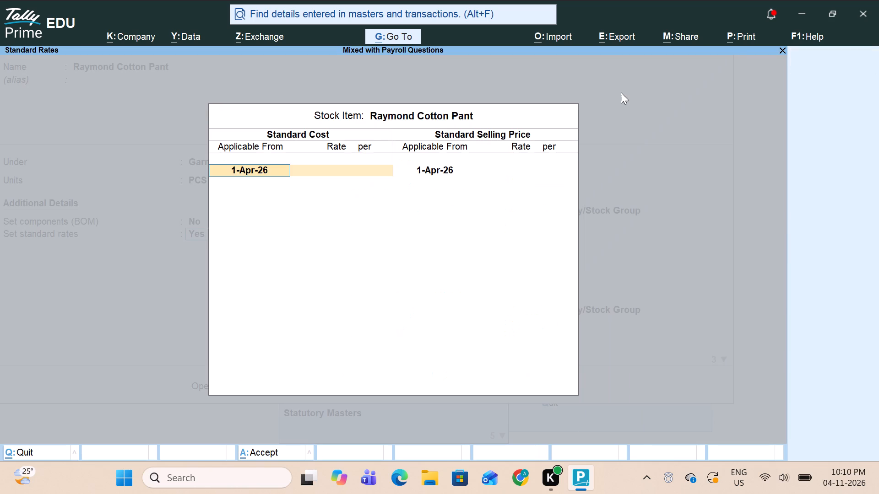
key("Return")
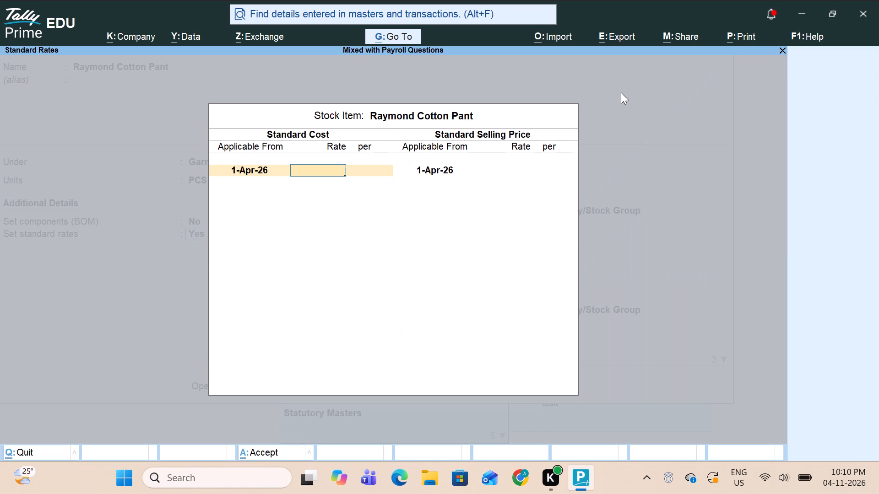
key("7")
type("13")
key("slash")
key("BackSpace")
key("3")
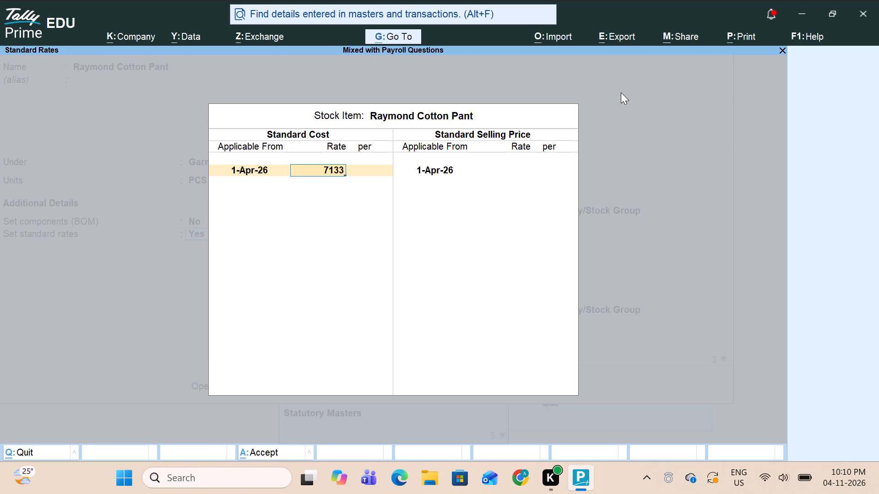
key("BackSpace")
key("period")
type("33")
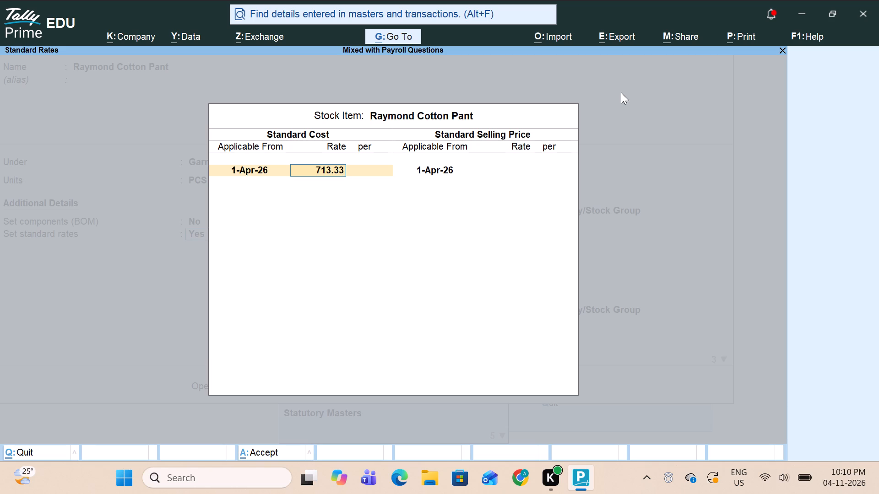
key("Return")
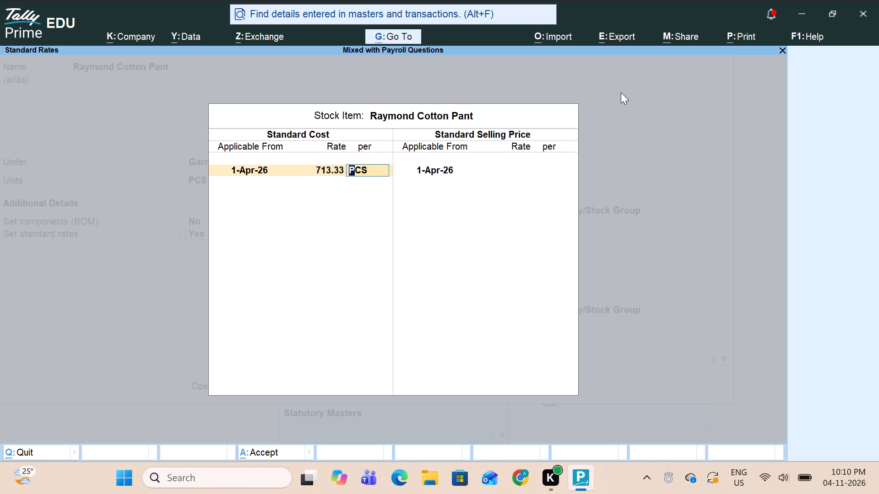
key("Return")
key("Return")
Enter a standard selling price of 1142.86 per PCS from 1-Apr-26 for Raymond Cotton Pant.
key("Return")
type("1142")
key("period")
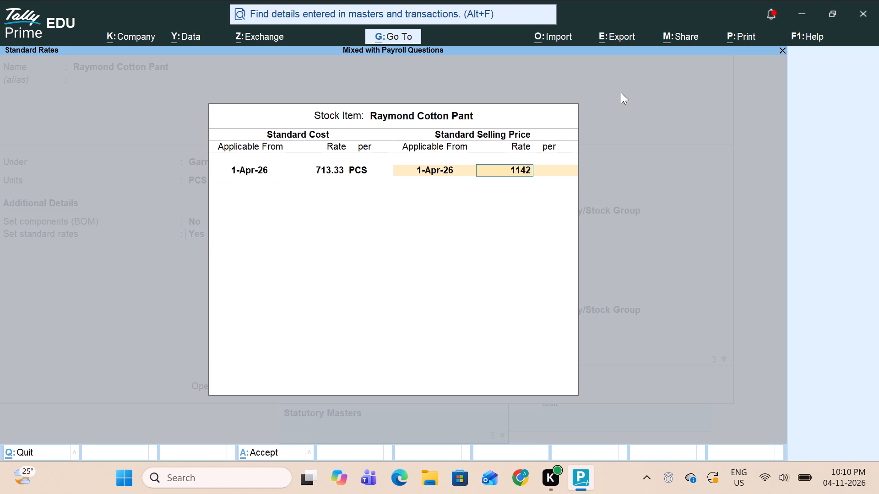
type("86")
key("Return")
key("Return")
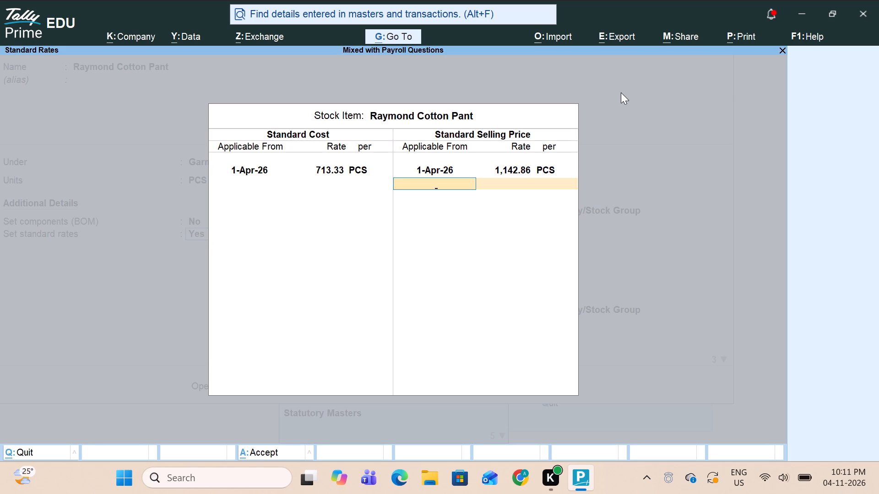
key("Return")
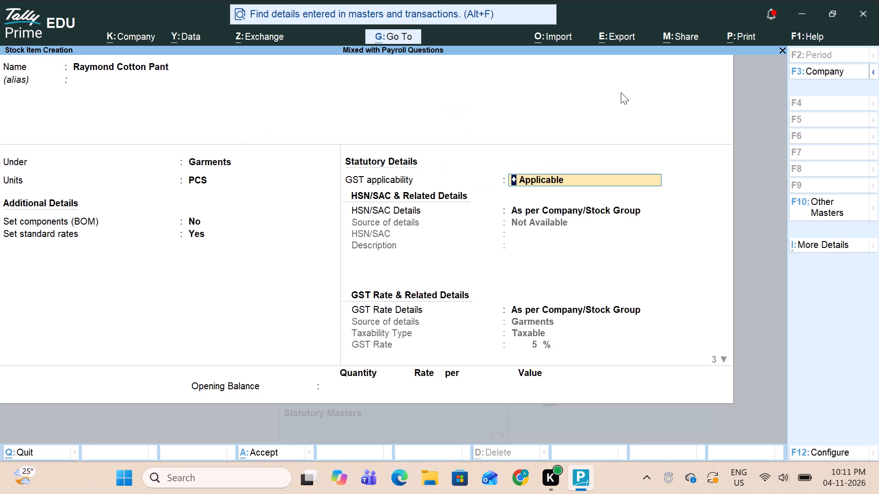
Keep the GST details as per company/stock group and the supply type Goods, leave the opening balance blank, and save the pant item.
key("Return")
key("Return")
key("Return")
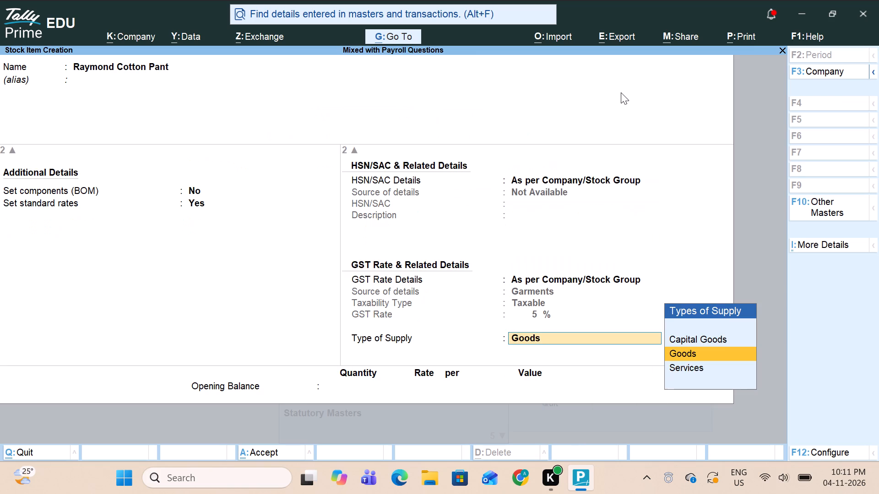
key("Return")
key("Return")
key("Return")
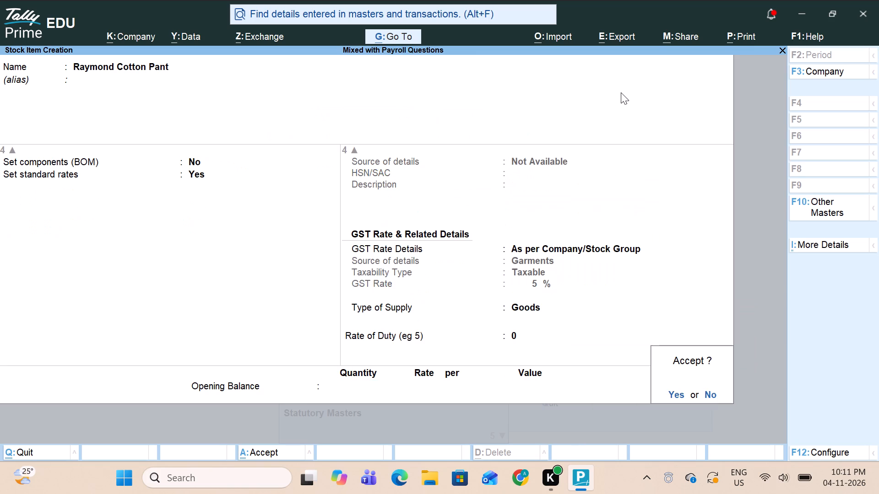
key("Return")
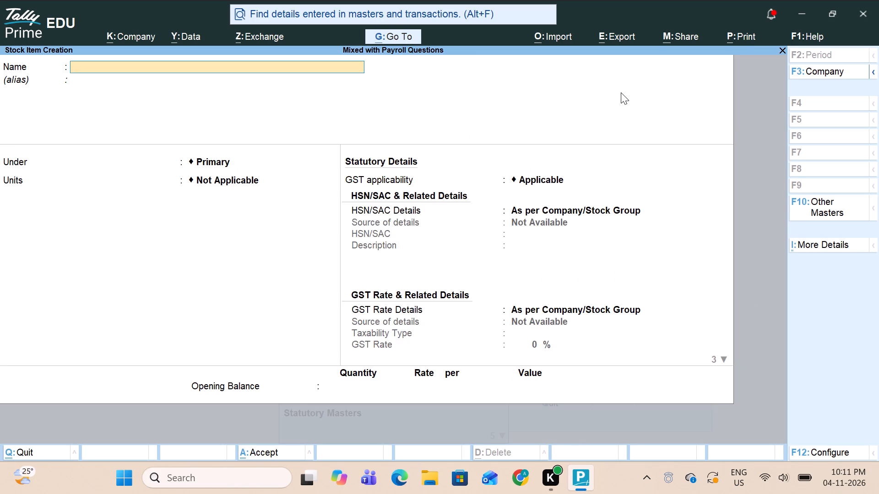
Name the next new stock item Levi`s T-Shirt without an alias, placing it under the Garments stock group with PCS as its unit.
type("levi`s")
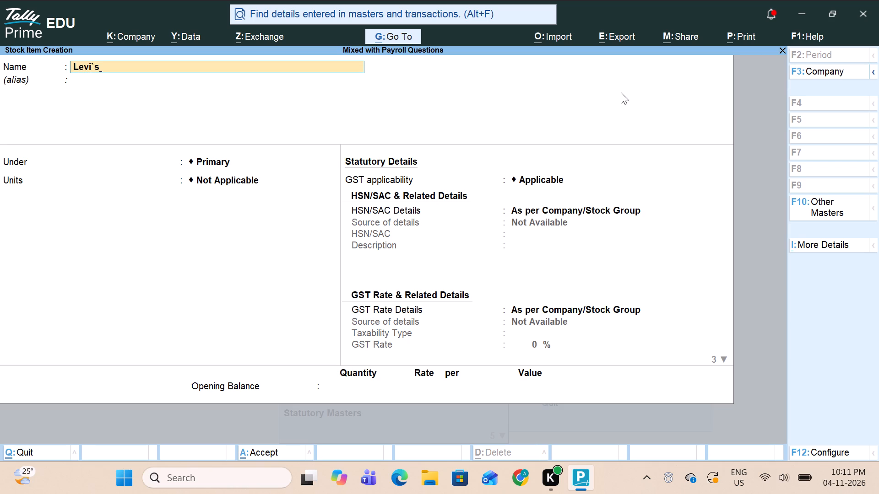
key("space")
type("t")
key("minus")
key("s")
type("hirt")
key("Return")
key("Return")
key("Down")
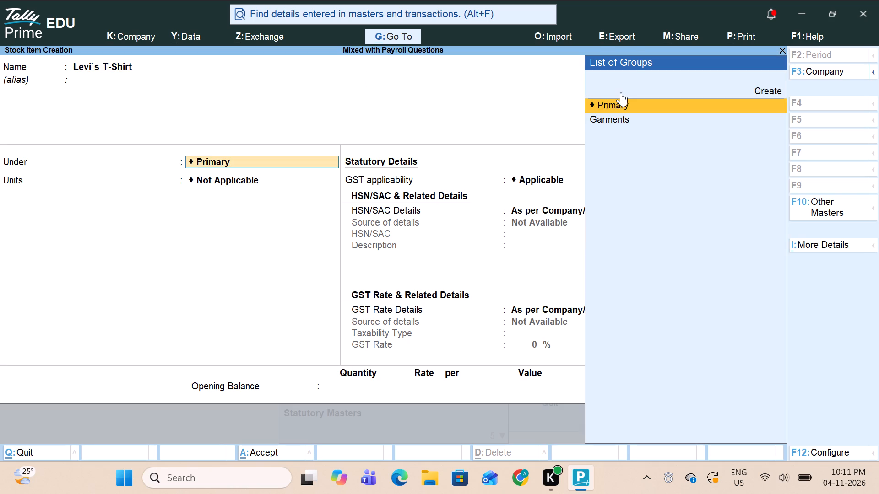
key("Return")
key("Return")
Enable standard rates for Levi`s T-Shirt and enter a standard cost of 427.62 per PCS from 1-Apr-26.
key("Down")
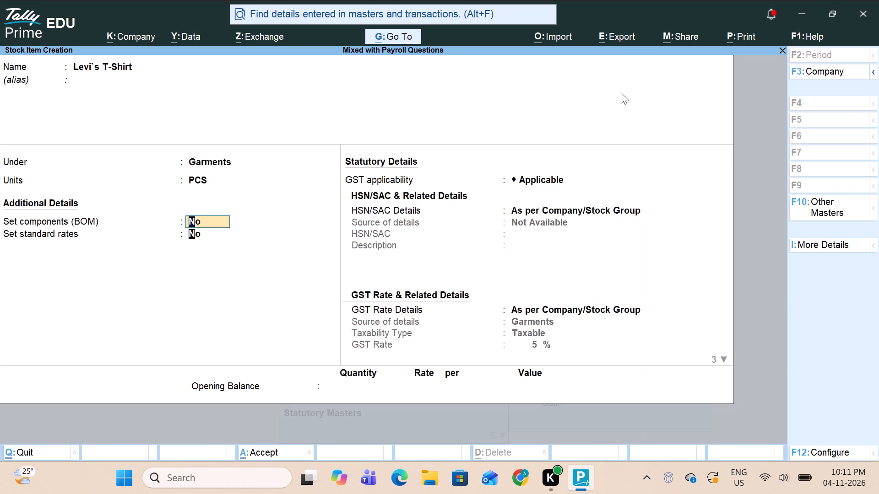
key("y")
key("Return")
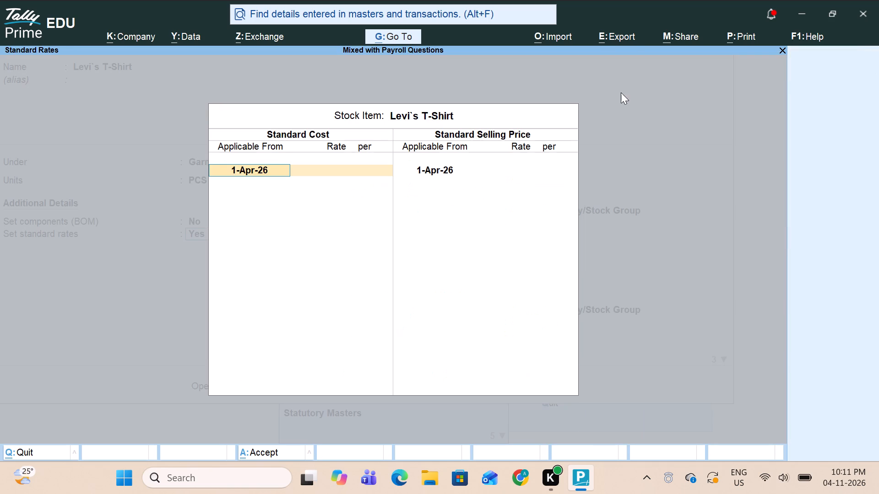
key("Return")
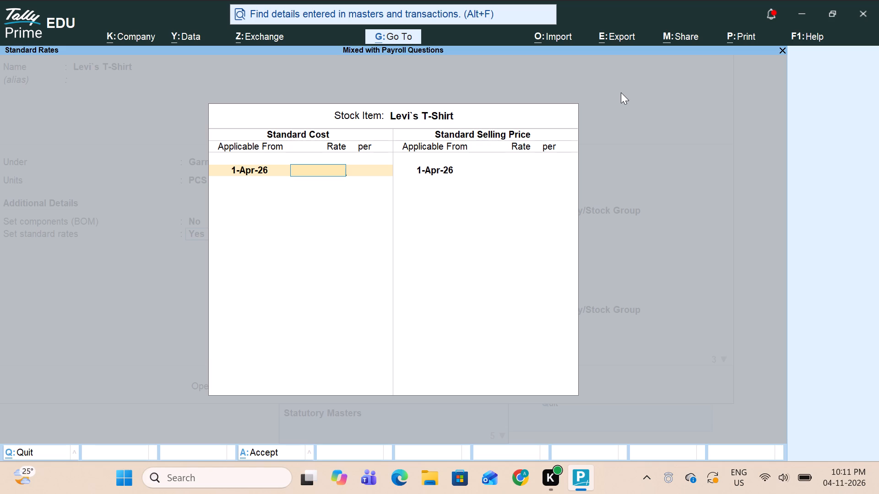
type("427")
key("period")
key("6")
key("2")
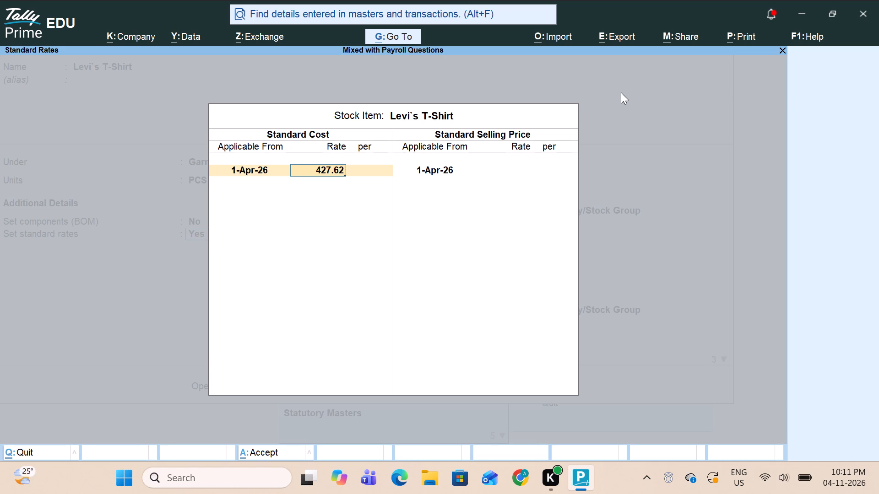
key("Return")
key("Return")
key("Return")
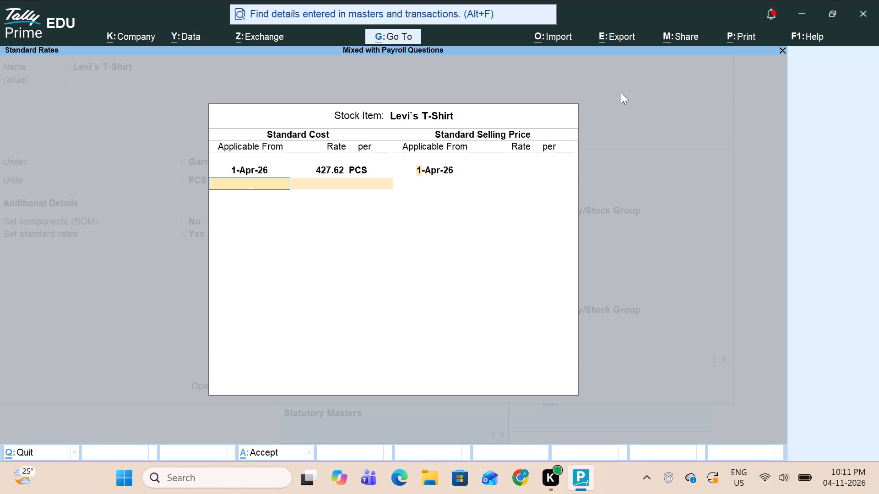
Enter a standard selling price of 760.95 per PCS from 1-Apr-26 for Levi`s T-Shirt.
key("Return")
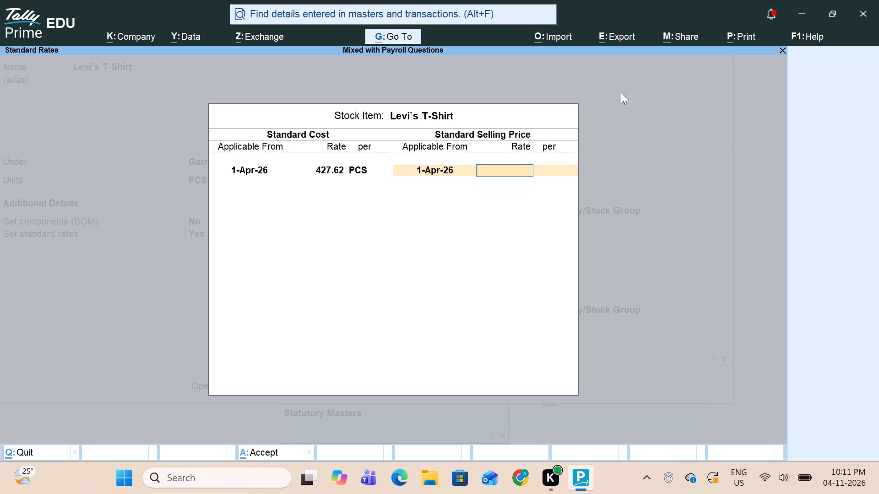
type("76")
key("0")
type(".95")
key("Return")
key("Return")
key("Return")
Keep the GST details as per company/stock group and the supply type Goods, leave the opening balance blank, and save the T-shirt item.
key("Return")
key("Return")
key("Return")
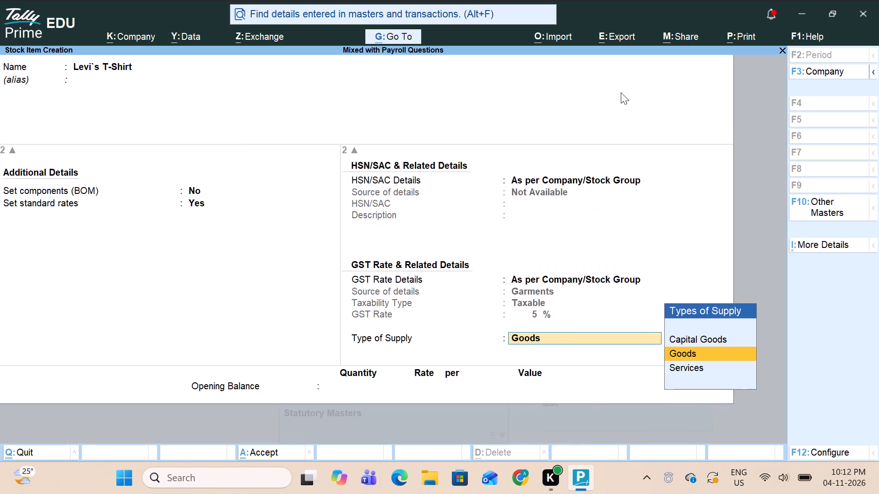
key("Return")
key("Return")
key("Return")
key("Return")
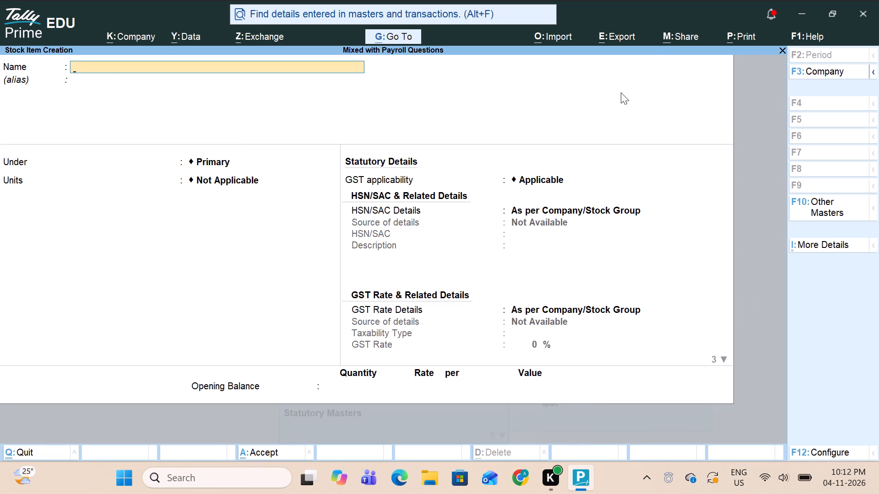
Name the next new stock item Nike Lycra Trouser without an alias, placing it under the Garments stock group with PCS as its unit.
type("nike")
key("space")
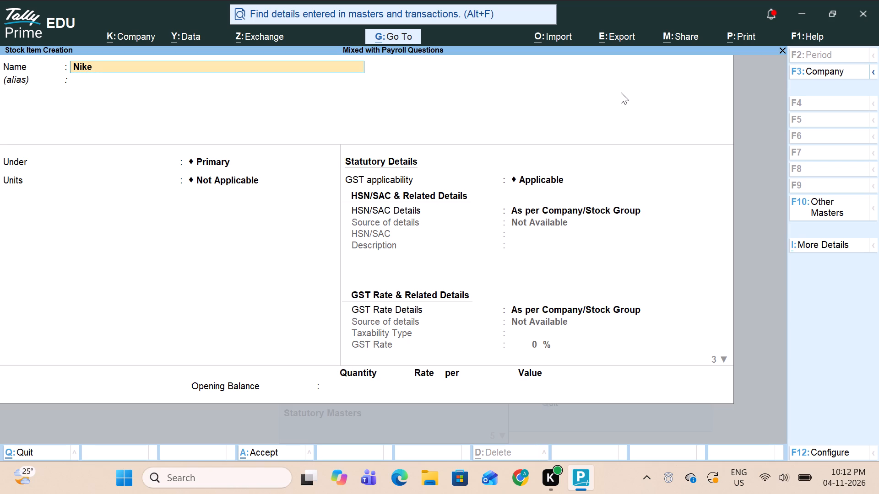
type("lycra")
key("space")
type("trouser")
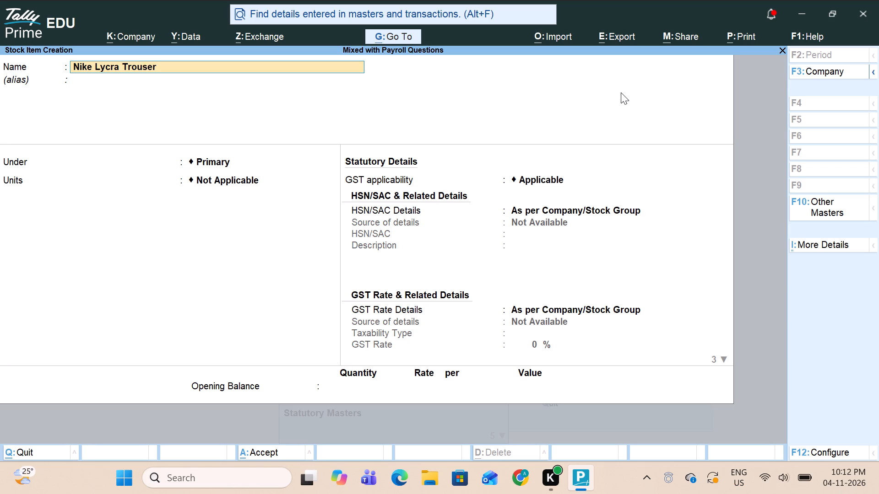
key("Return")
key("Return")
key("Down")
key("Return")
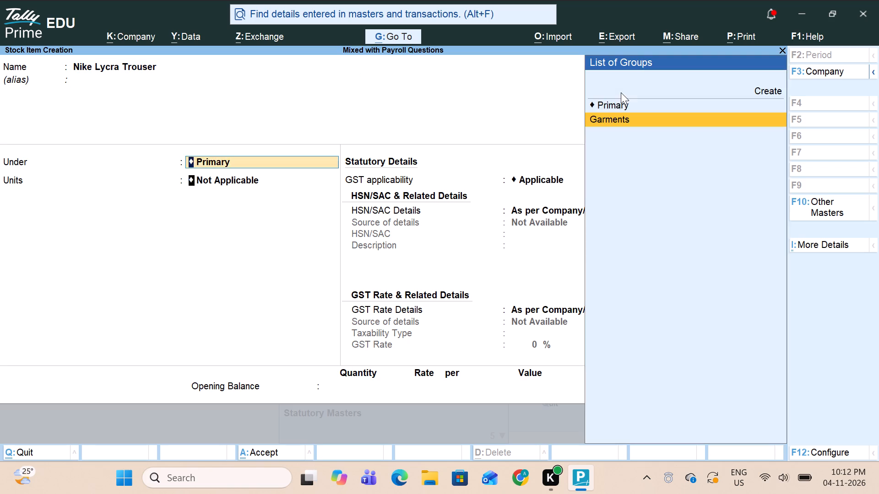
key("Return")
Enable standard rates for Nike Lycra Trouser, without BOM components, and enter a standard cost of 313.33 per PCS from 1-Apr-26.
key("Return")
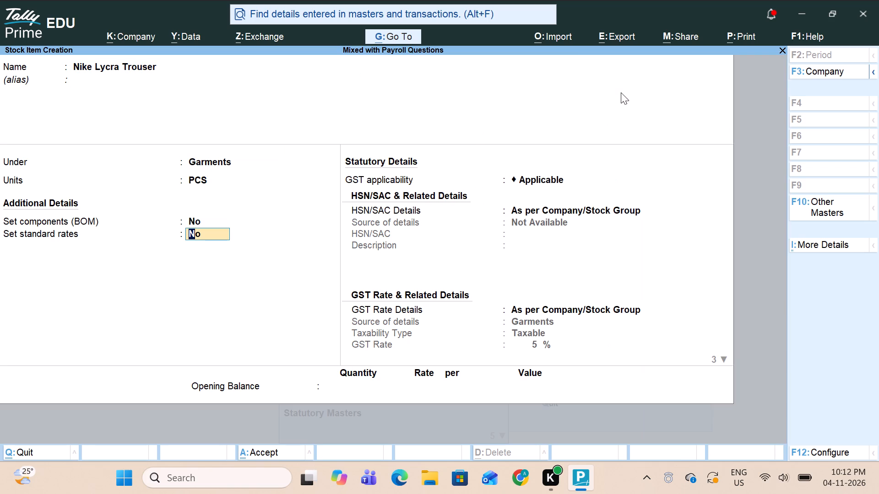
key("y")
key("Return")
key("Return")
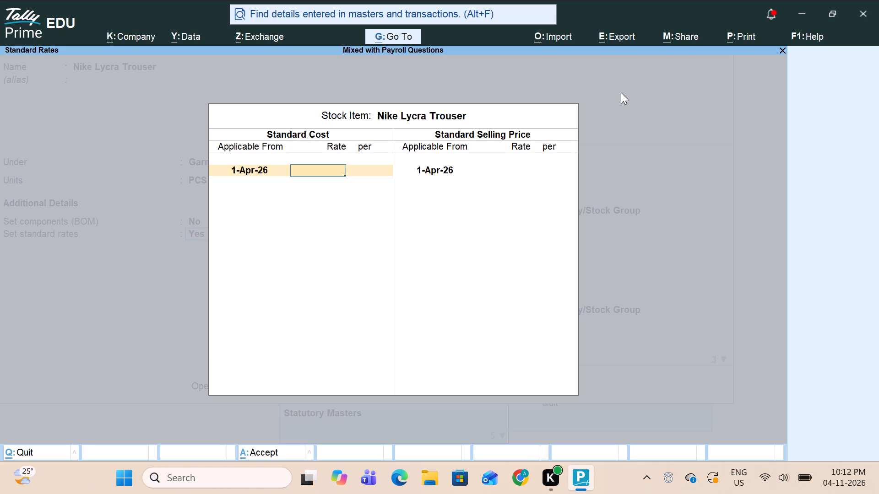
type("313")
key("period")
type("33")
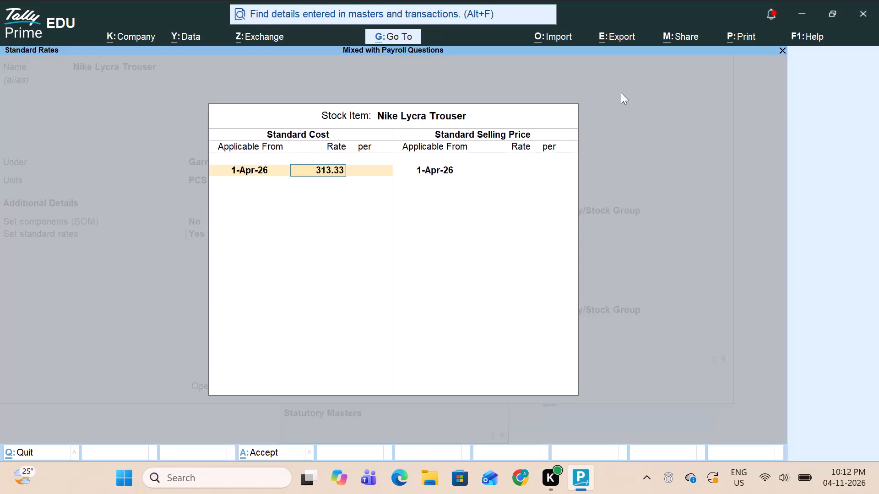
key("Return")
key("Return")
key("Return")
Enter a standard selling price of 571.43 per PCS from 1-Apr-26 for Nike Lycra Trouser.
key("Return")
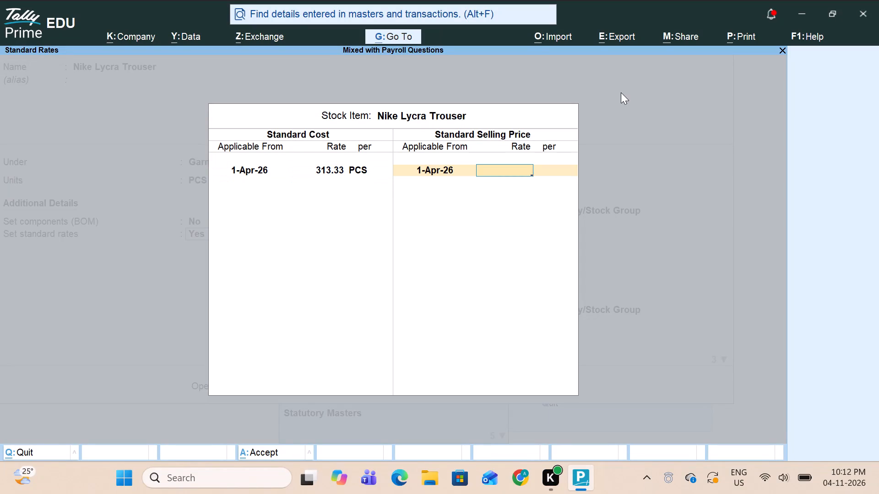
type("571")
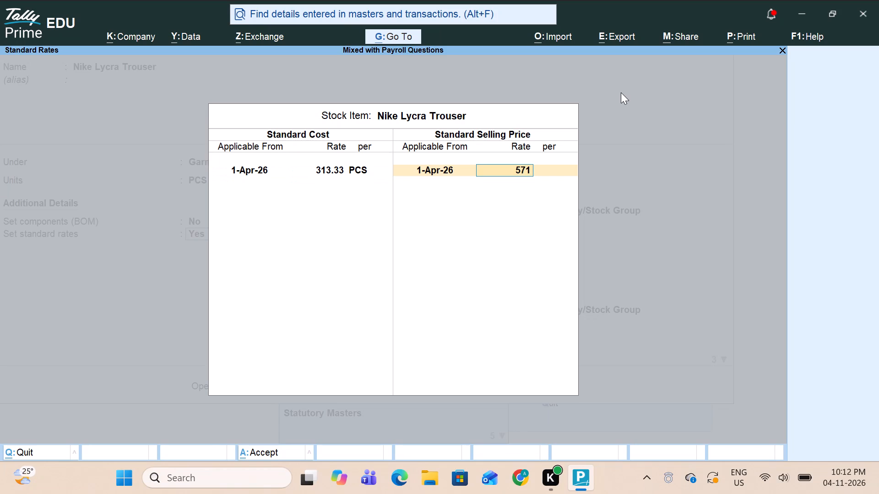
key("period")
type("43")
key("Return")
key("Return")
key("Return")
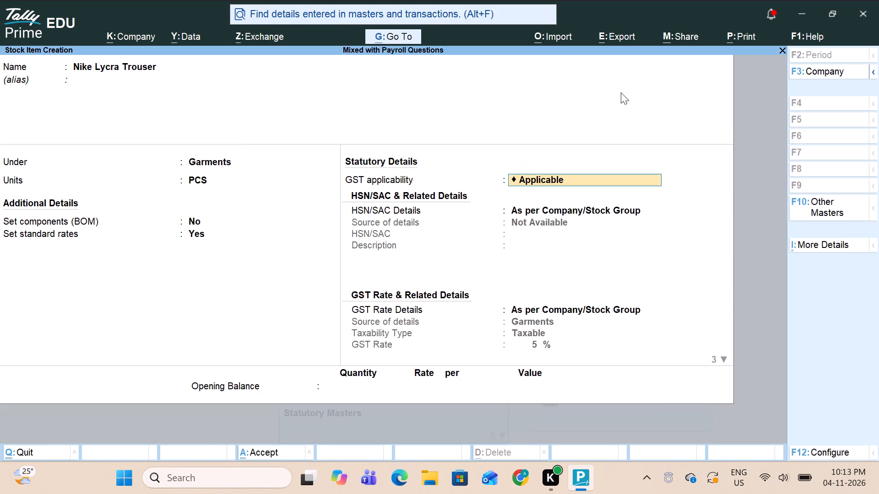
Keep the GST details as per company/stock group, leave the opening balance blank, save the trouser item, and return to the Gateway of Tally.
key("Return")
key("Return")
key("Return")
key("Return")
key("Return")
key("Return")
key("Return")
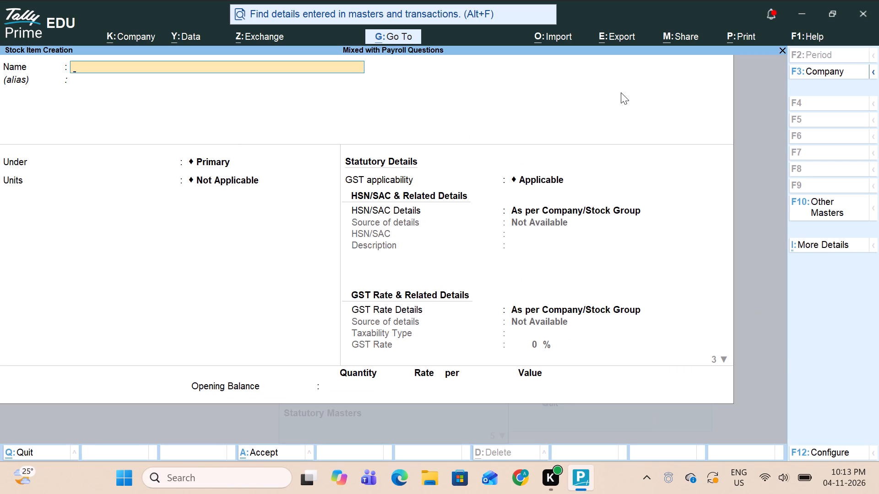
key("Escape")
key("Escape")
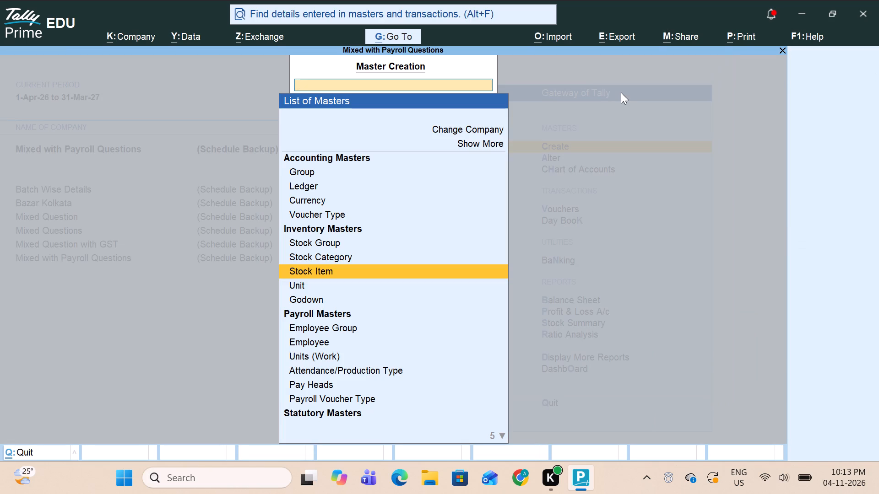
key("Escape")
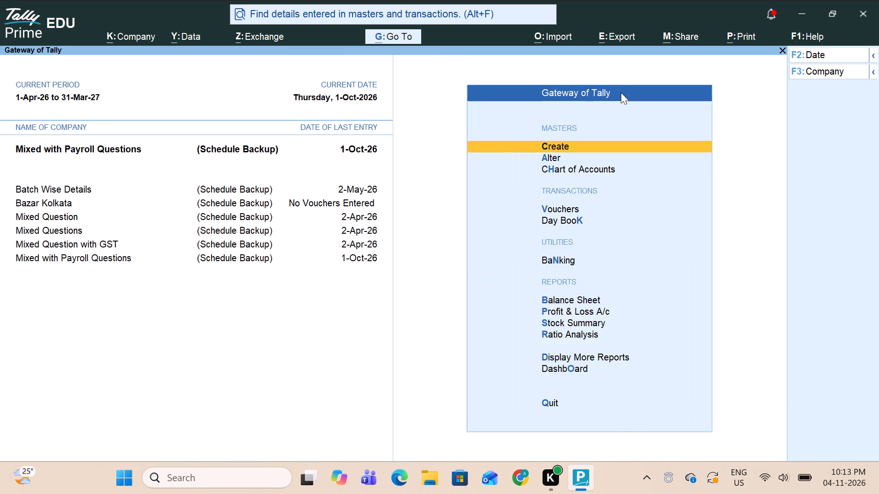
Start purchase order 1 dated 1-Oct-26 for Royal Fashion, leaving the order and receipt details blank and keeping order number 1.
key("v")
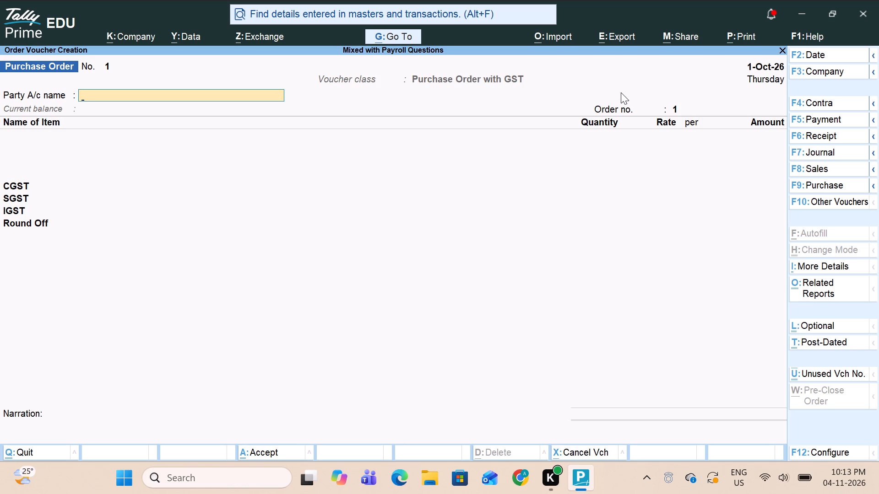
type("roy")
key("Return")
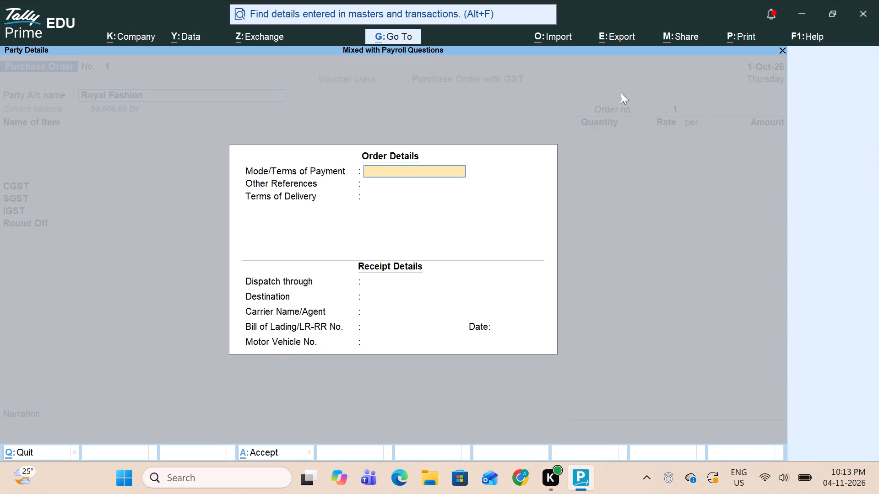
key("Return")
key("Return")
key("Return")
key("Return")
key("Return")
key("Return")
key("Return")
key("Return")
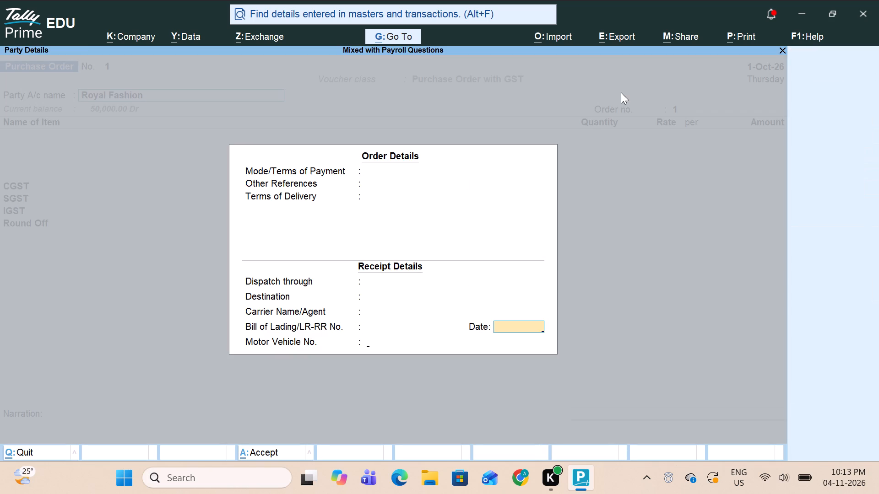
key("Return")
key("ctrl+a")
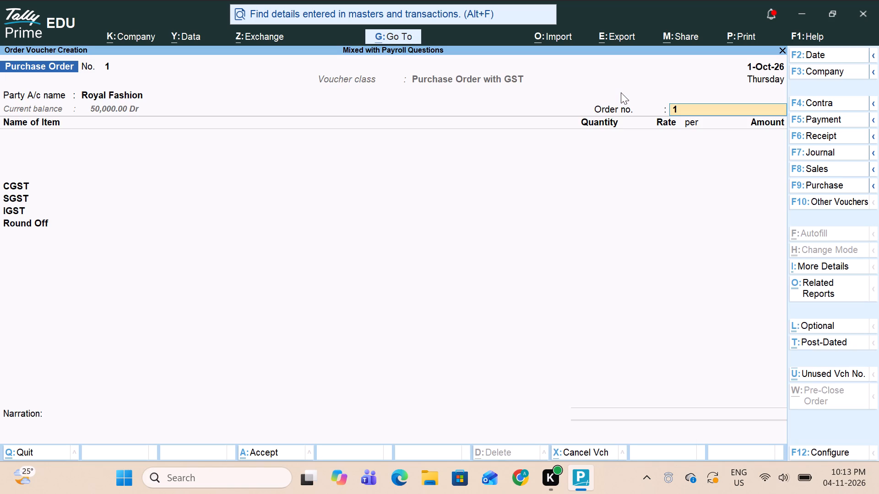
key("Return")
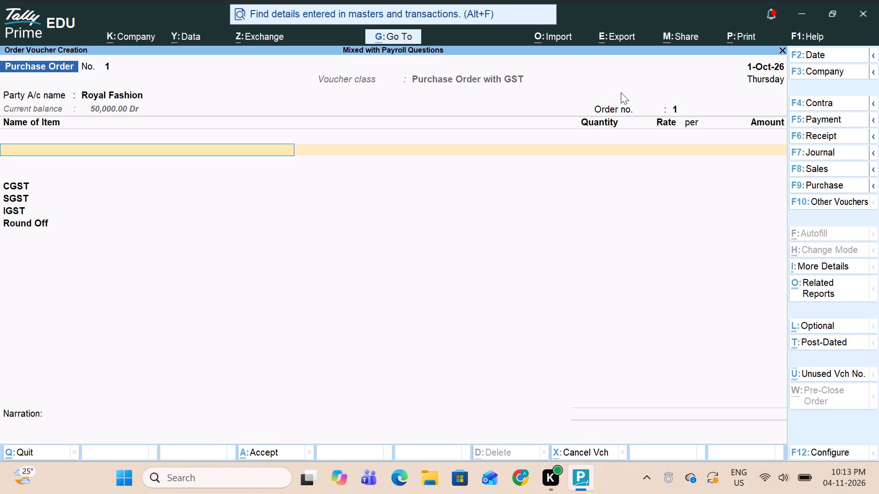
Add Raymond Cotton Shirt to the purchase order, due in 1 day, with 100 PCS at the default rate of 760.95 per PCS.
type("sh")
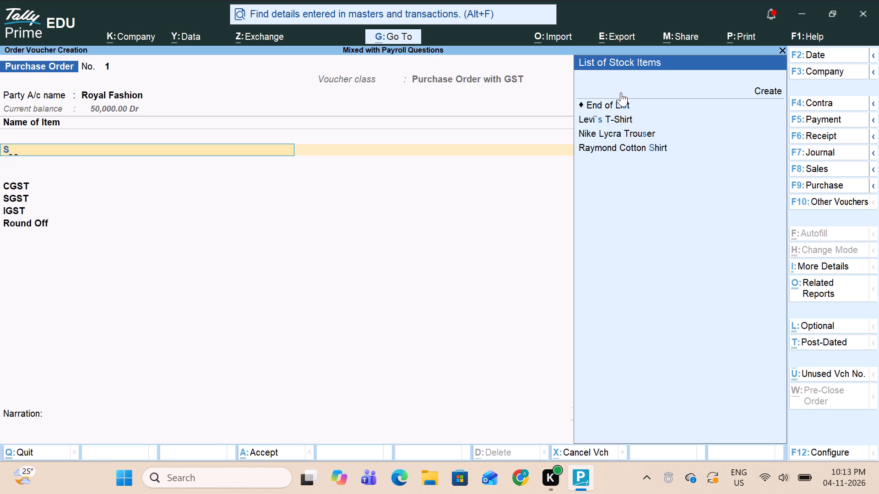
key("Down")
key("Down")
key("Return")
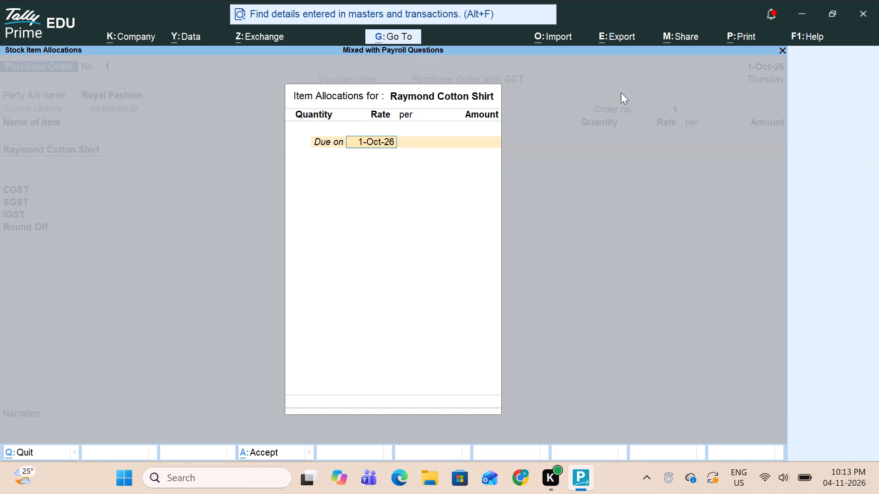
key("1")
key("Return")
key("1")
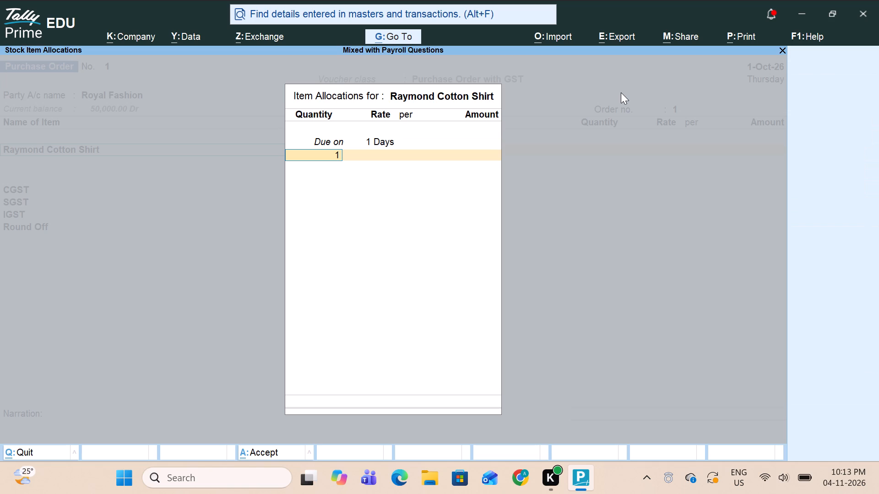
type("00")
key("Return")
key("Return")
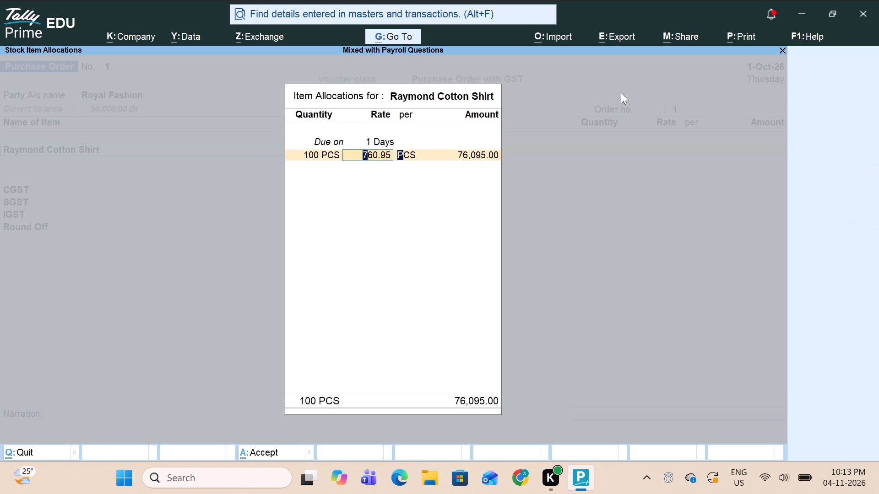
key("Return")
key("Return")
key("Return")
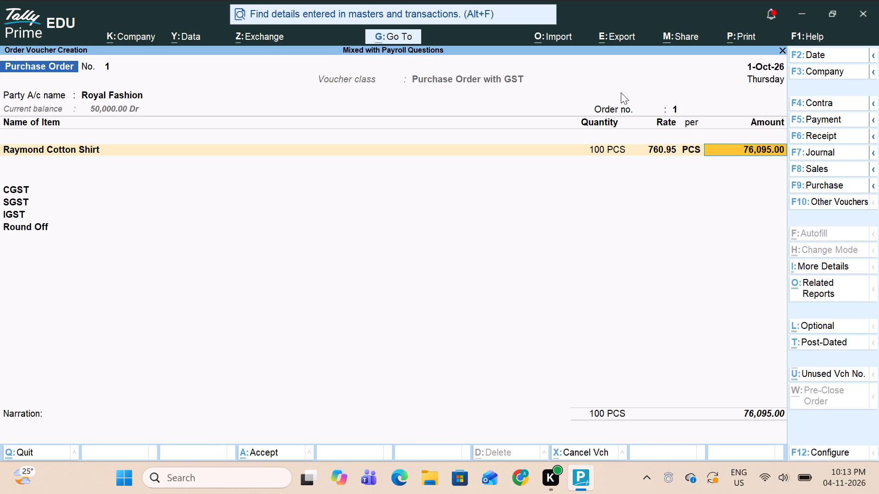
key("Return")
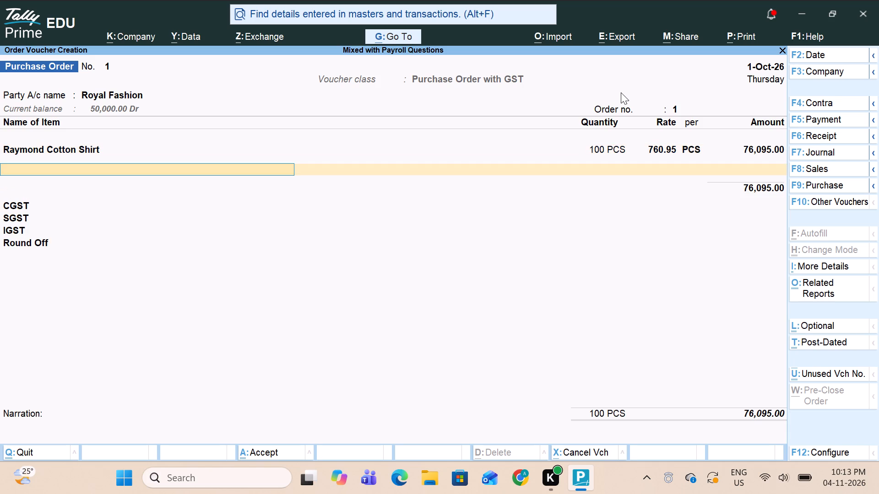
Add Raymond Cotton Pant to the purchase order, due in 1 day, with 100 PCS at the default rate of 713.33 per PCS.
type("pan")
key("Return")
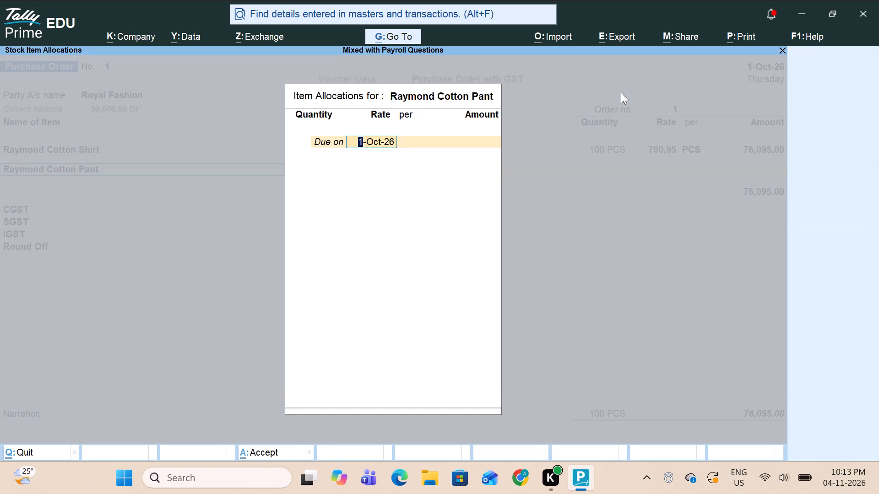
key("1")
key("Return")
type("100")
key("Return")
key("Return")
key("Return")
key("Return")
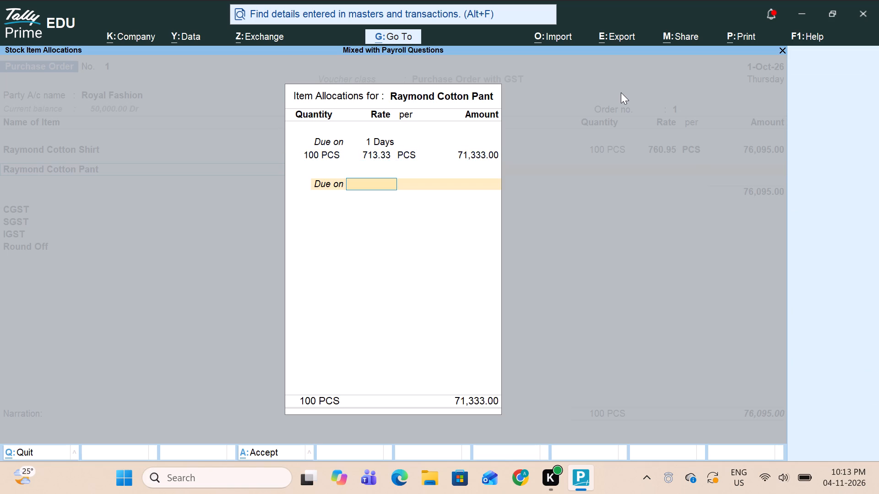
key("Return")
key("Return")
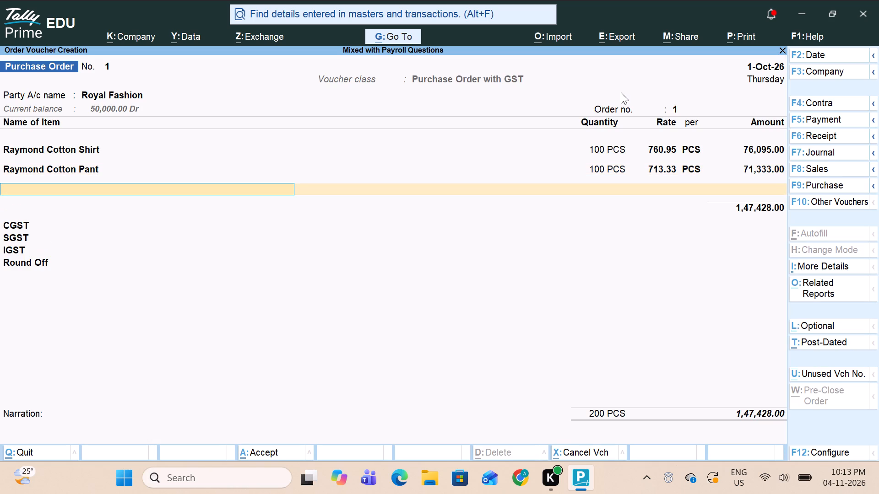
Add Levi`s T-Shirt to the purchase order, due in 1 day, with 200 PCS at the default rate of 427.62 per PCS.
type("ts")
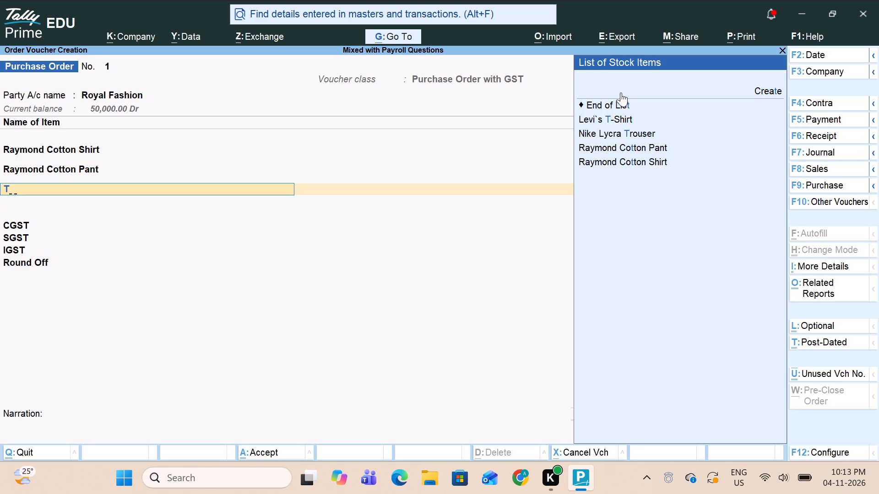
key("Return")
key("1")
key("Return")
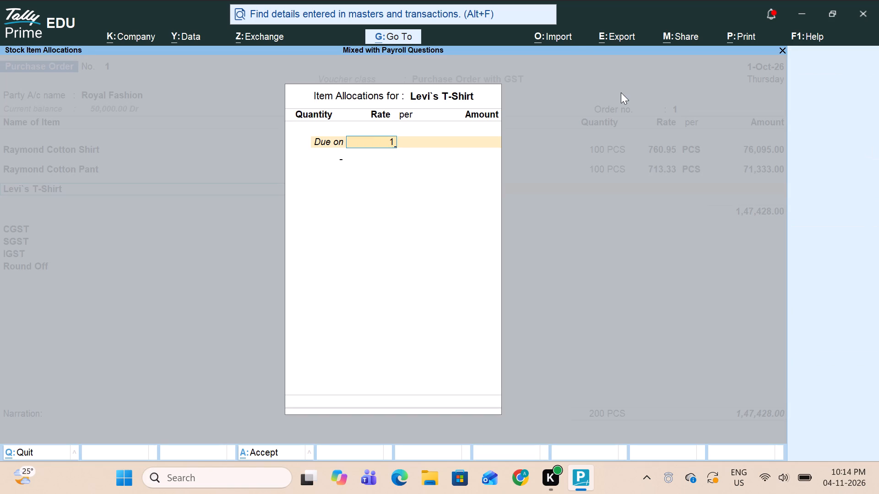
type("200")
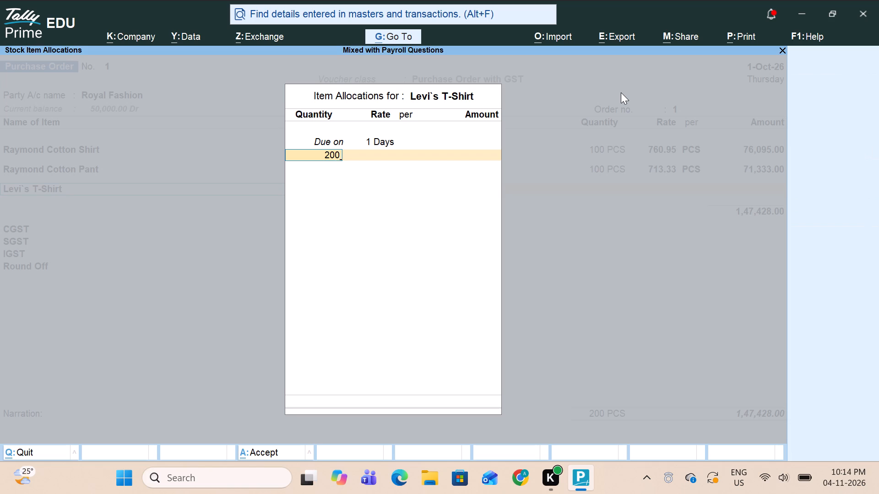
key("Return")
key("Return")
key("Return")
key("Return")
key("Return")
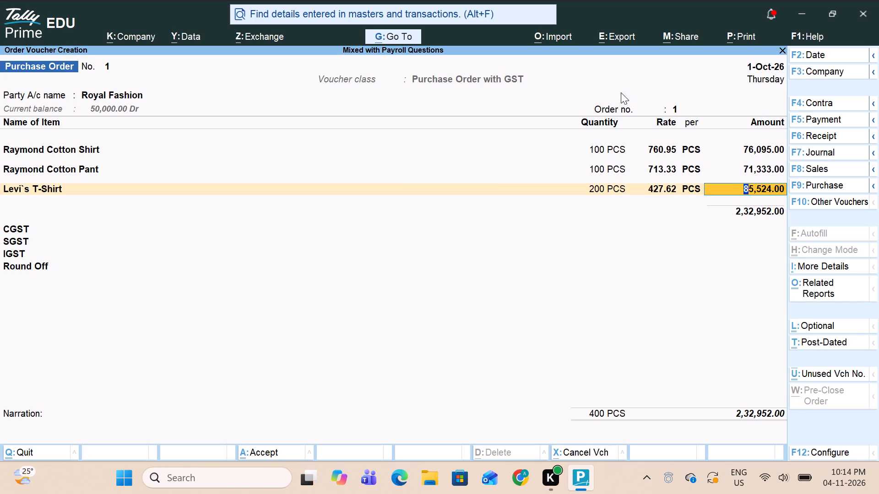
Add Nike Lycra Trouser to the purchase order, due in 1 day, with 200 PCS at the default rate of 313.33 per PCS, and end the item list.
key("Return")
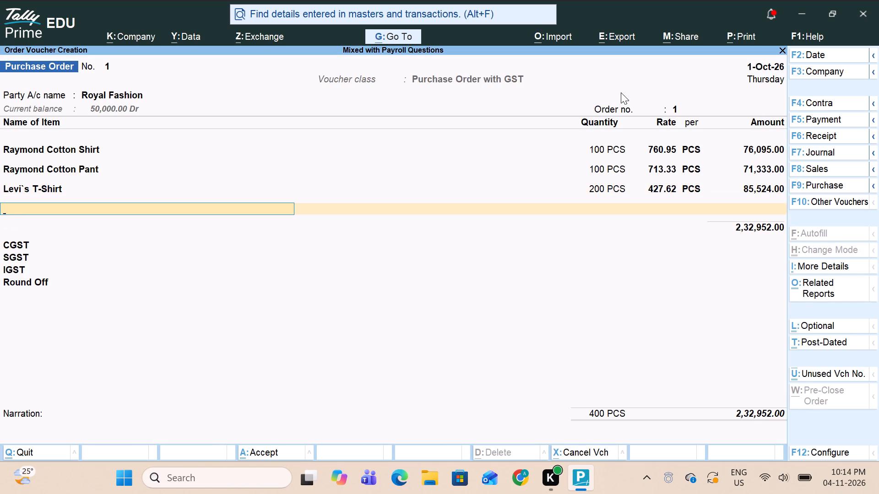
type("tro")
key("Return")
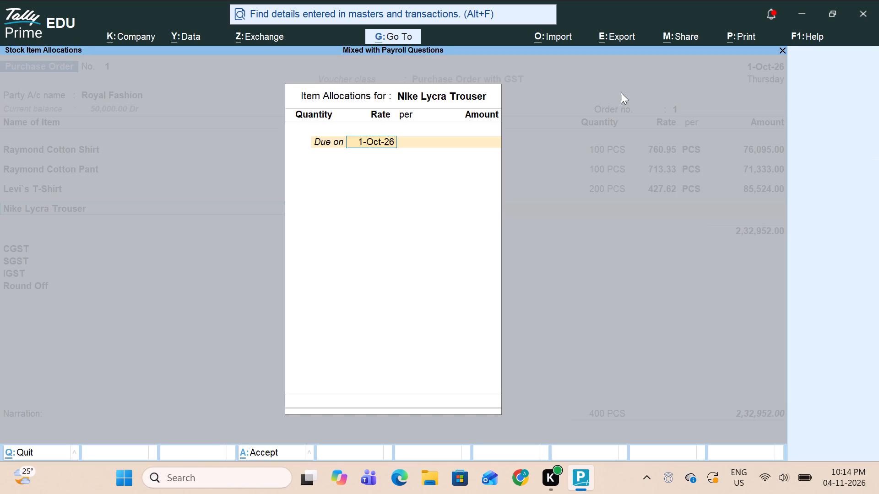
key("1")
key("Return")
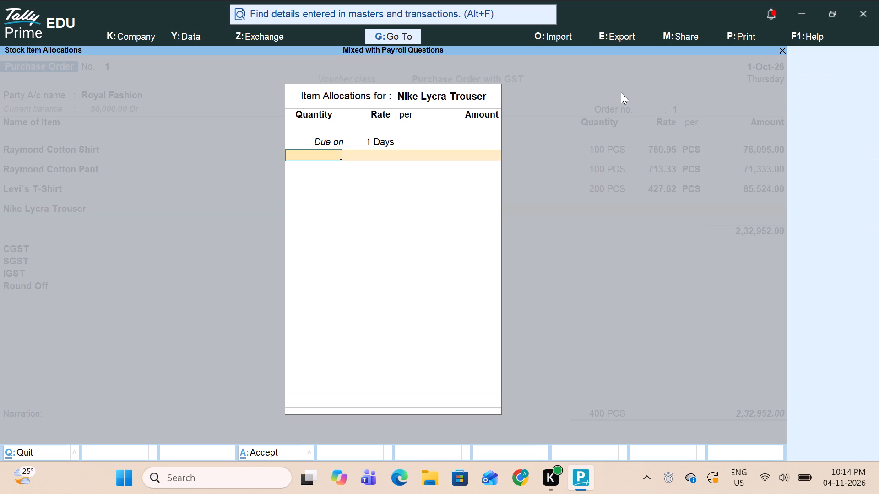
type("200")
key("Return")
key("Return")
key("Return")
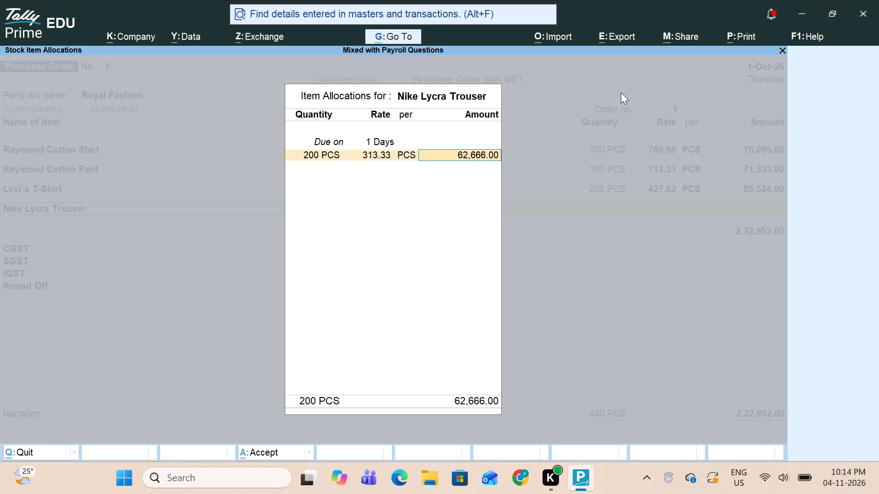
key("Return")
key("Return")
key("Return")
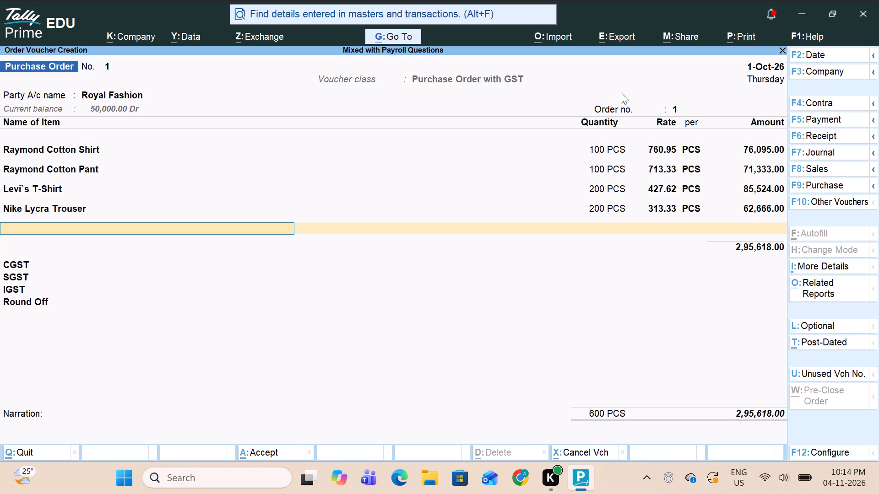
key("Return")
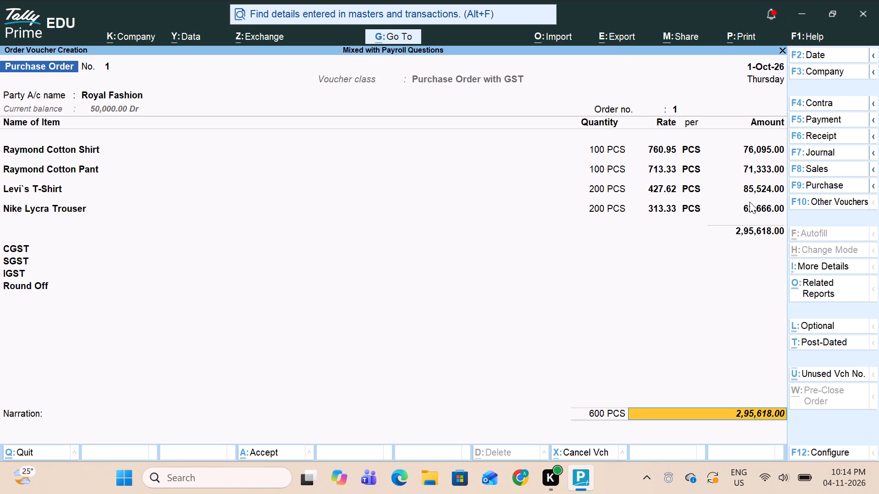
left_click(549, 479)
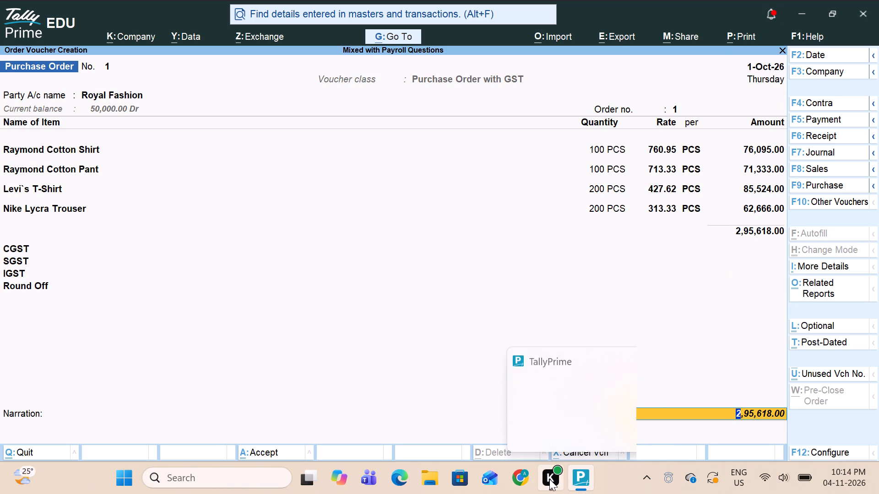
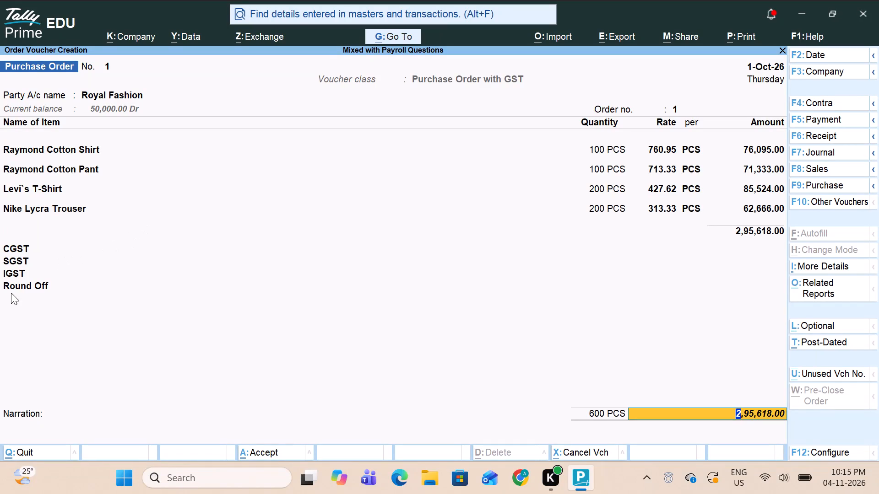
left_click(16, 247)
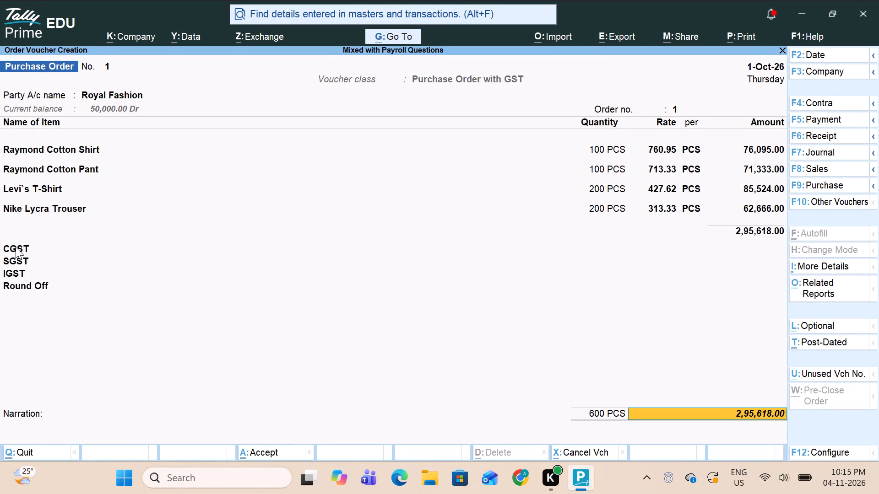
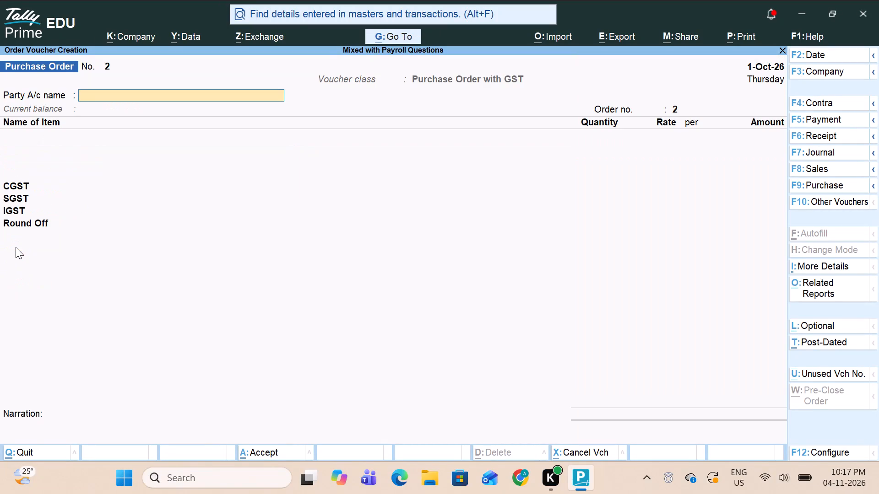
Leave the blank purchase order and open Royal Fashion's Purchase Order No. 1 from the Day Book for alteration.
key("Escape")
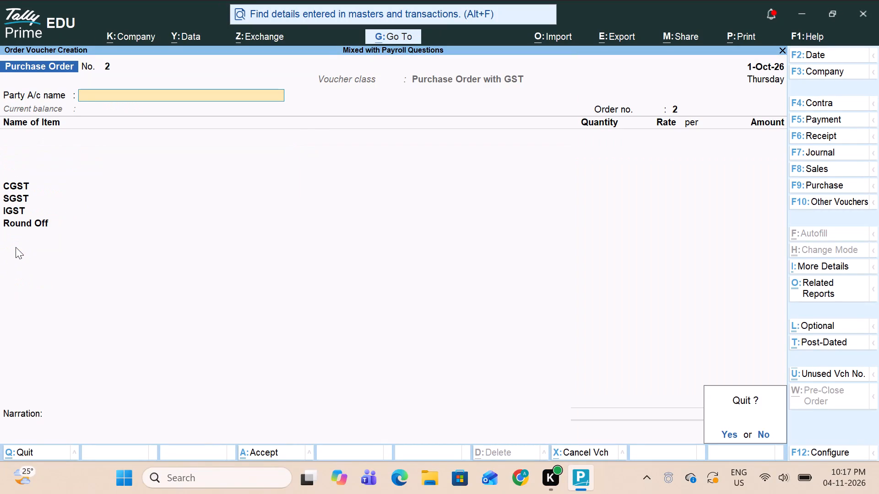
key("Escape")
key("Down")
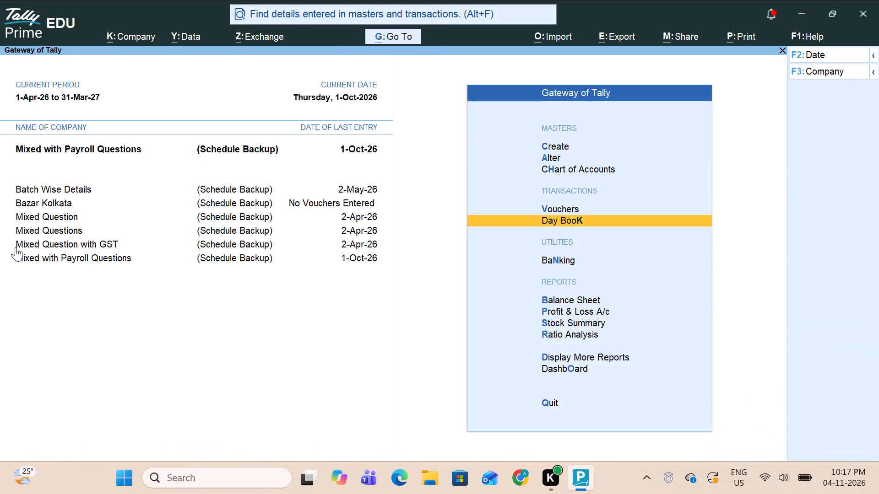
key("Return")
key("Down")
key("Down")
key("Return")
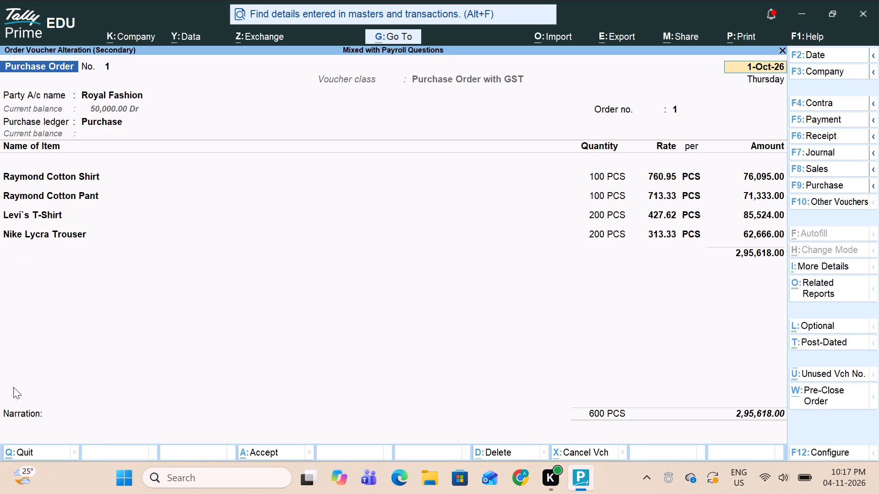
Go through the Nike Lycra Trouser item allocation and close the item list to reach the ledger line below it.
left_click(60, 233)
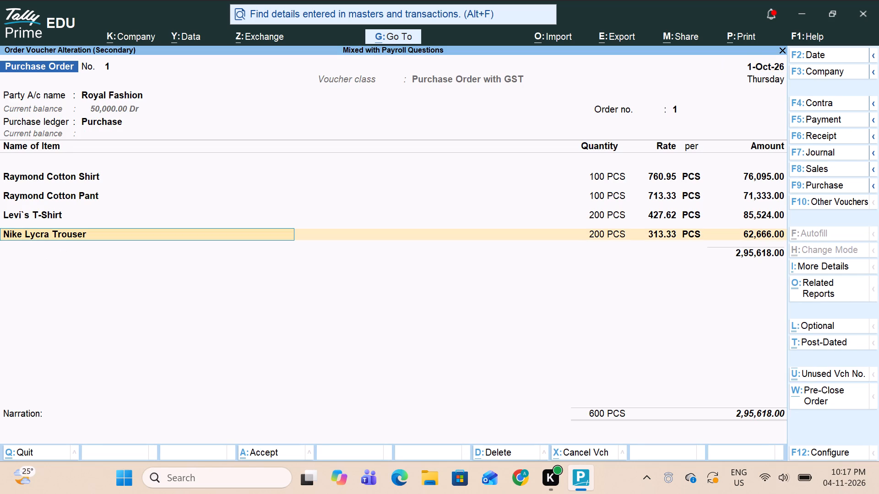
key("Return")
key("Return")
key("Return")
key("Return")
key("Return")
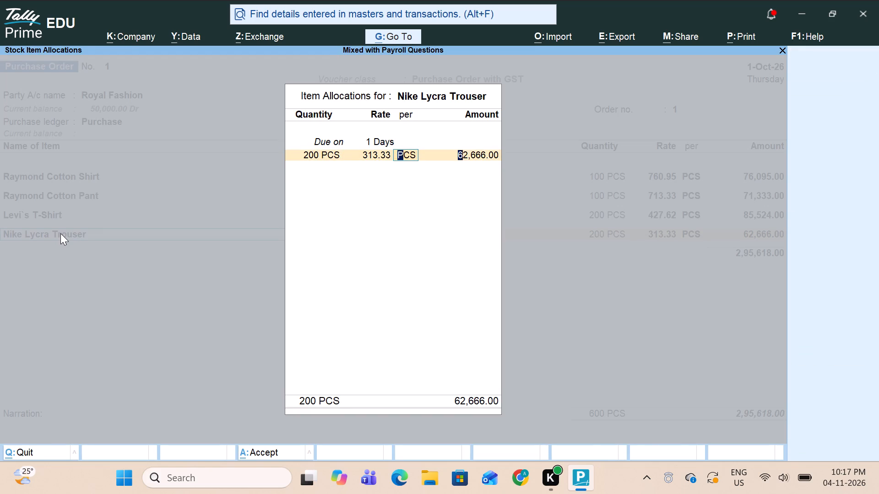
key("Return")
key("Return")
key("Return")
key("Return")
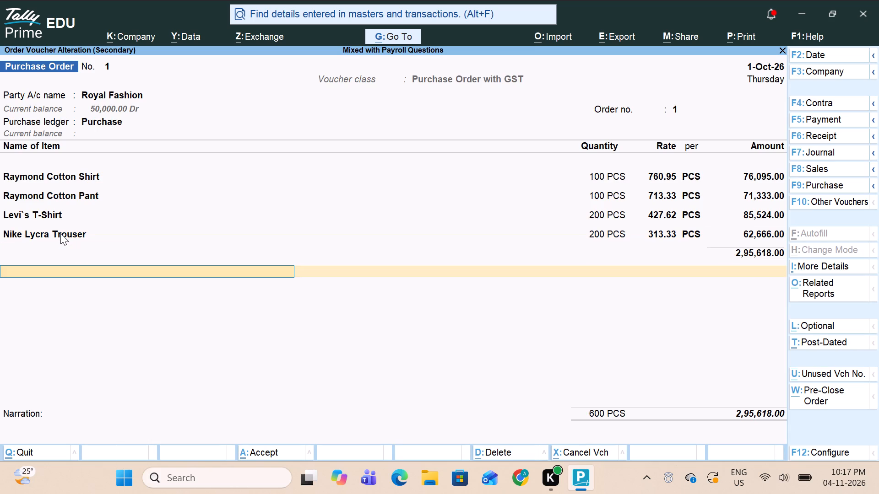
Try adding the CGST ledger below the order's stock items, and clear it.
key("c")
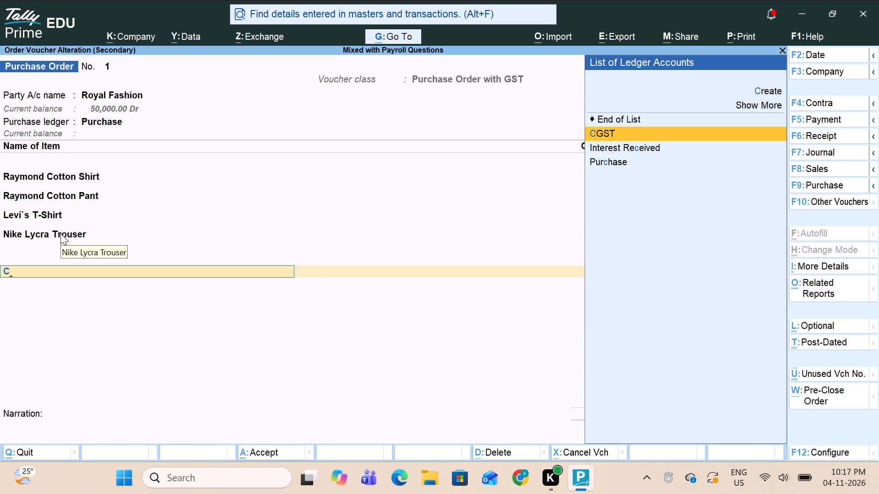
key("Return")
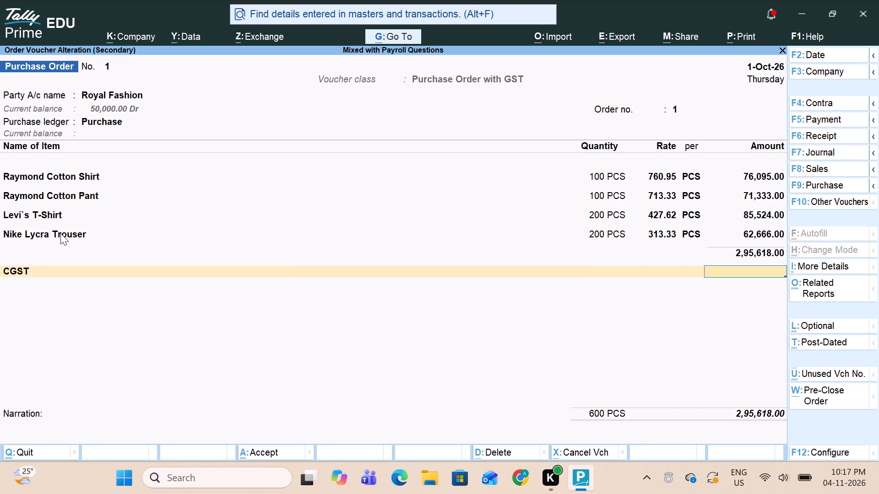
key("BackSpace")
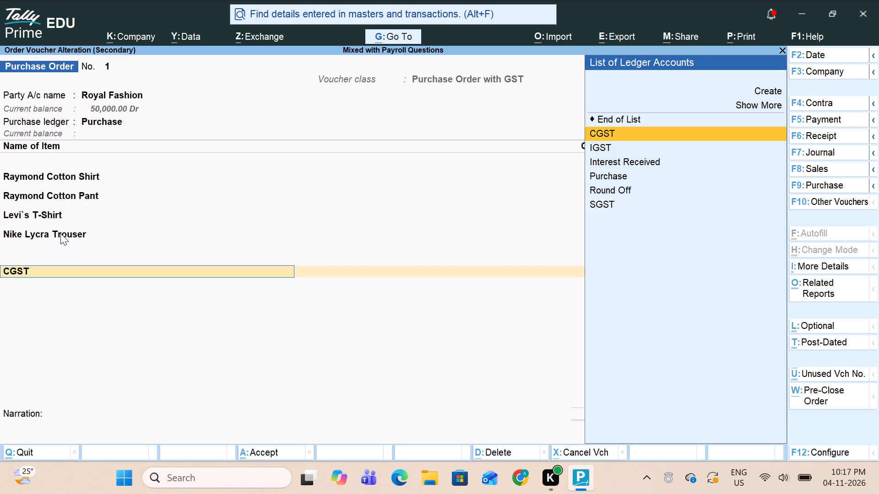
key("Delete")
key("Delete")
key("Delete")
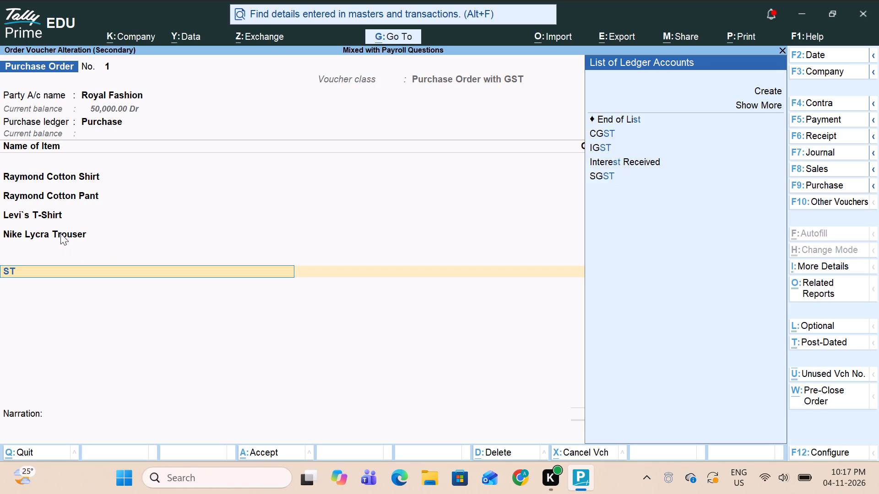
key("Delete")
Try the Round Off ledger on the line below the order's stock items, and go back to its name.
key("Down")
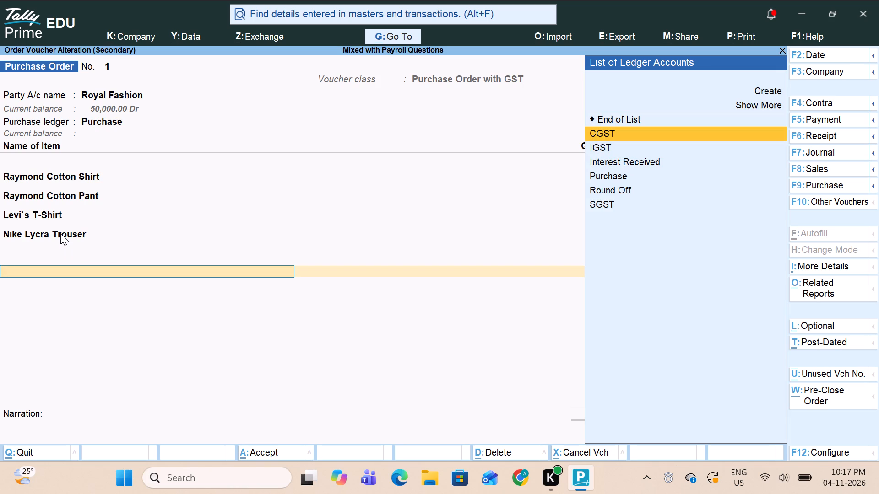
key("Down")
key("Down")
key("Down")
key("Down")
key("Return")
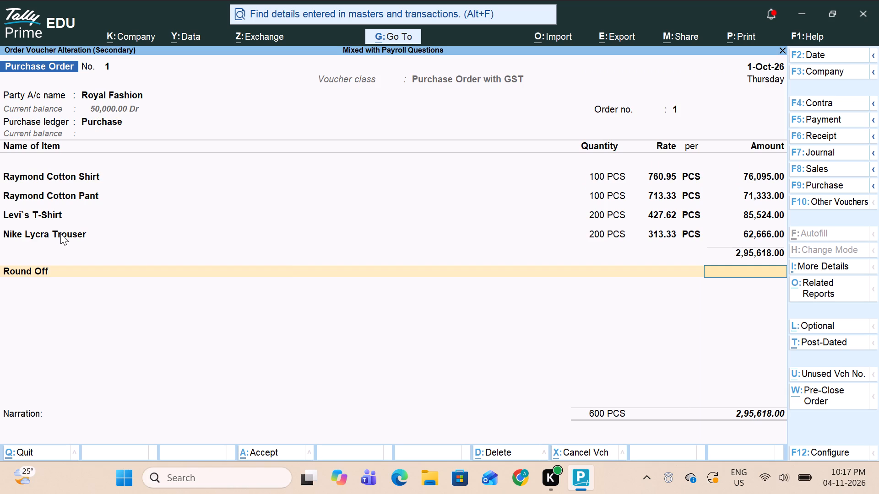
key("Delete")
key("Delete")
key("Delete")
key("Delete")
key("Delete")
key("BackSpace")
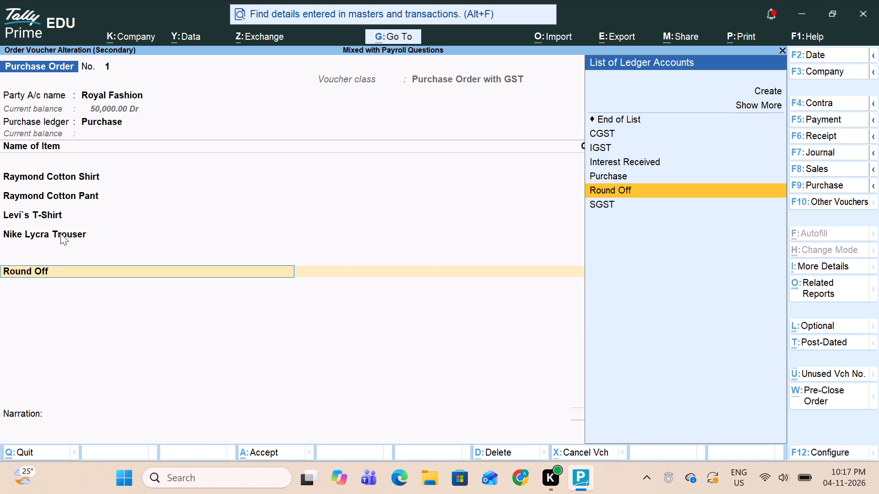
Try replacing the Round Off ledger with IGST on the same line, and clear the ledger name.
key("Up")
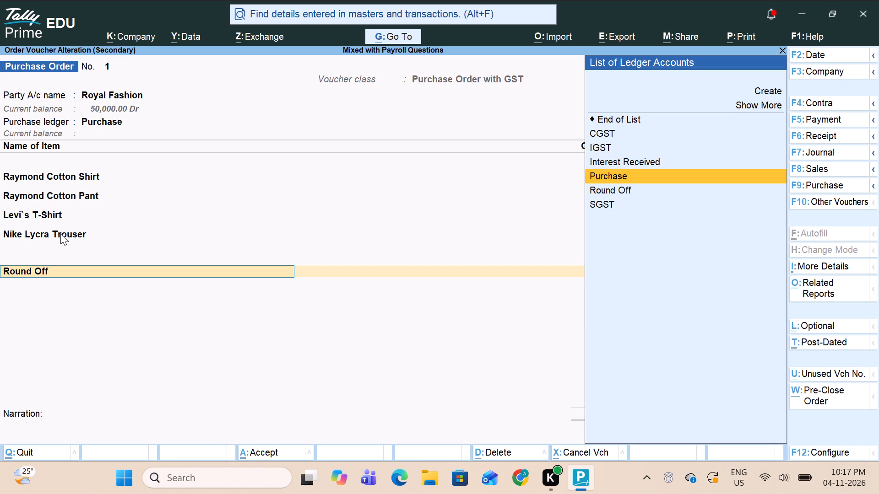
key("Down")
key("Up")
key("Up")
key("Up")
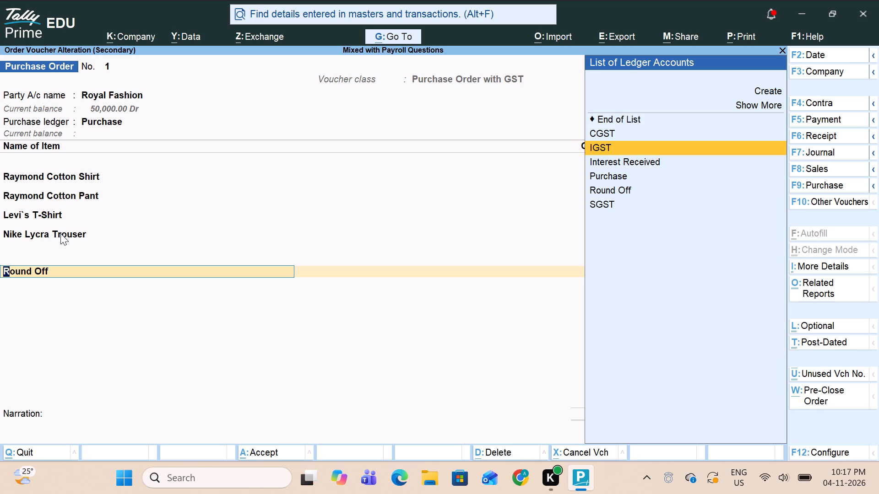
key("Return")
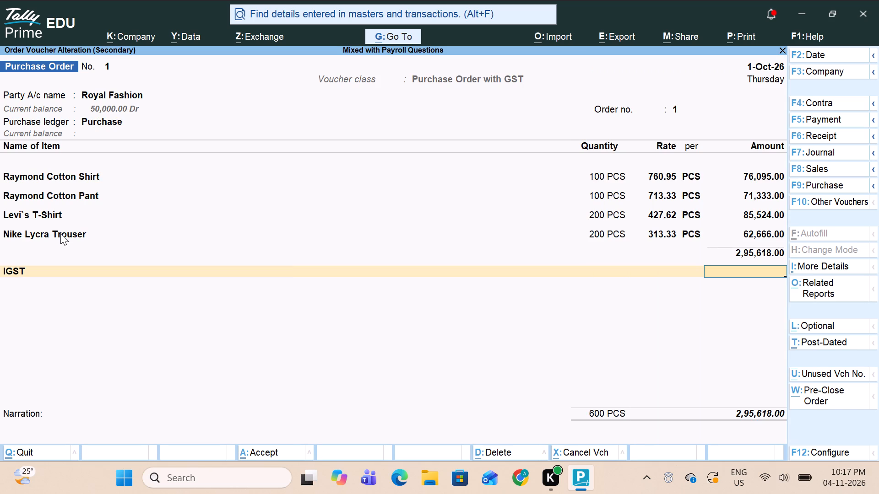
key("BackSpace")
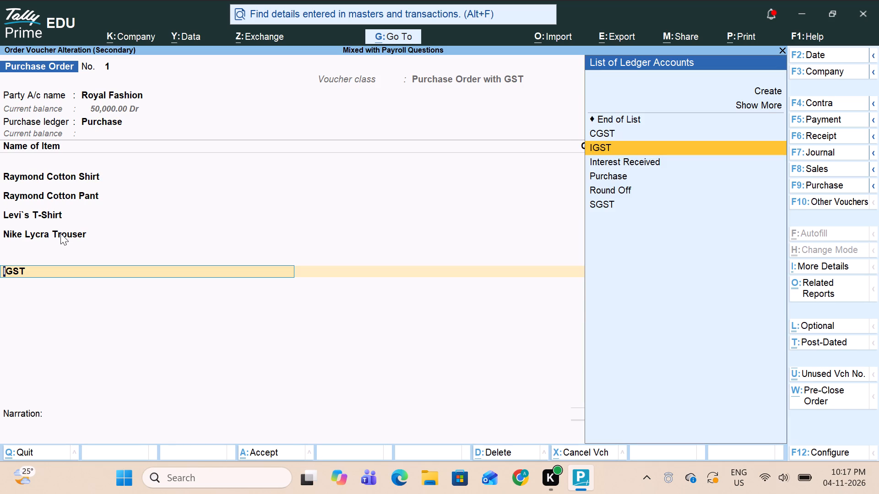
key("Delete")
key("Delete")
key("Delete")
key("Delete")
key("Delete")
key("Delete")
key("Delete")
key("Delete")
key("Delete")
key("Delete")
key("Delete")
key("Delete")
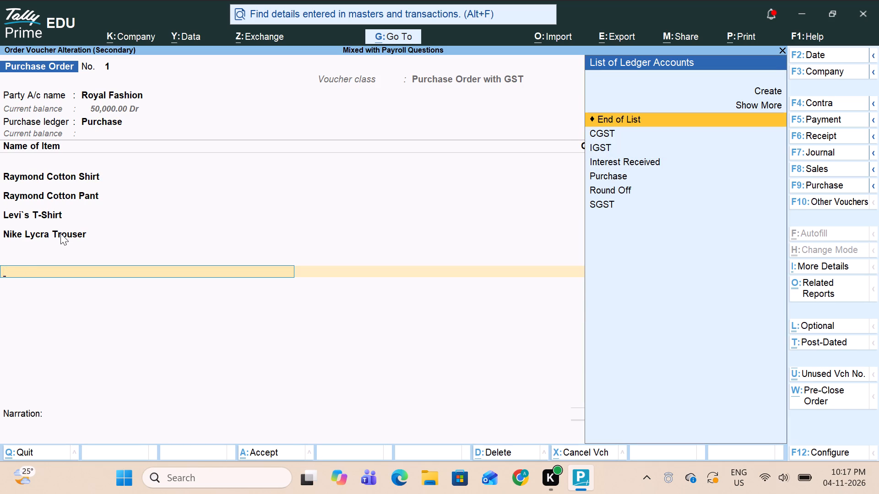
End the order's ledger list without adding a ledger and continue to the narration.
key("Return")
key("Return")
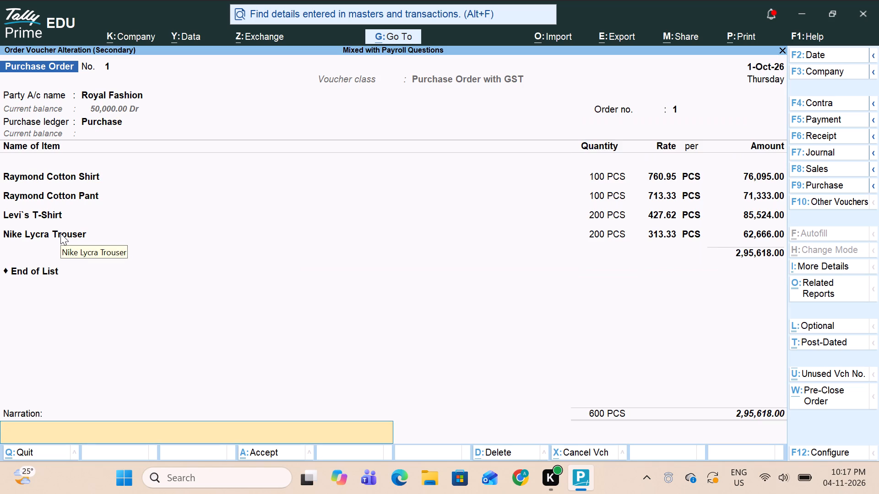
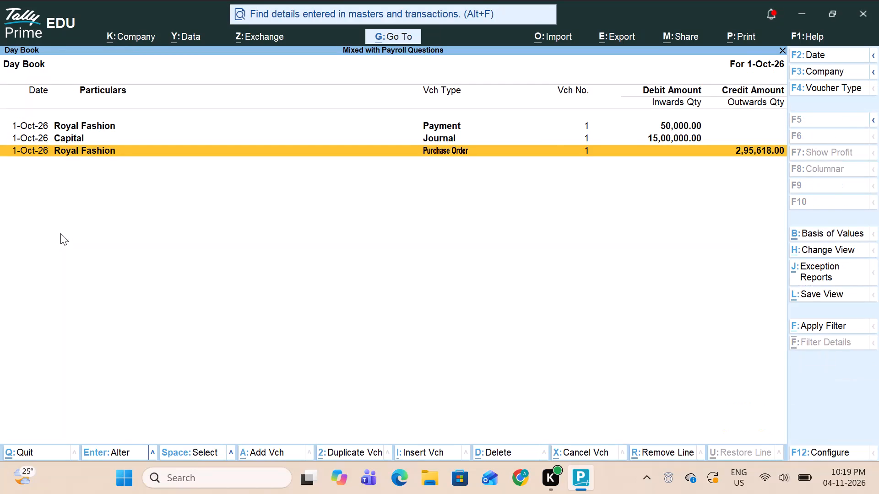
Go from the Day Book to voucher entry and show inactive types in the list for changing the voucher type.
key("Escape")
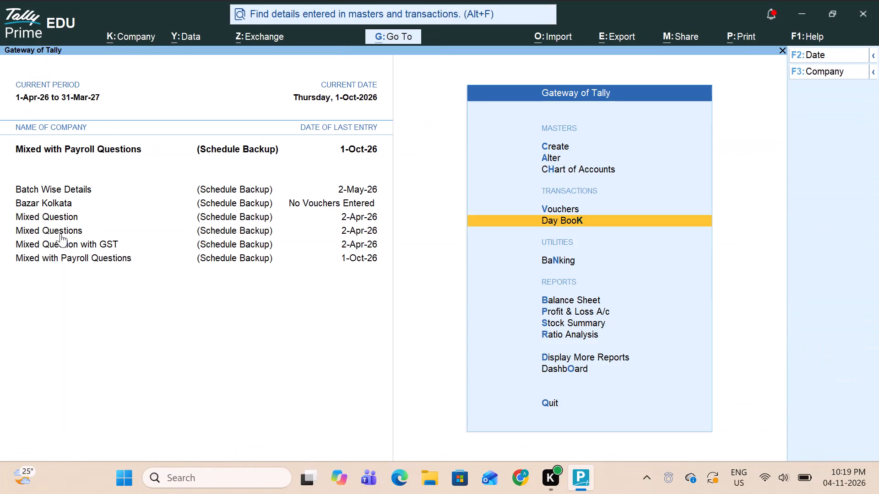
key("Up")
key("Return")
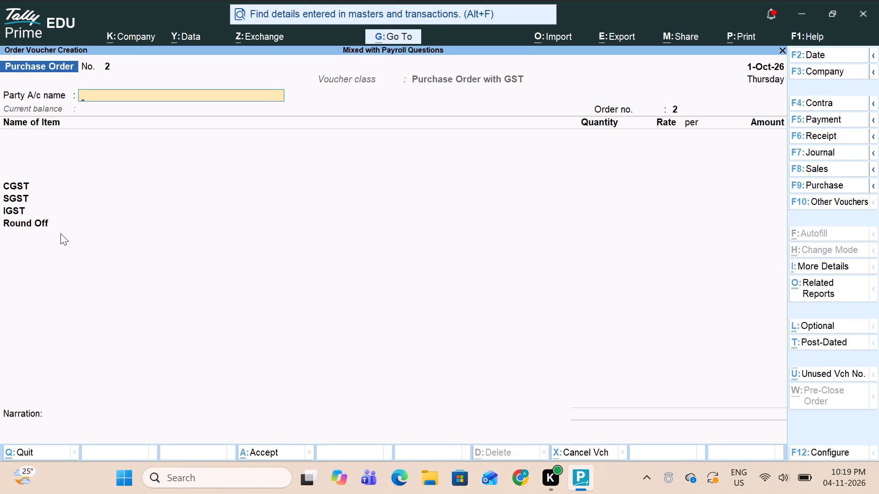
key("F10")
key("Down")
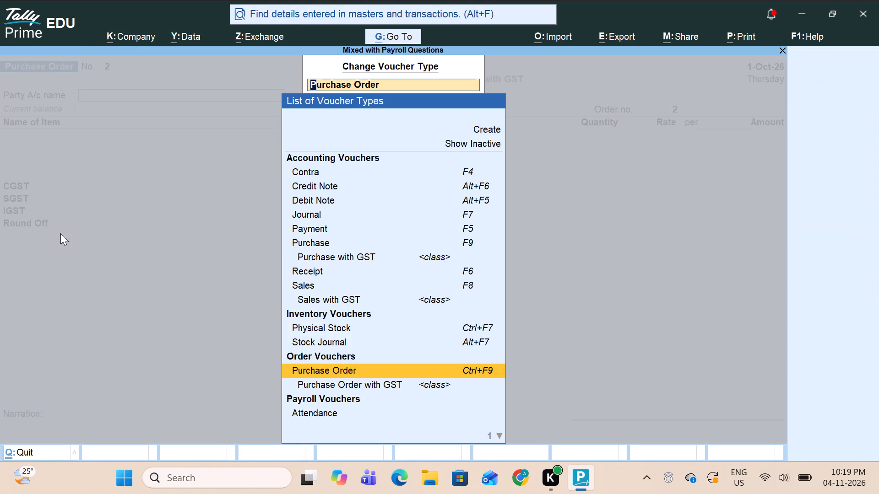
type("re")
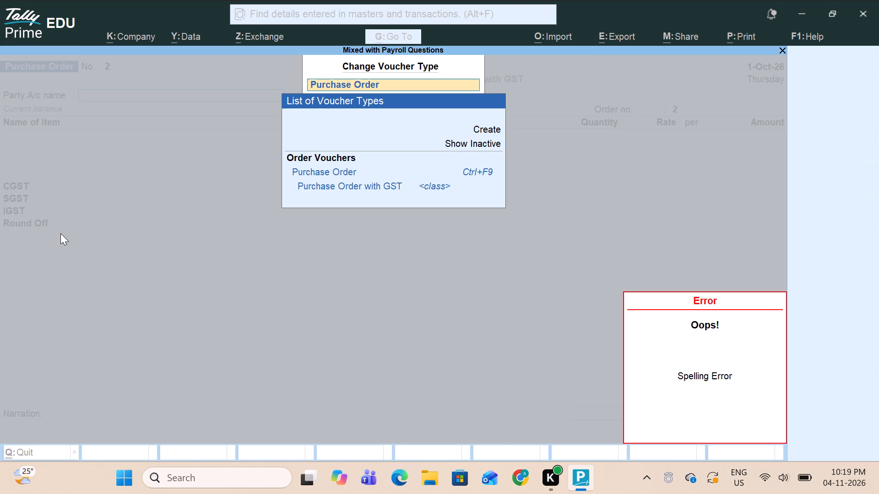
key("BackSpace")
key("BackSpace")
key("BackSpace")
key("BackSpace")
key("BackSpace")
key("BackSpace")
key("BackSpace")
key("BackSpace")
key("BackSpace")
key("BackSpace")
key("BackSpace")
key("BackSpace")
key("BackSpace")
key("BackSpace")
key("BackSpace")
key("BackSpace")
key("BackSpace")
key("BackSpace")
key("BackSpace")
key("BackSpace")
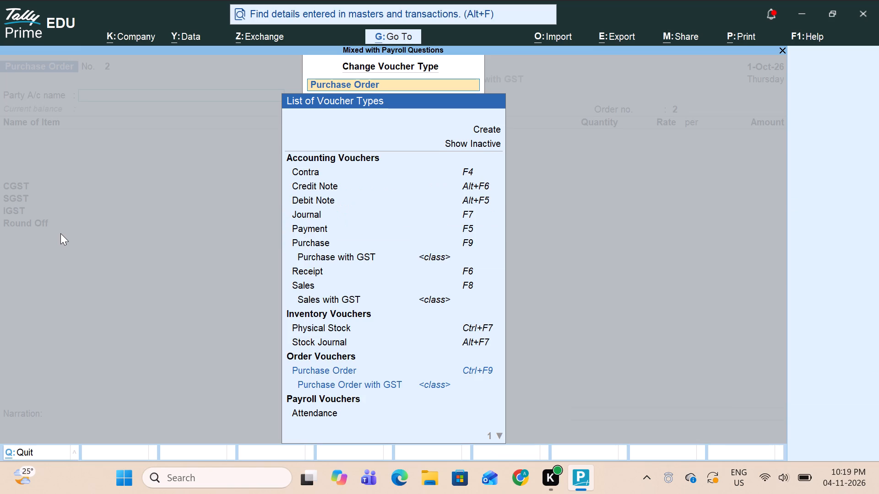
type("re")
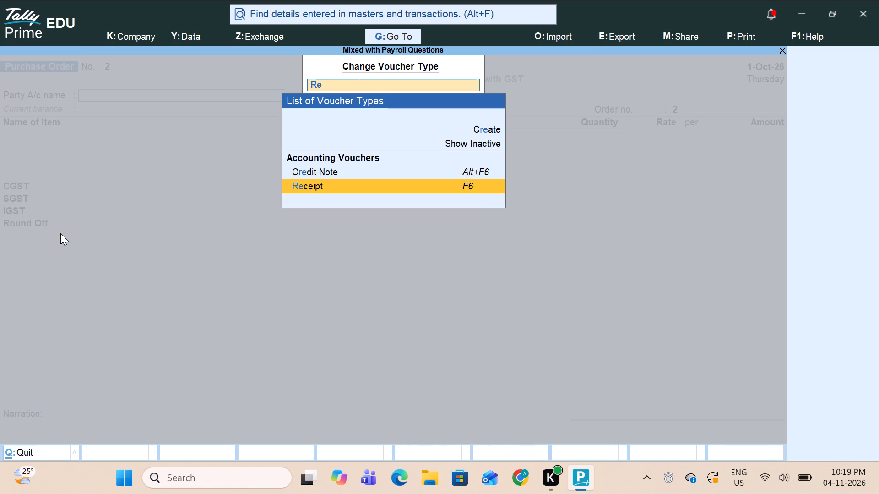
key("c")
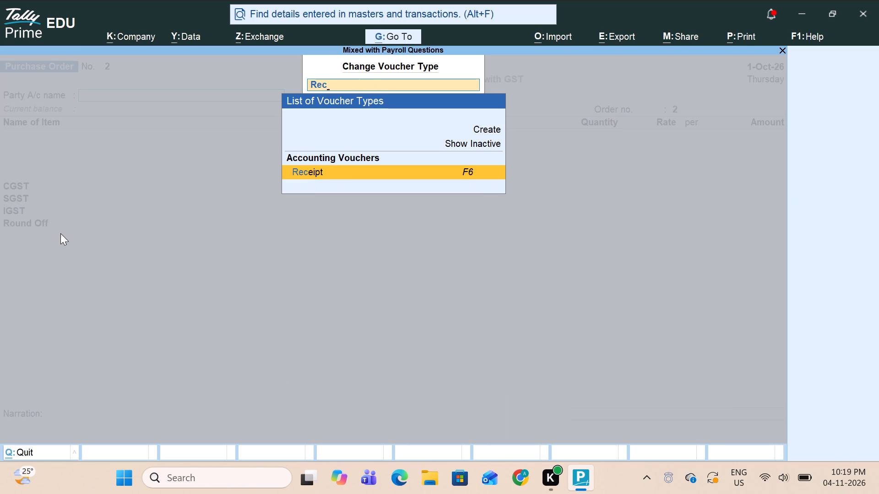
key("Up")
key("Up")
key("Return")
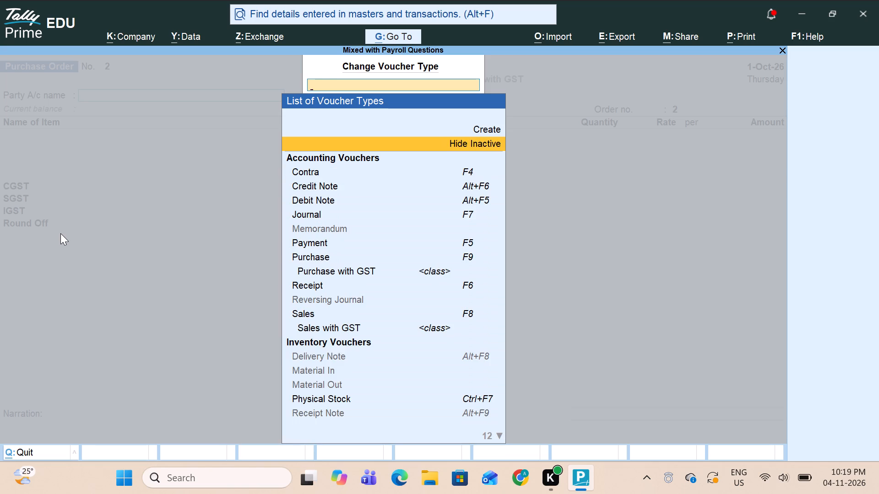
Change the voucher type to Receipt Note and activate that voucher type.
key("Down")
key("Down")
key("Down")
key("Down")
key("Down")
key("Down")
key("Down")
key("Down")
key("Down")
key("Down")
type("rw")
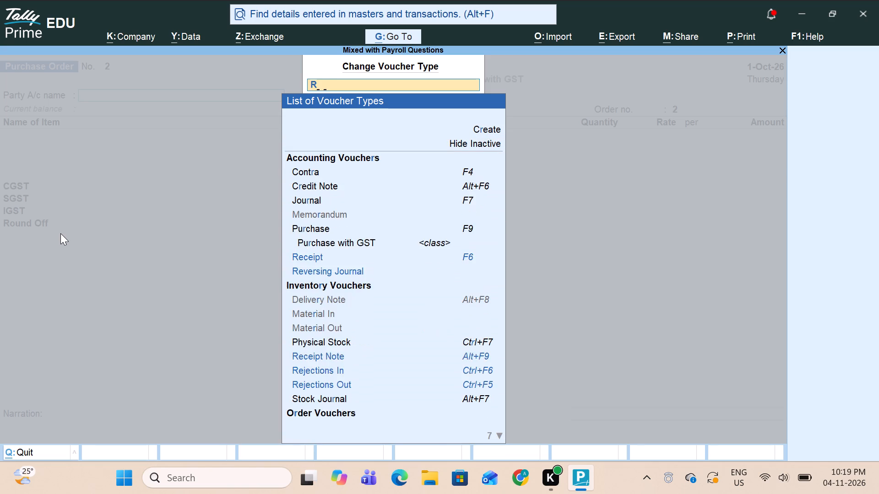
key("BackSpace")
key("e")
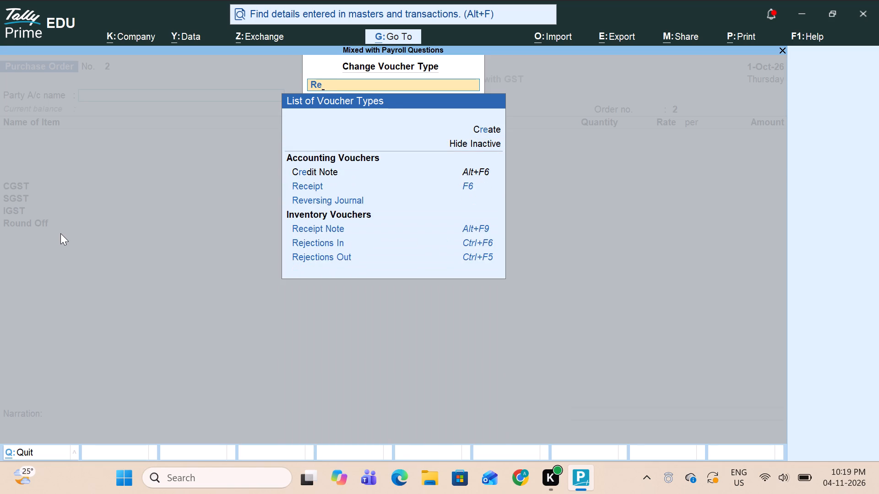
key("c")
key("Down")
key("Down")
key("Down")
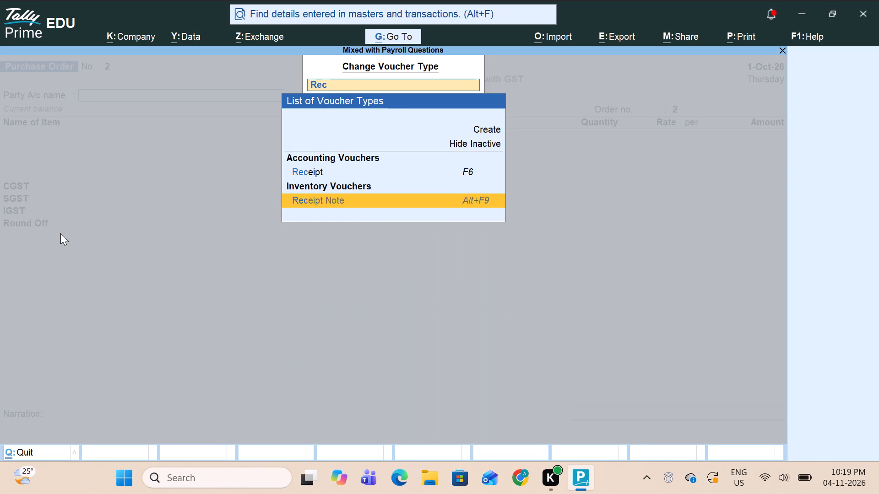
key("Return")
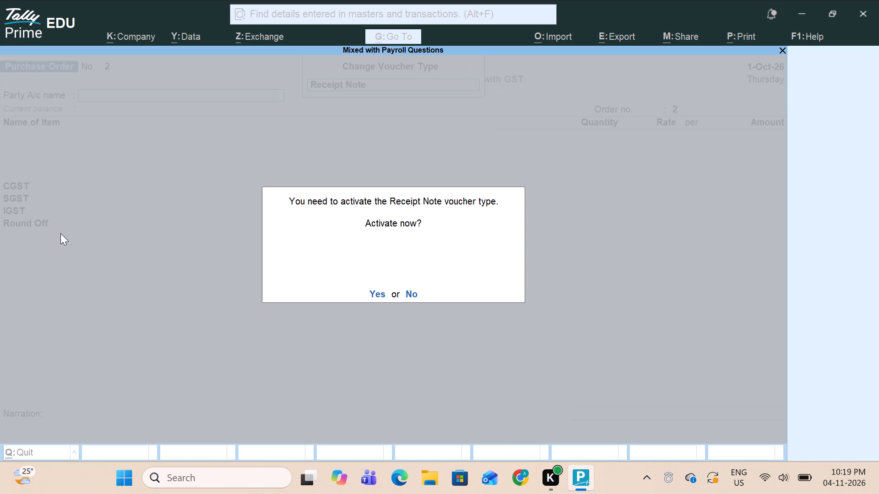
key("Return")
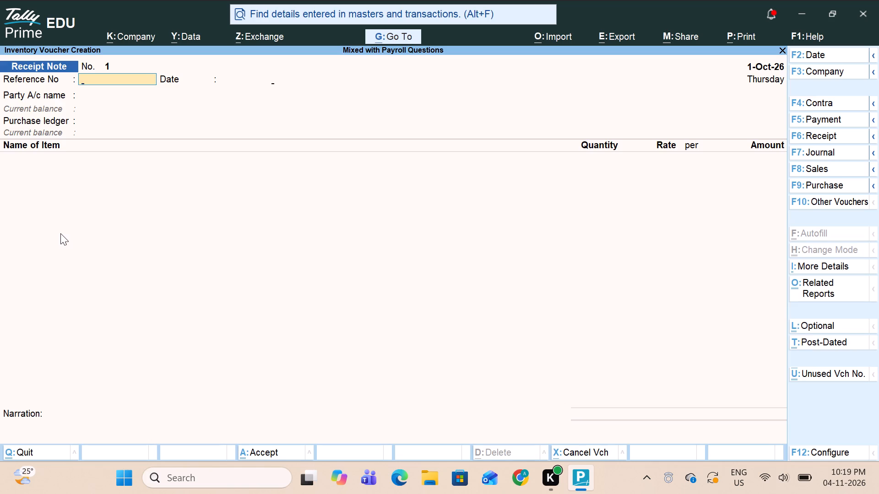
Set Royal Fashion as the receipt note's party, with no reference number, and link order 1 dated 1-Oct-26.
key("Return")
key("Return")
key("Down")
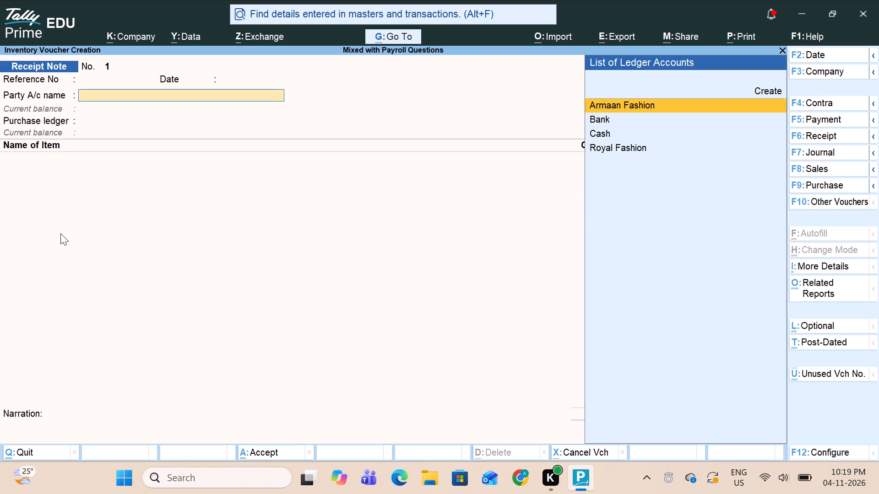
key("Down")
key("Down")
key("Return")
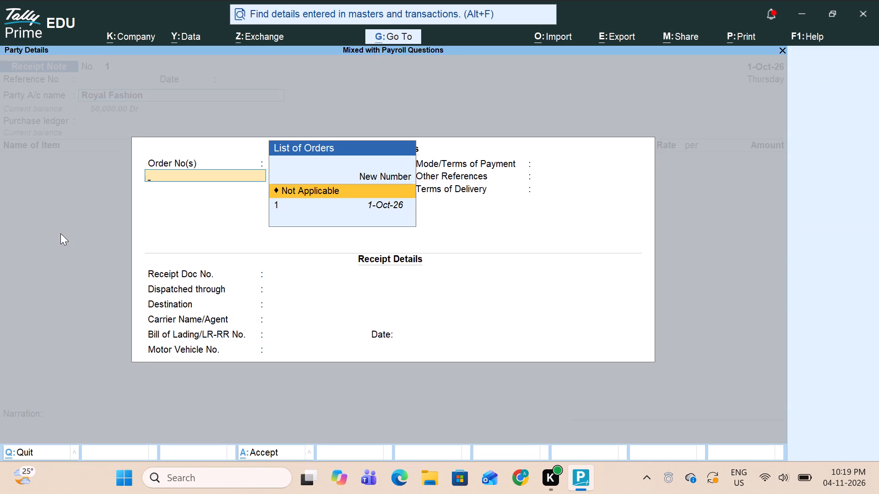
key("Return")
key("BackSpace")
key("Down")
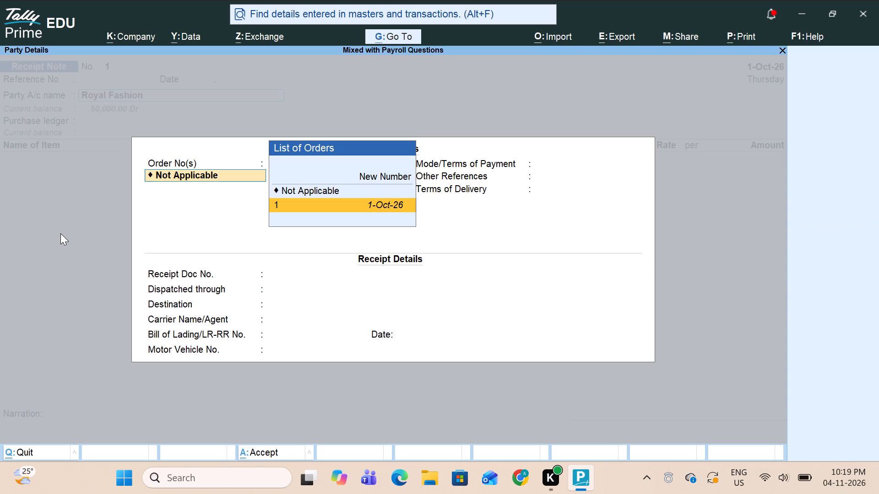
key("Return")
key("Return")
key("Return")
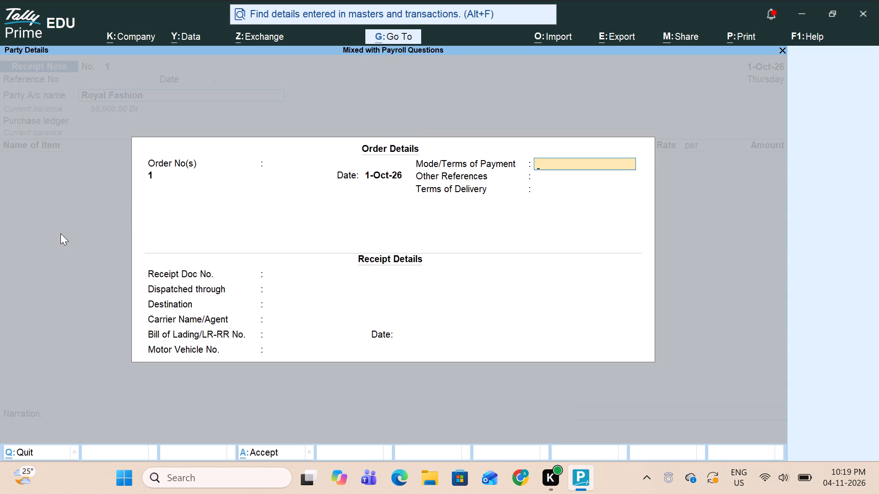
Leave the payment, delivery and receipt details blank and accept Royal Fashion's party details.
key("Return")
key("Return")
key("Return")
key("Return")
key("Return")
key("Return")
key("Return")
key("Return")
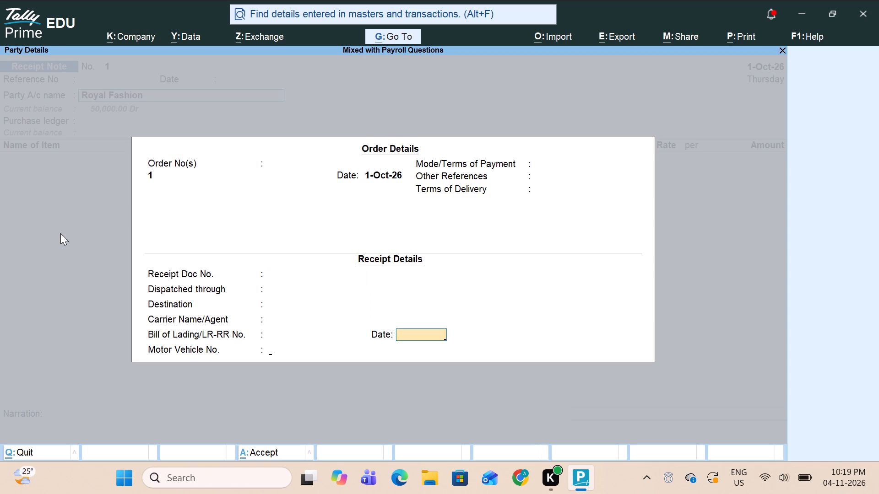
key("Return")
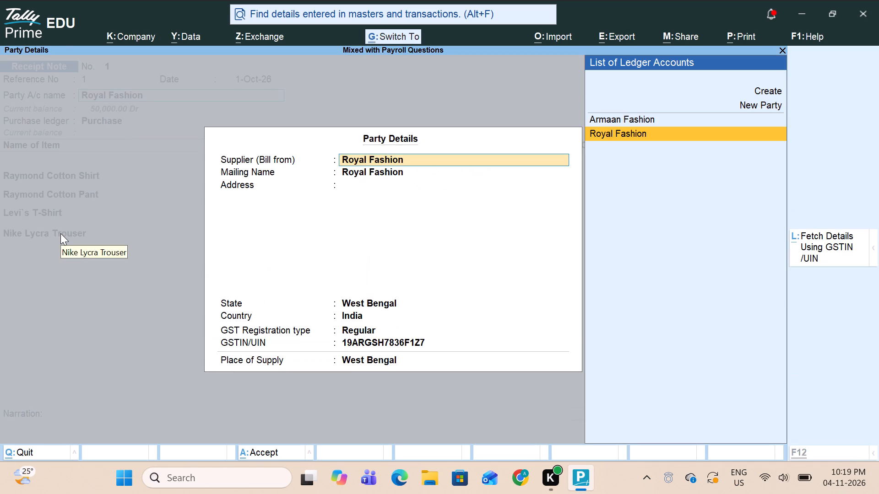
key("ctrl+a")
key("Return")
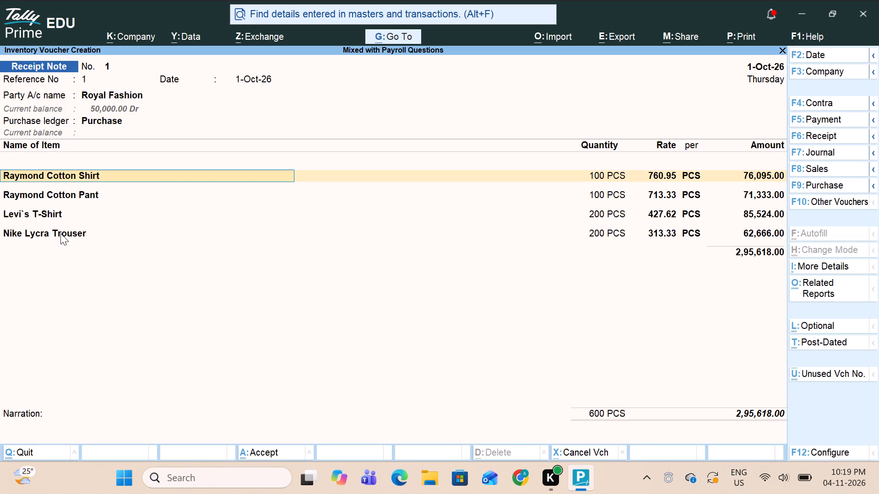
Enter T001 as a new tracking number in the Raymond Cotton Shirt item allocation.
key("Return")
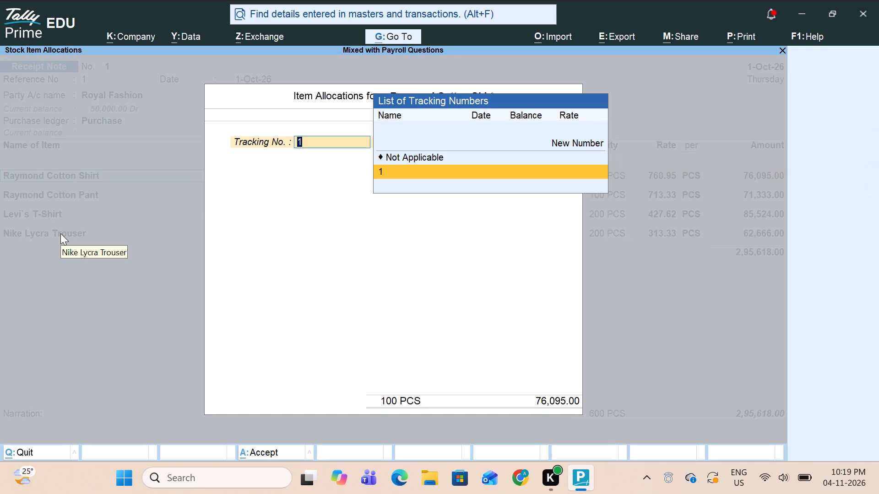
type("t001")
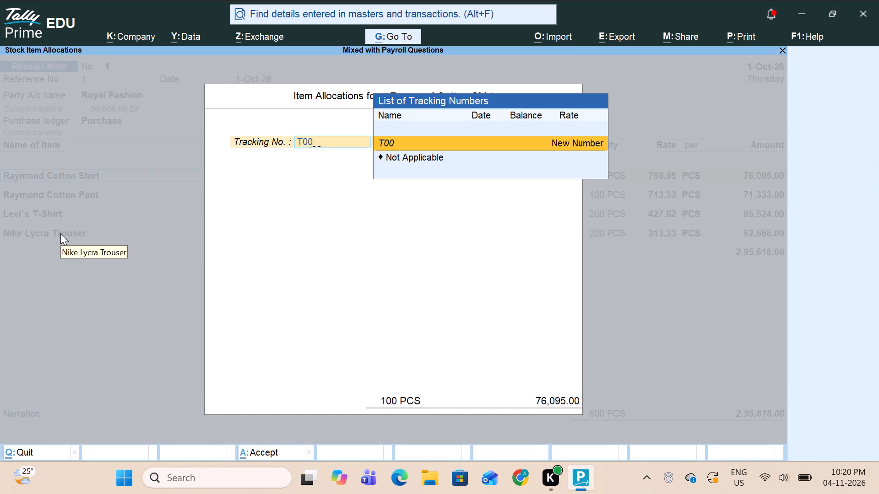
key("Return")
key("Return")
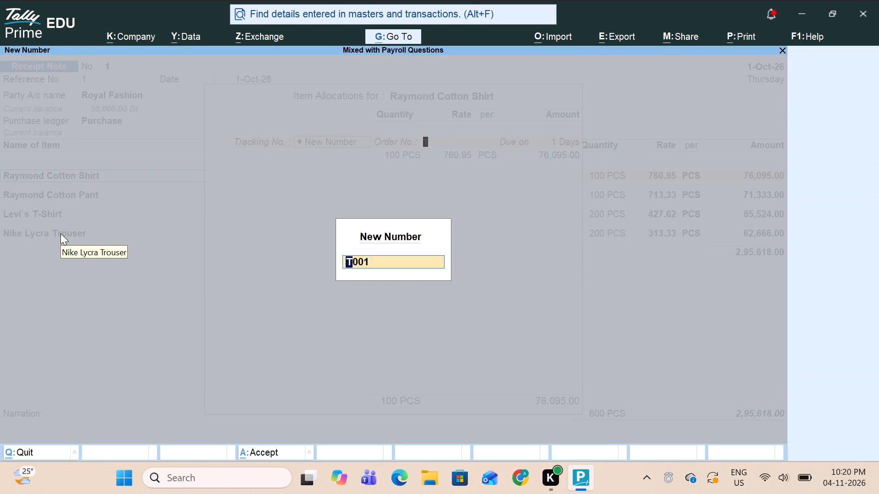
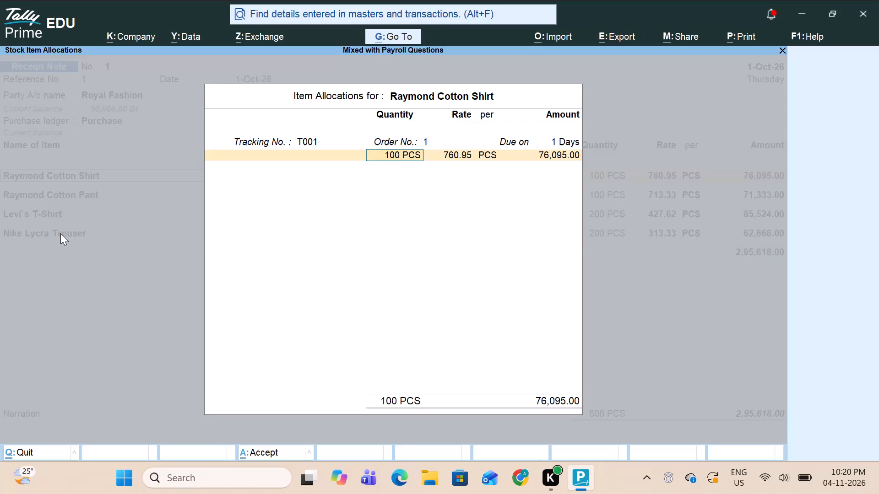
Accept the Raymond Cotton Shirt allocation under order 1 with 100 PCS at a rate of 760.95.
key("Return")
key("Return")
key("Return")
key("Return")
key("Return")
key("Return")
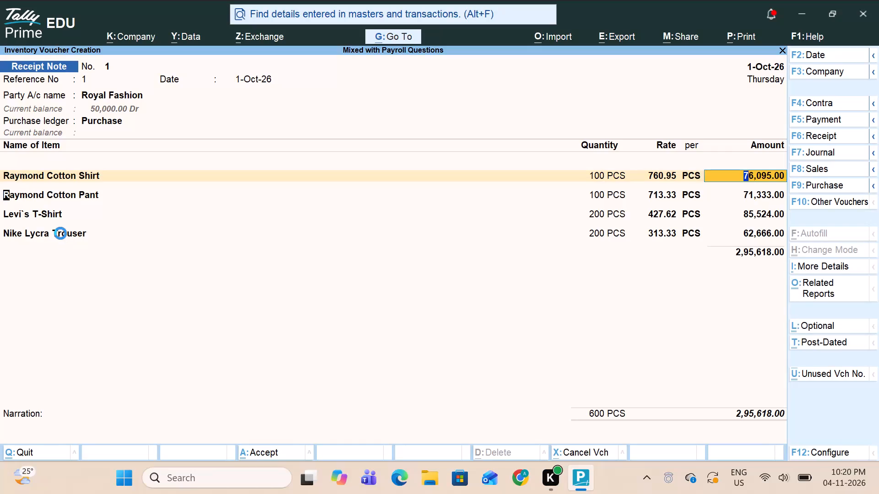
Allocate Raymond Cotton Pant to new tracking number T001, keeping order 1 with 100 PCS at 713.33.
type("t001")
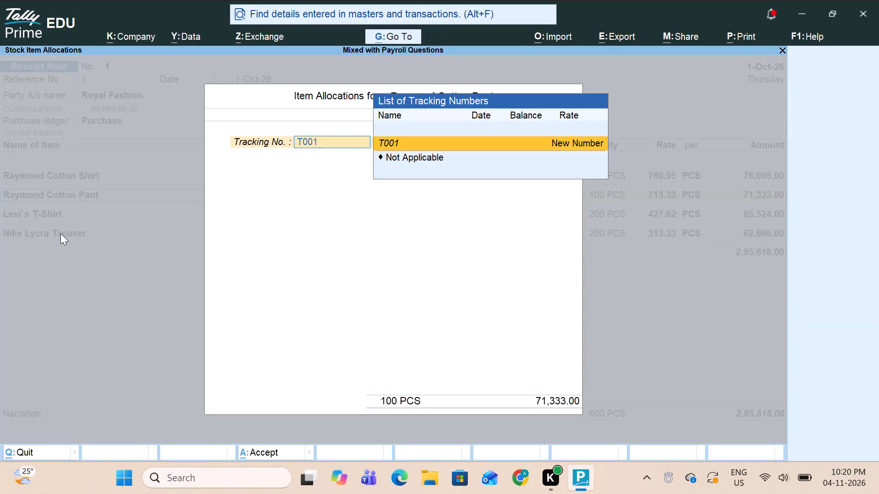
key("Return")
key("Return")
key("Return")
key("Return")
key("Return")
key("Return")
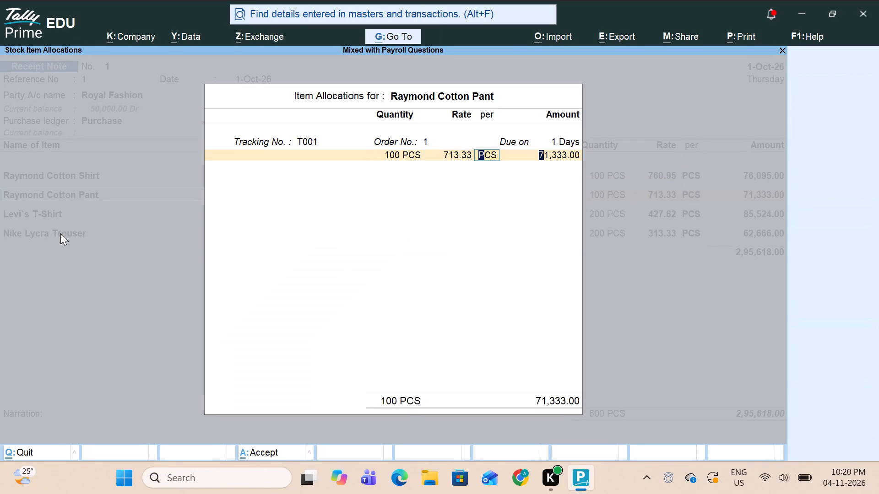
key("Return")
key("Return")
key("Return")
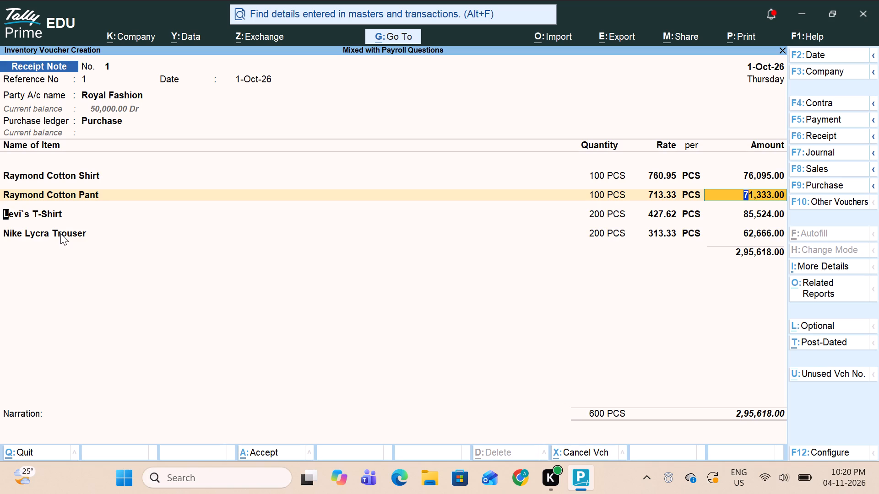
Allocate Levi's T-Shirt to tracking number T001 and accept its item allocation.
key("Return")
key("t")
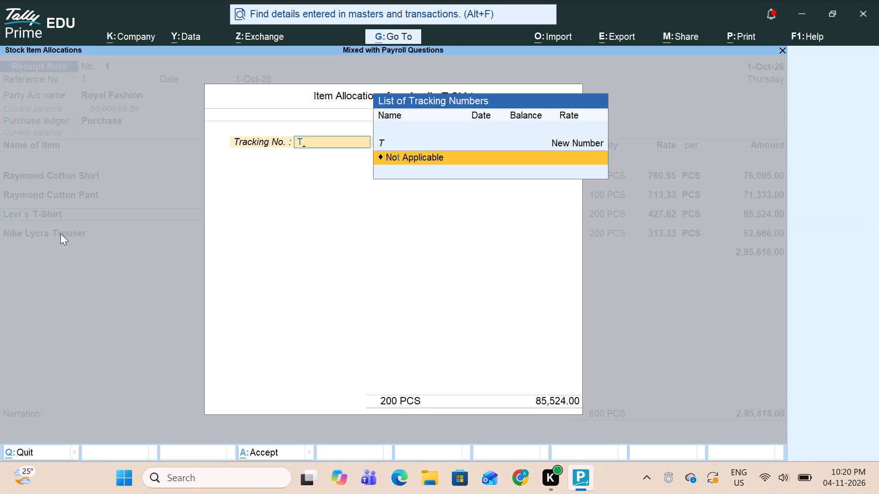
type("001")
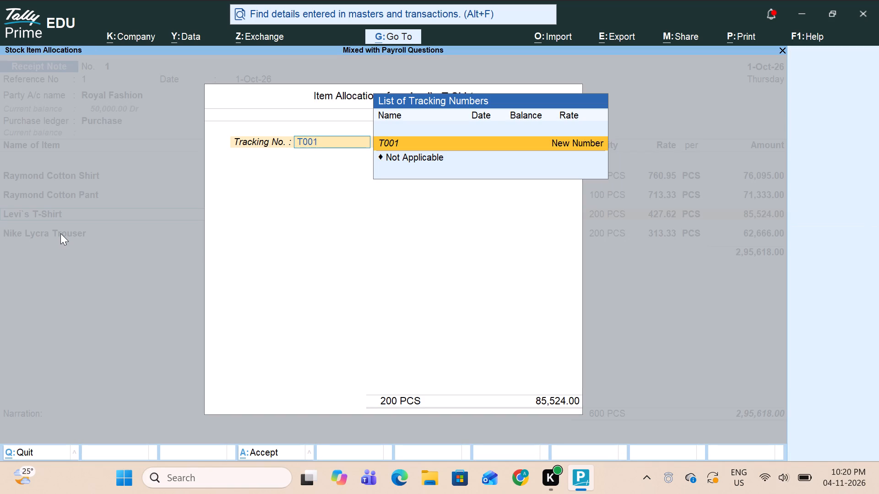
key("ctrl+a")
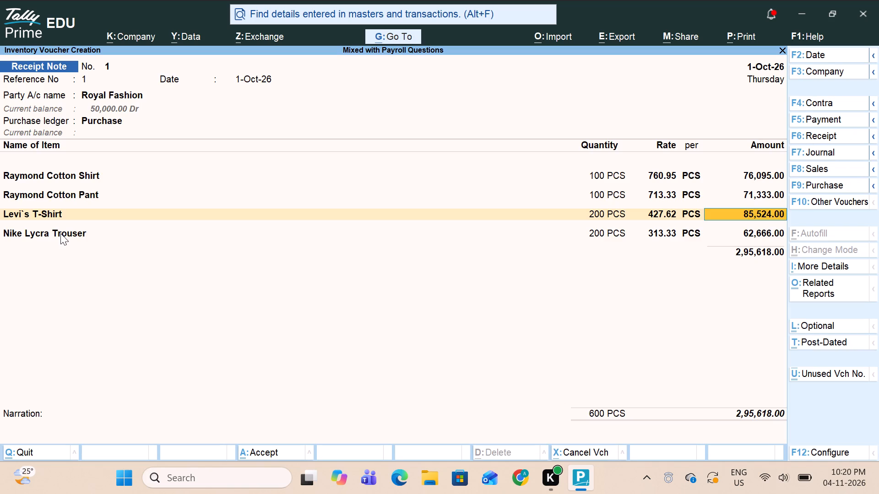
Allocate Nike Lycra Trouser to tracking number T001 and end the receipt note's item list.
key("Return")
key("Return")
type("t001")
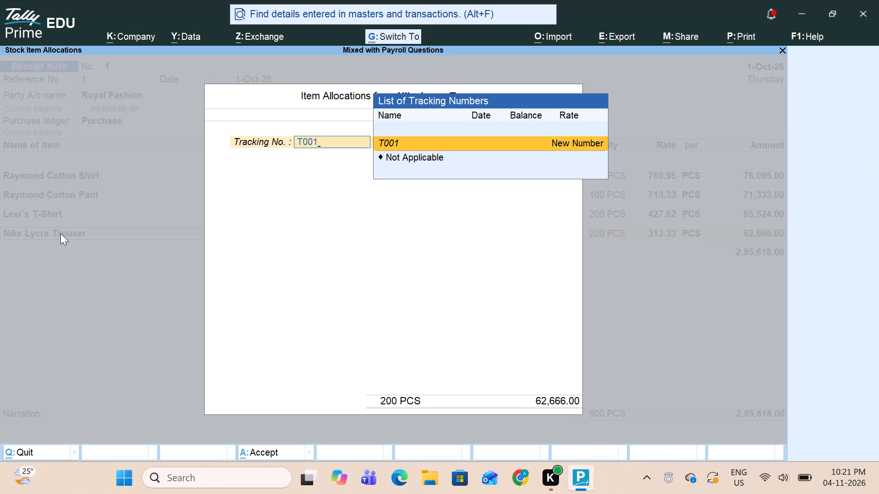
key("ctrl+a")
key("Return")
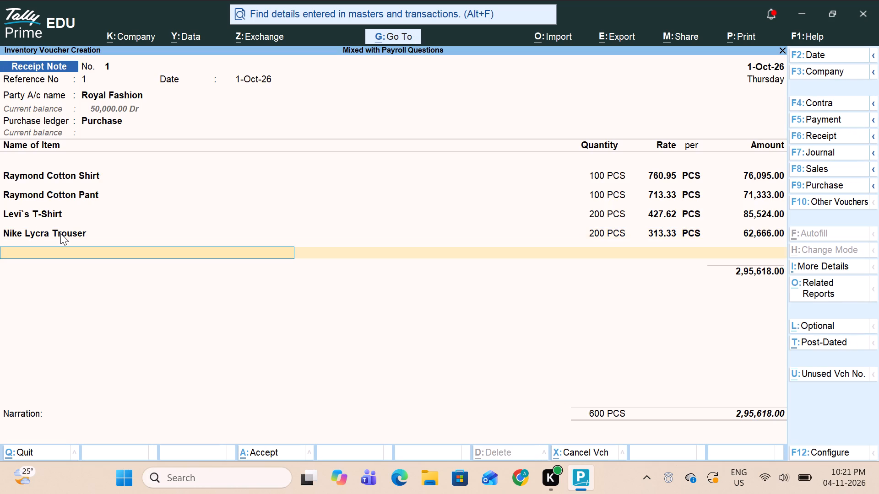
key("Return")
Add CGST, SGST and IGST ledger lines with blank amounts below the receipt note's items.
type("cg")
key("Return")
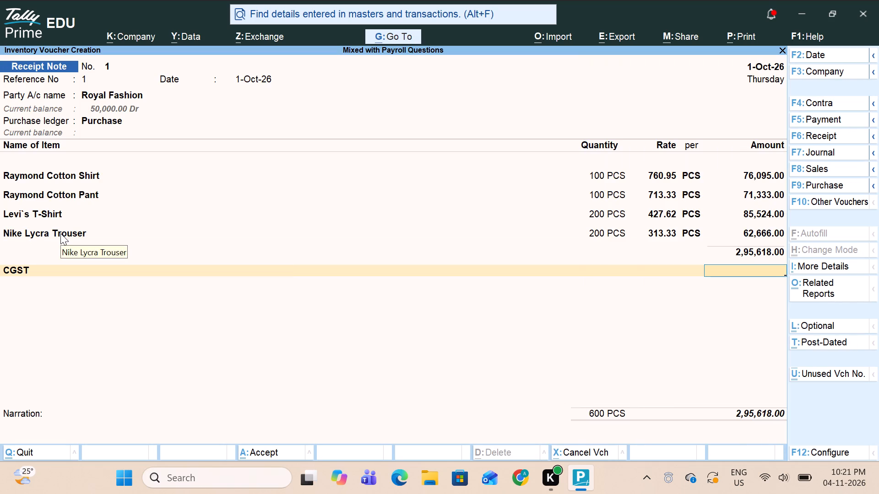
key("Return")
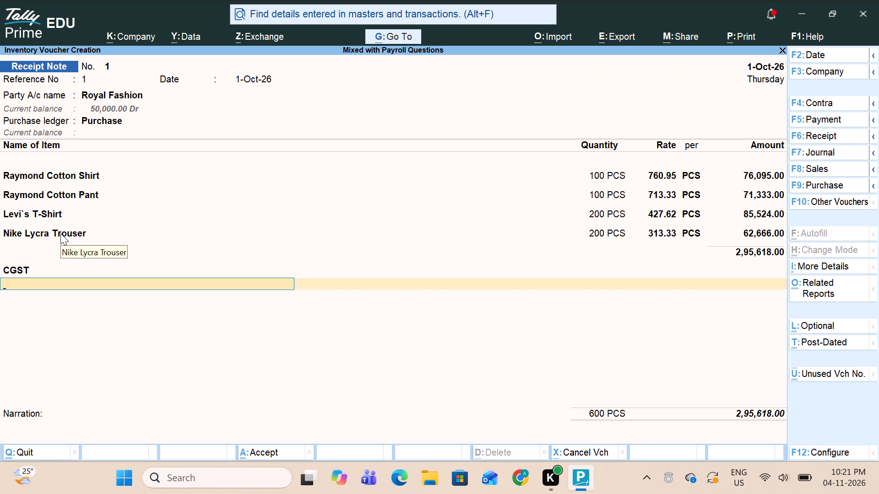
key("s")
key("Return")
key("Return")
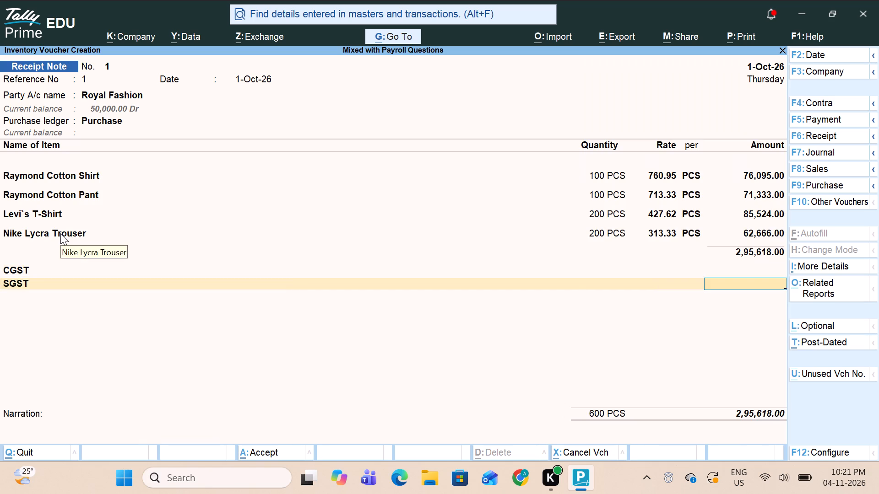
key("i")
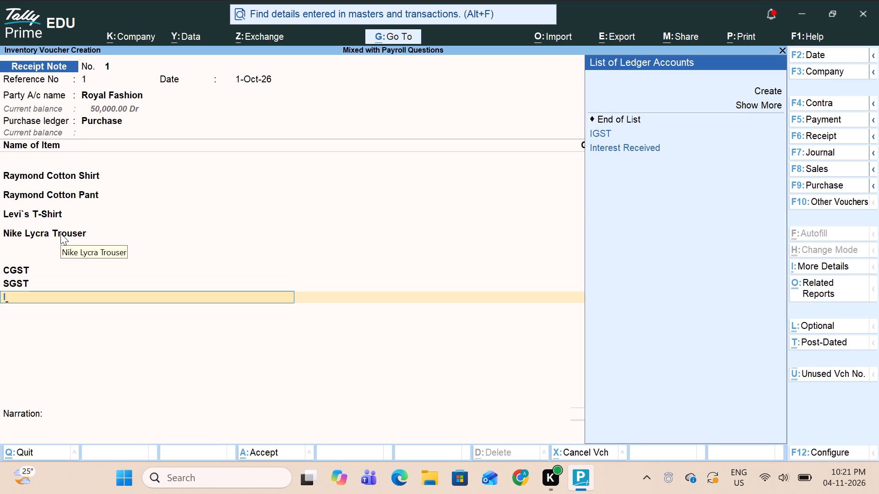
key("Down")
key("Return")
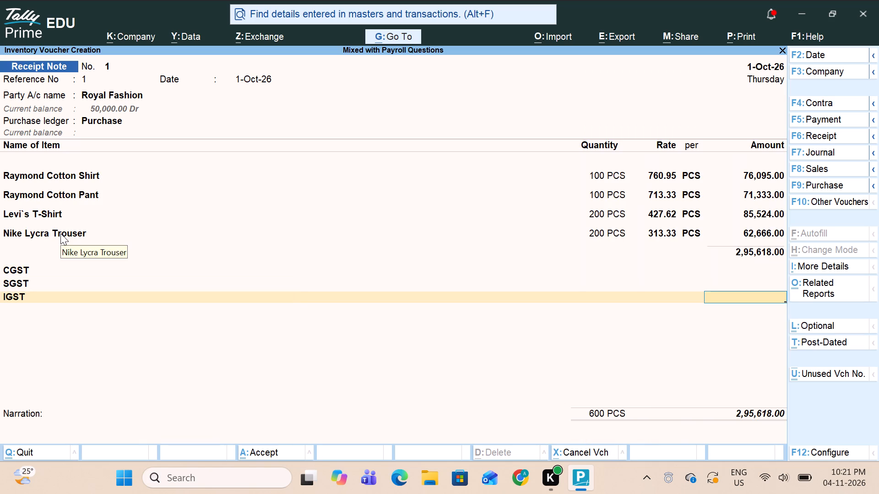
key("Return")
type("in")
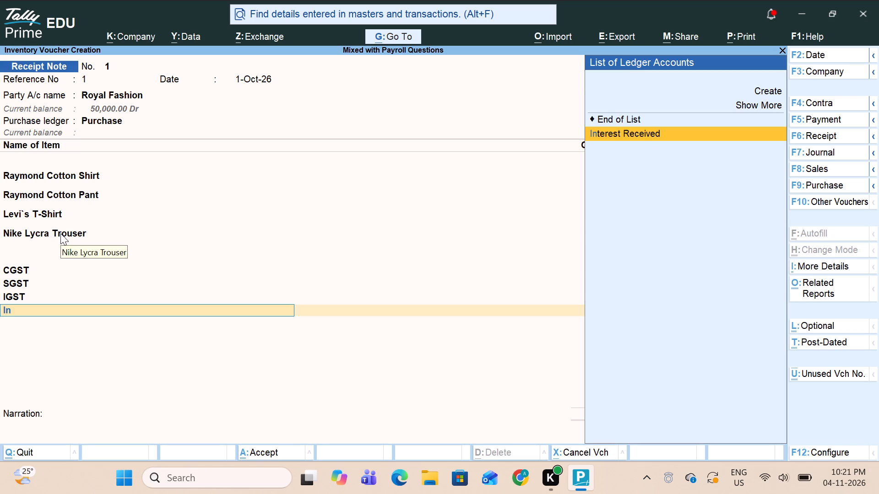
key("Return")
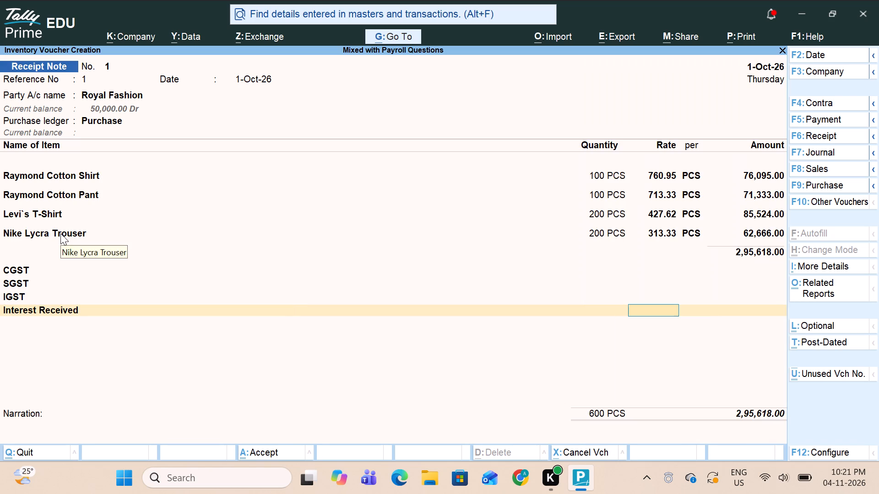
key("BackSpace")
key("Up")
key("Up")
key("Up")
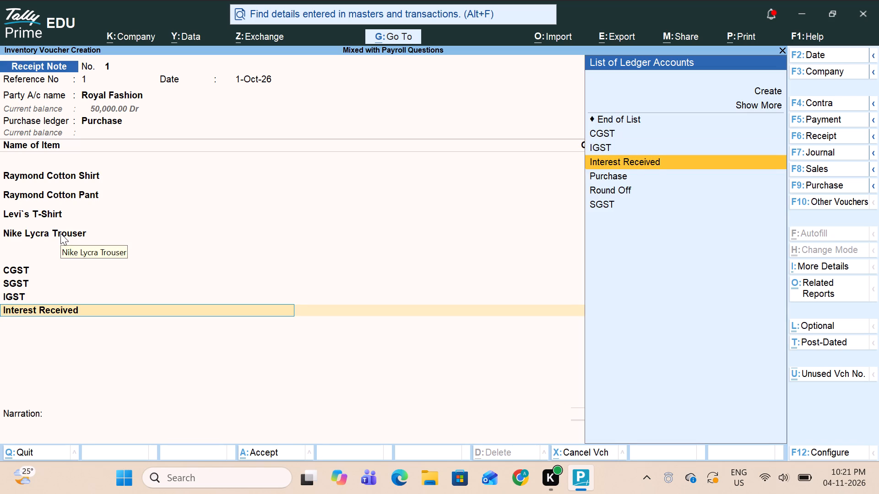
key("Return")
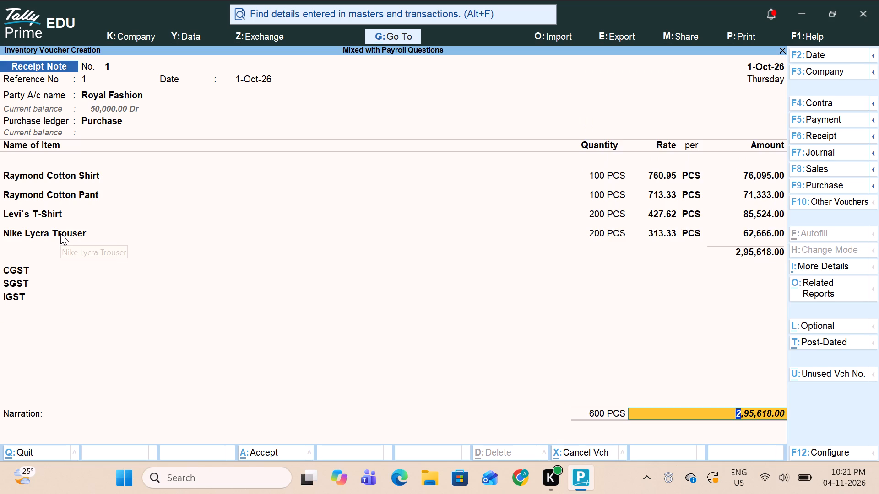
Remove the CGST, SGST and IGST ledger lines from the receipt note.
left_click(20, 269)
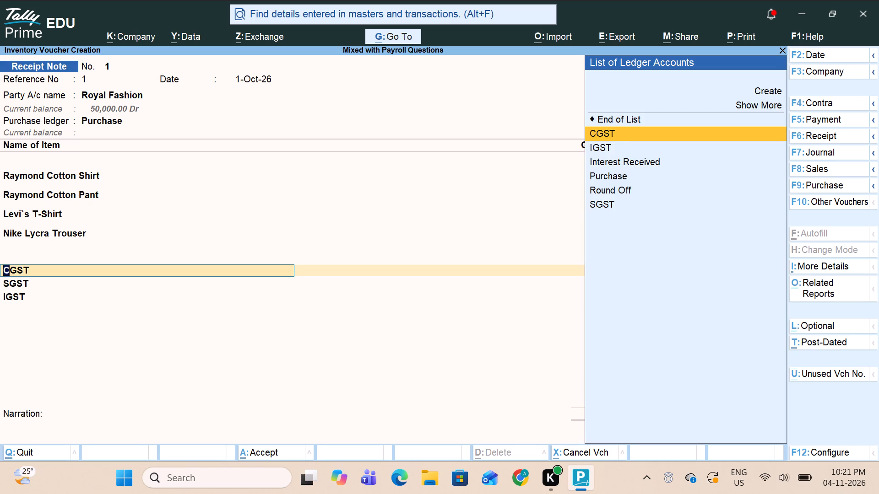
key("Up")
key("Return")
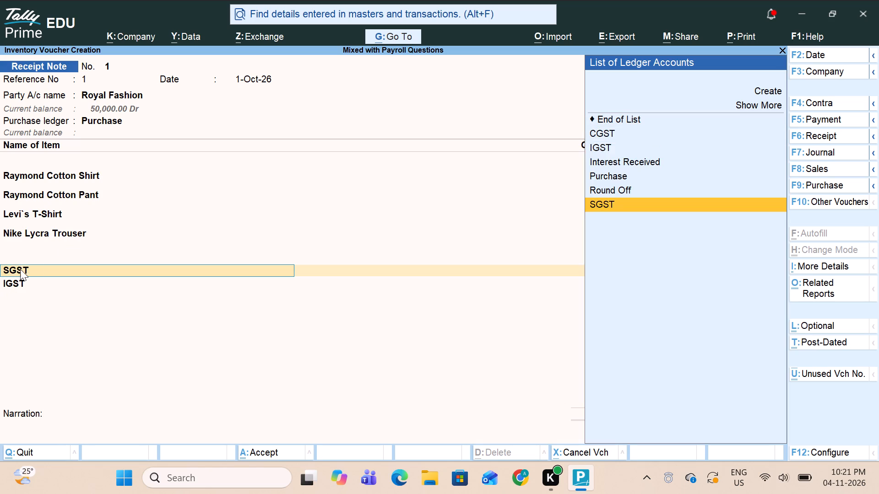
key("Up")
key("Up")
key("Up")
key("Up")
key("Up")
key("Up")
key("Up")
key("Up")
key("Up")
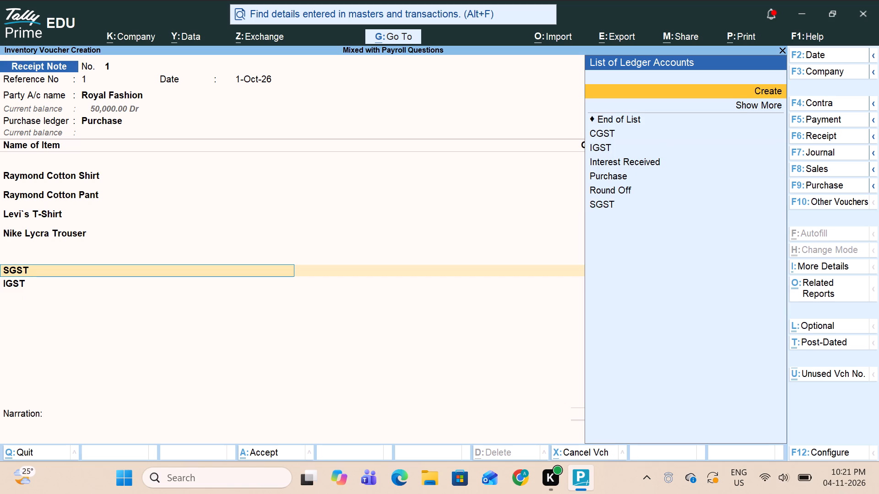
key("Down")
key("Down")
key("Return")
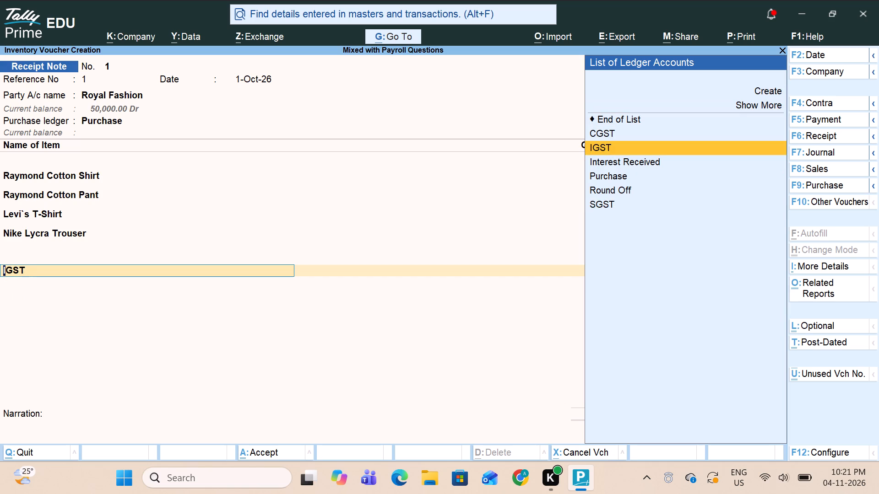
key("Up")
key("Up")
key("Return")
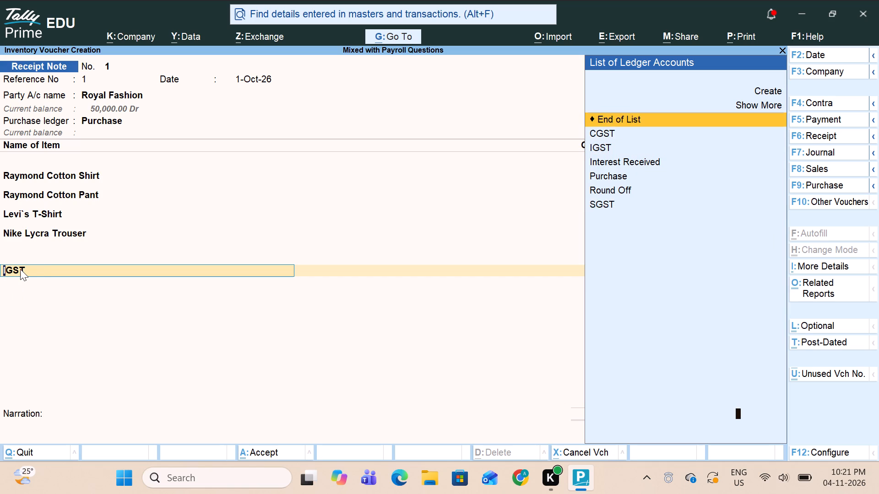
End the ledger list, leave the narration blank and save the receipt note.
key("Return")
key("Return")
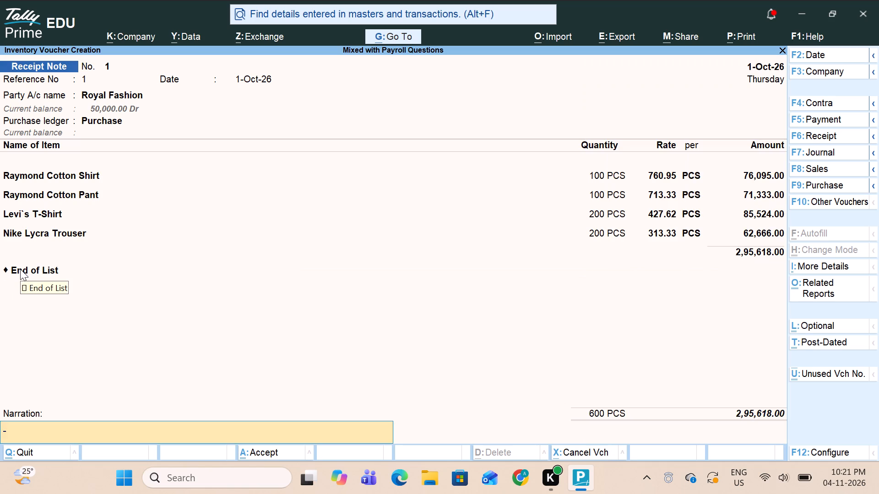
key("Return")
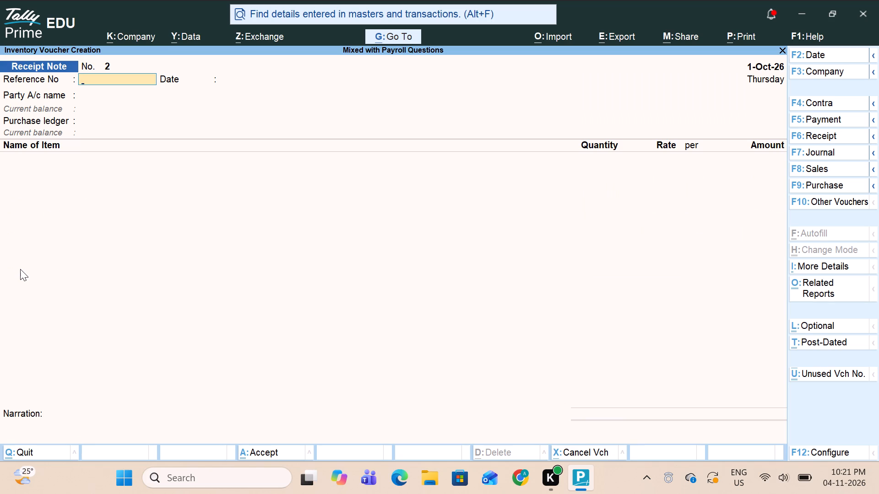
Change the voucher type to Purchase with the voucher class Purchase with GST.
key("F9")
key("Down")
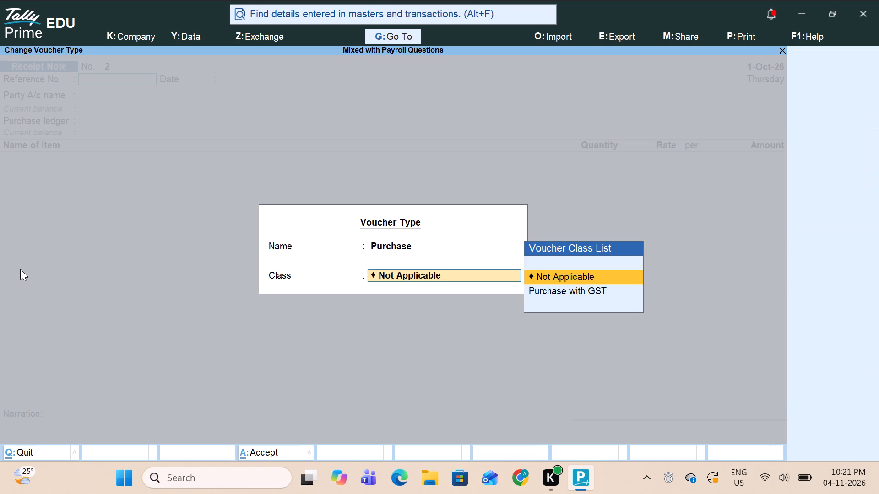
key("Return")
key("Return")
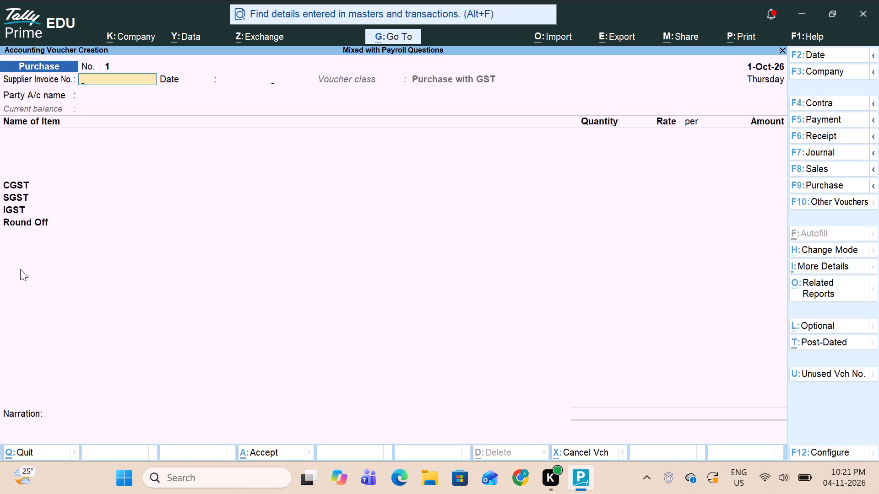
Set Royal Fashion as the purchase voucher's party, leaving the supplier invoice number blank.
key("Return")
key("Return")
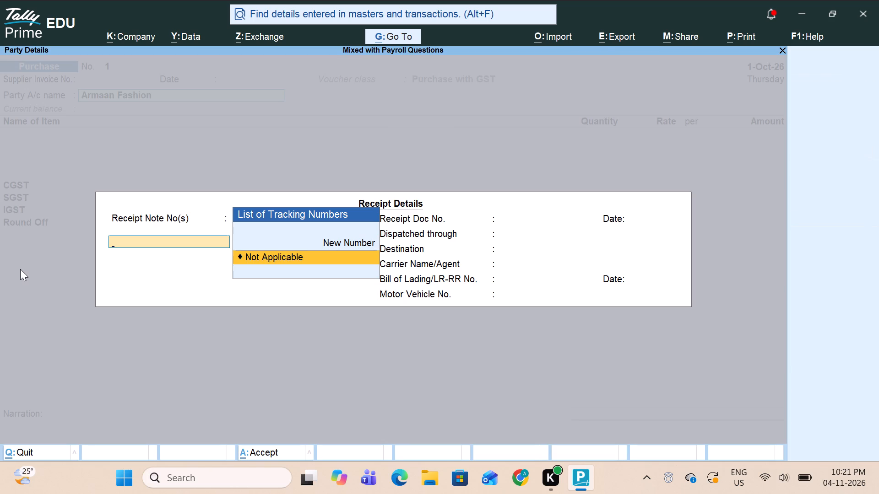
key("BackSpace")
key("Down")
key("Down")
key("Down")
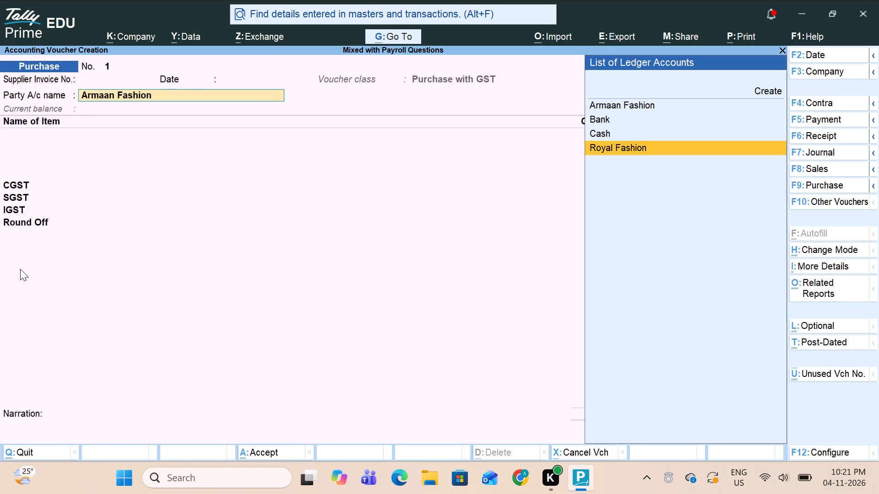
key("Return")
Link receipt note tracking number T001 dated 1-Oct-26 to the purchase and leave the remaining receipt details blank.
key("Down")
key("Return")
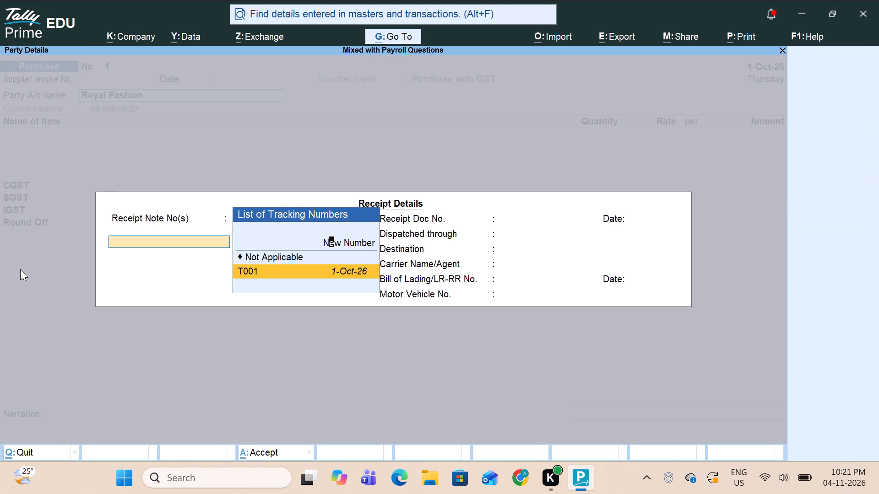
key("Return")
key("Return")
key("Return")
key("Return")
key("Return")
key("Return")
key("Return")
key("Return")
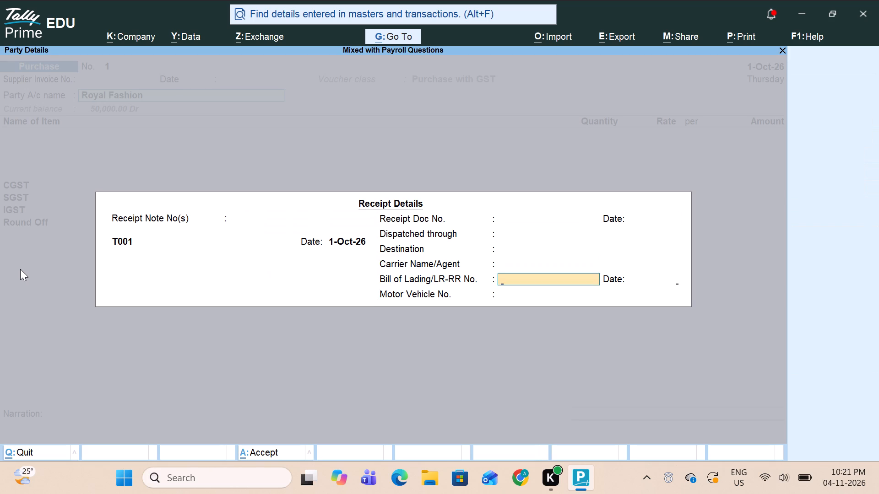
key("Return")
key("Return")
key("Return")
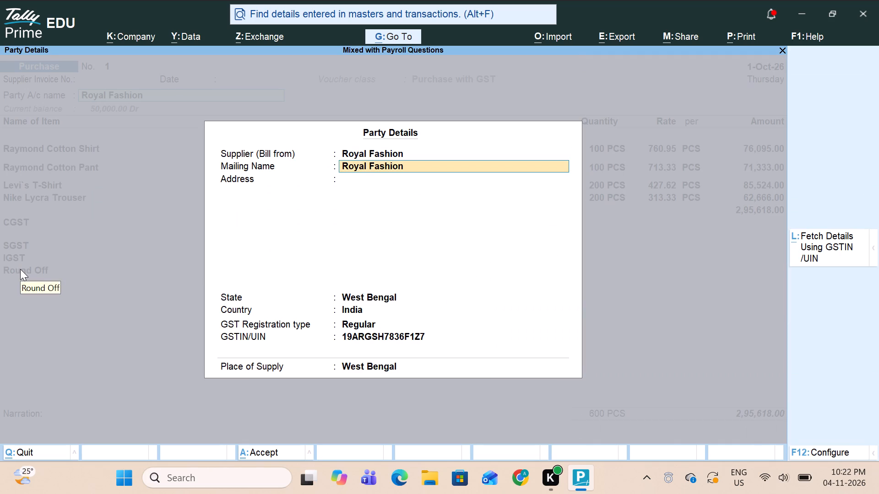
Accept Royal Fashion's party details for the purchase voucher.
key("Return")
key("ctrl+a")
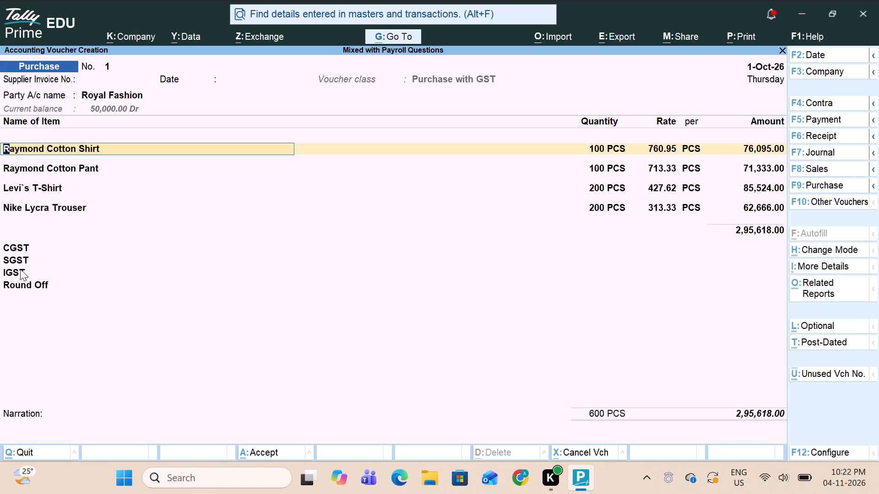
Allocate Raymond Cotton Shirt to tracking number T001, keeping 100 PCS at 760.95 per PCS.
key("Return")
key("Return")
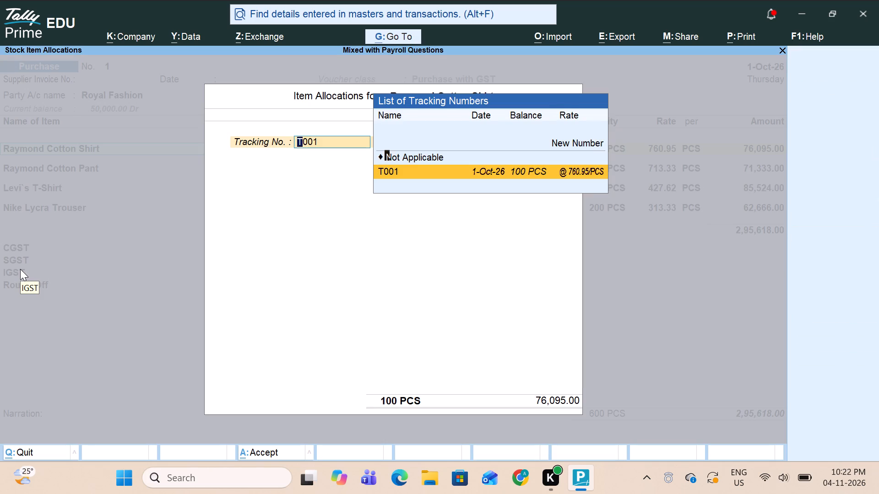
key("Return")
key("Return")
key("Return")
key("Return")
key("Return")
Allocate Raymond Cotton Pant to tracking number T001 and order 1, keeping 100 PCS at 713.33 per PCS.
key("Return")
key("Return")
key("Return")
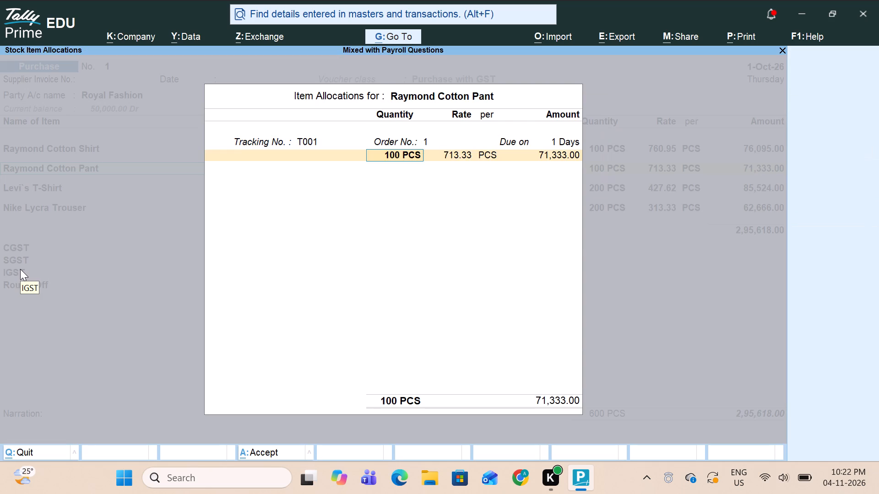
key("Return")
key("Return")
key("Return")
key("Return")
key("Return")
key("Return")
Allocate Levi's T-Shirt to tracking number T001 and order 1, keeping 200 PCS at 427.62 per PCS.
key("Return")
key("Return")
key("Return")
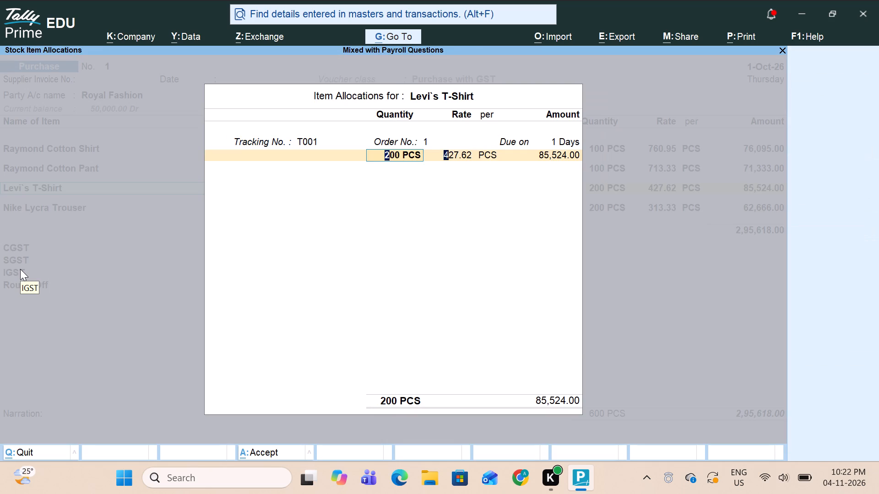
key("Return")
key("Return")
key("Return")
key("Return")
key("Return")
Allocate Nike Lycra Trouser to tracking number T001 and order 1, keeping 200 PCS at 313.33 per PCS.
key("Return")
key("Return")
key("Return")
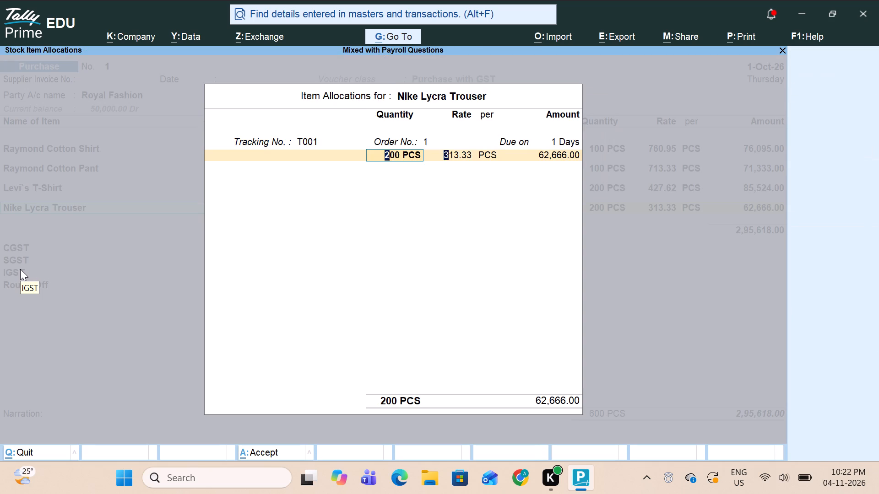
key("Return")
key("Return")
key("Return")
key("Return")
key("Return")
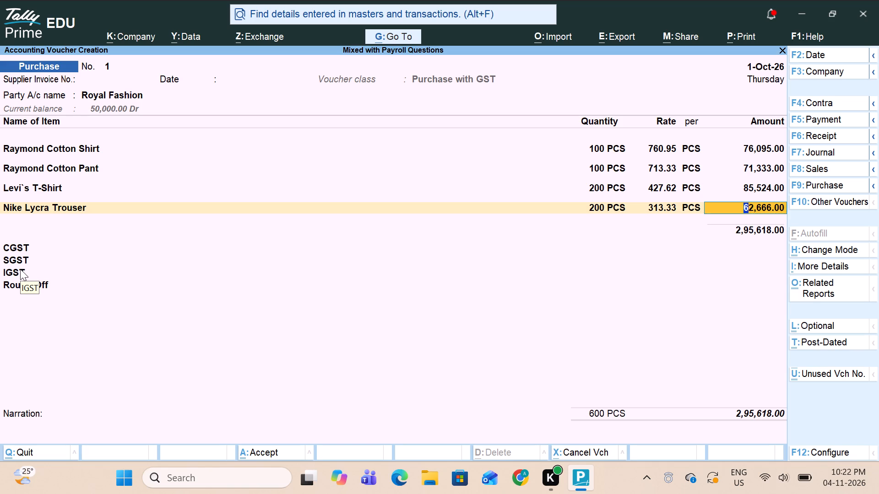
key("Return")
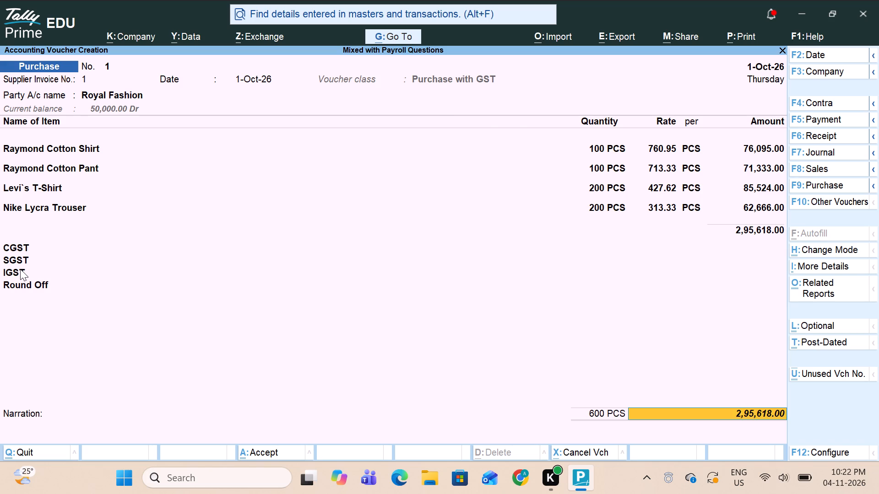
Adjust Royal Fashion's purchase bill as Agst Ref against pending bill 1 dated 1-Oct-26.
key("Return")
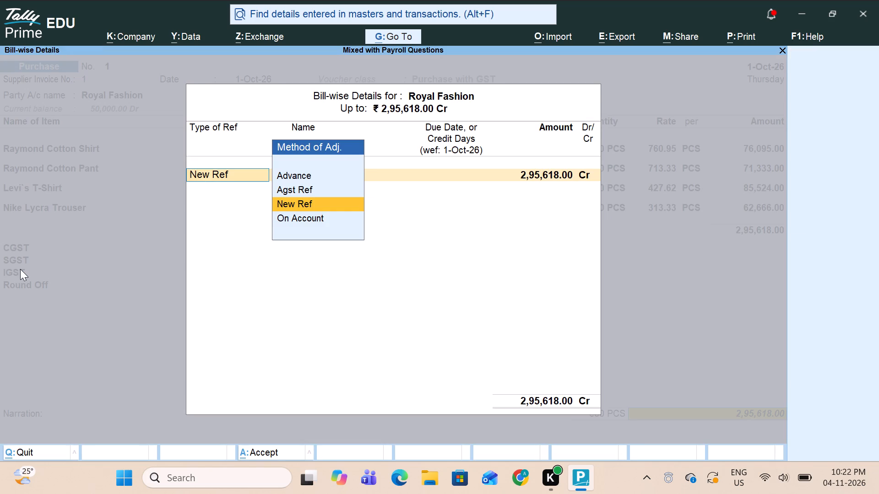
key("Up")
key("Return")
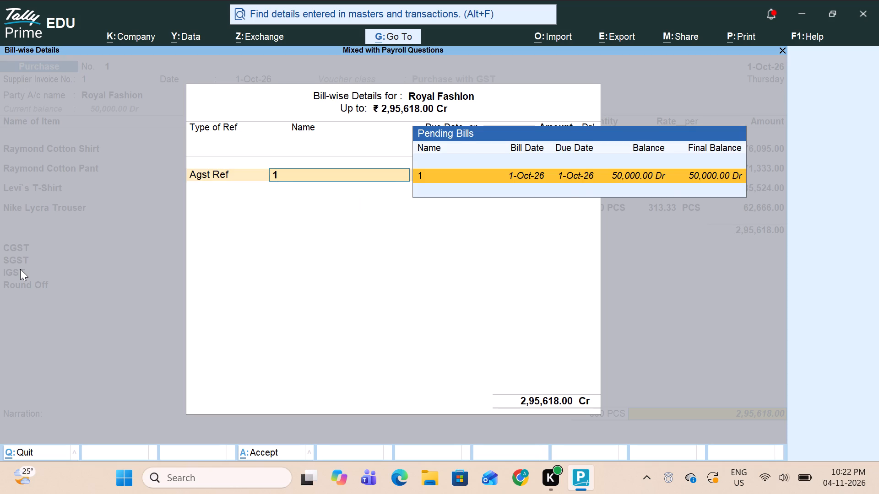
key("Return")
key("Return")
key("Return")
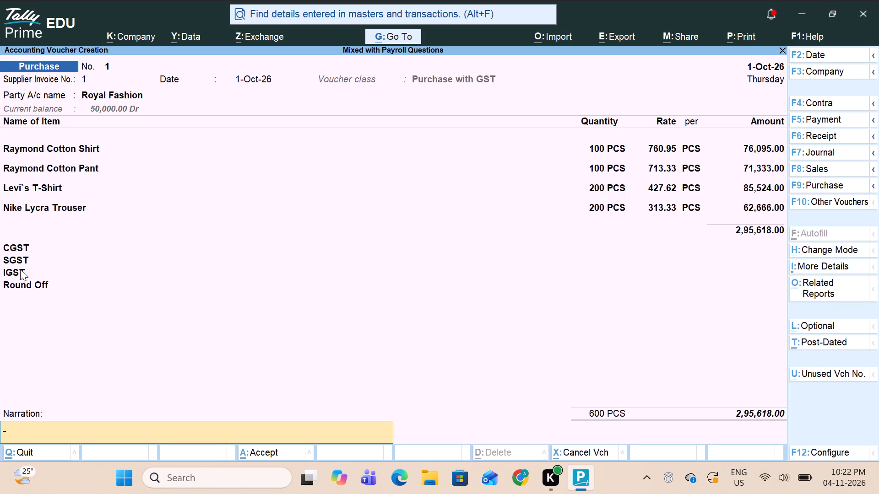
Leave the narration blank and save Royal Fashion's purchase voucher.
key("Return")
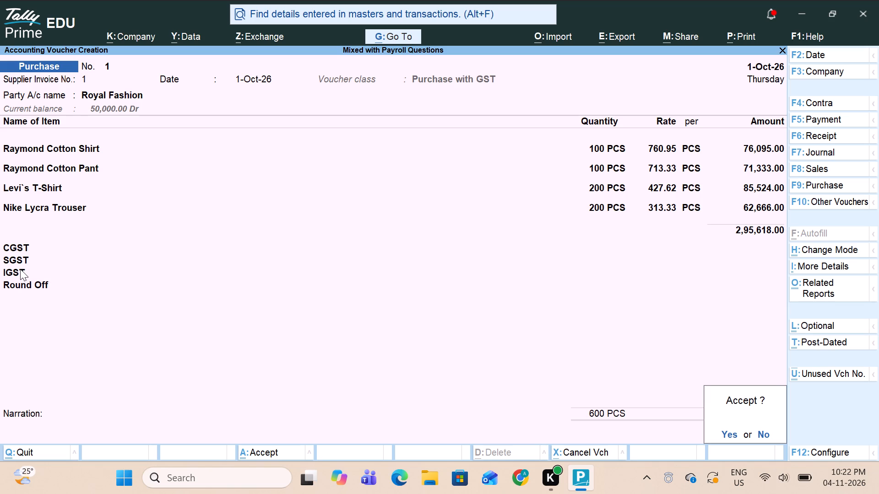
key("Return")
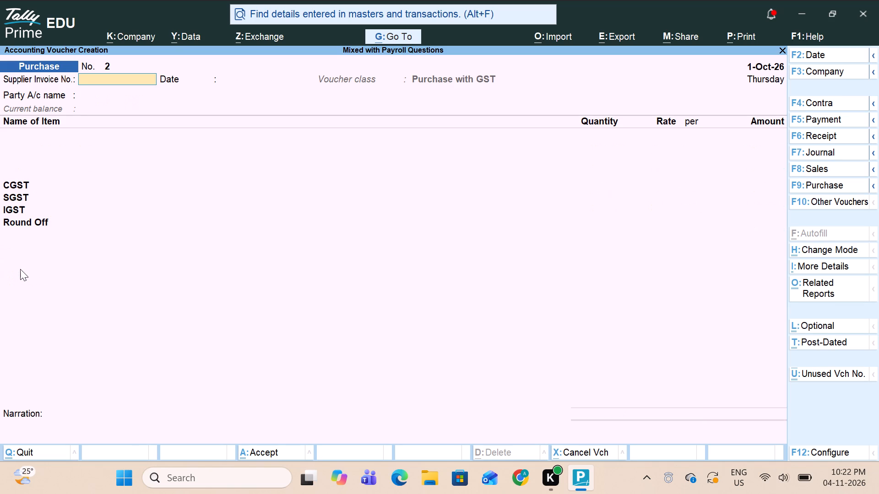
Quit purchase voucher creation without entering another voucher.
key("Escape")
key("Escape")
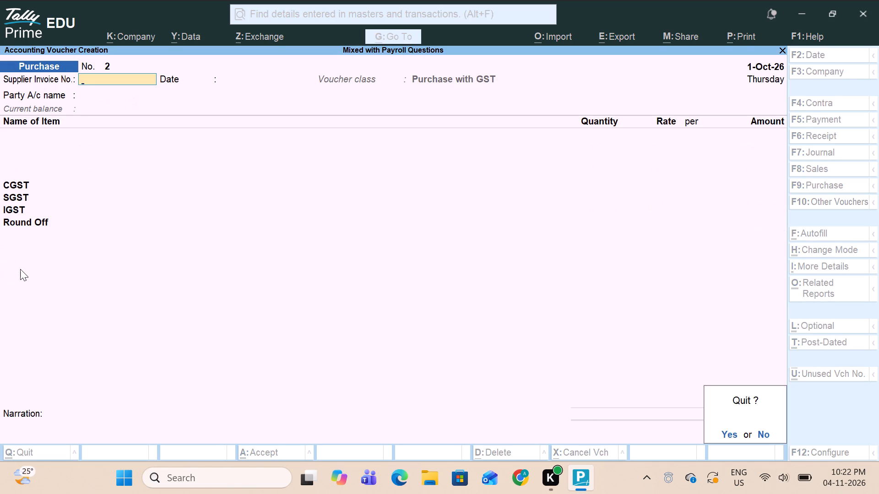
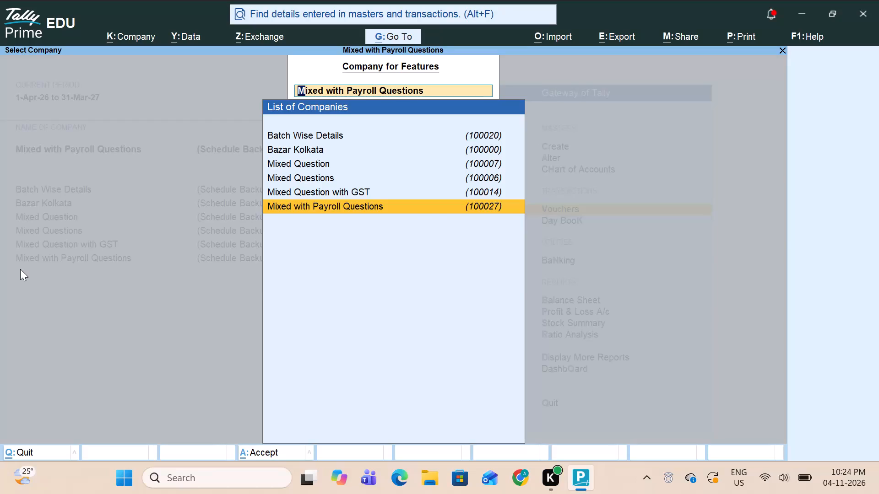
Choose Mixed with Payroll Questions as the company whose features are opened.
key("Return")
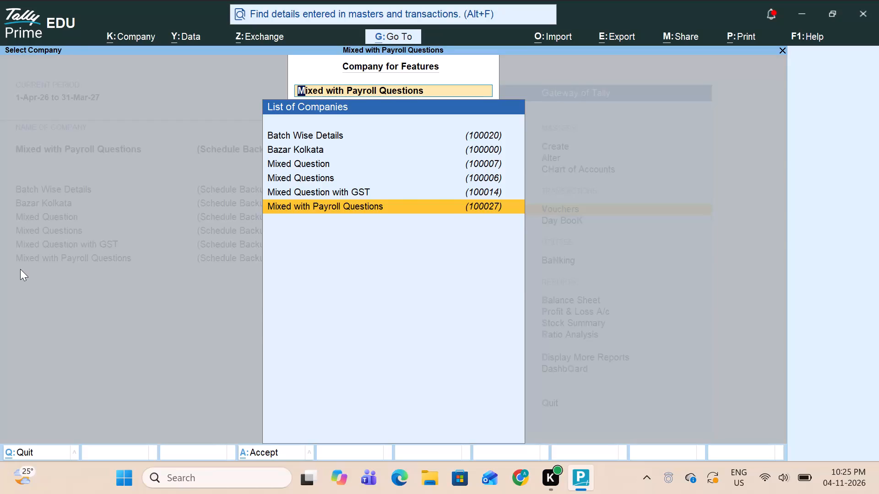
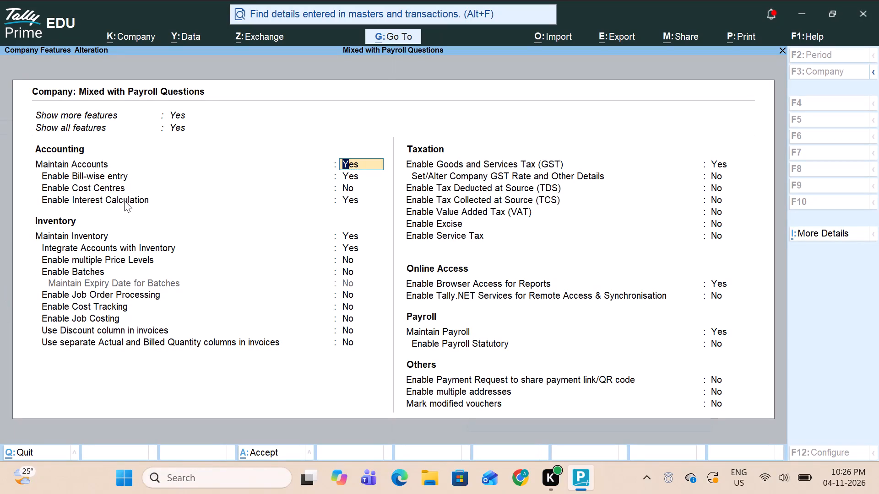
Enable cost centres in the accounting features of Mixed with Payroll Questions and save the features.
left_click(351, 189)
key("y")
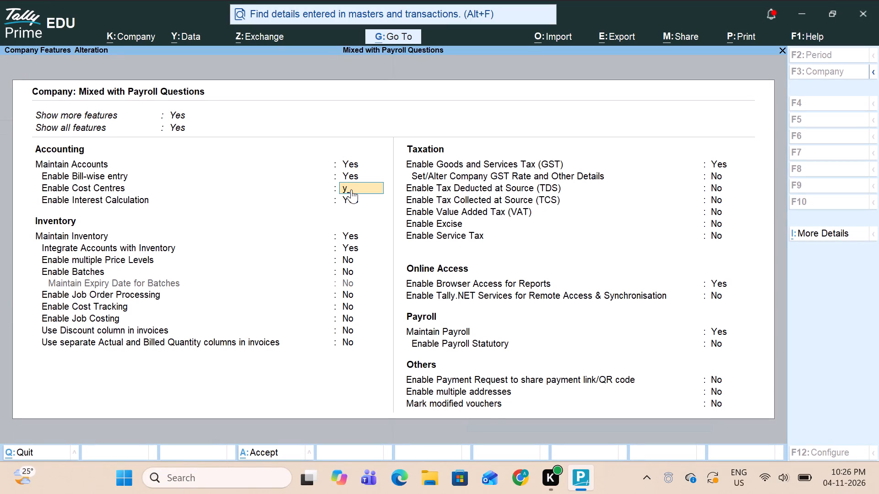
key("Return")
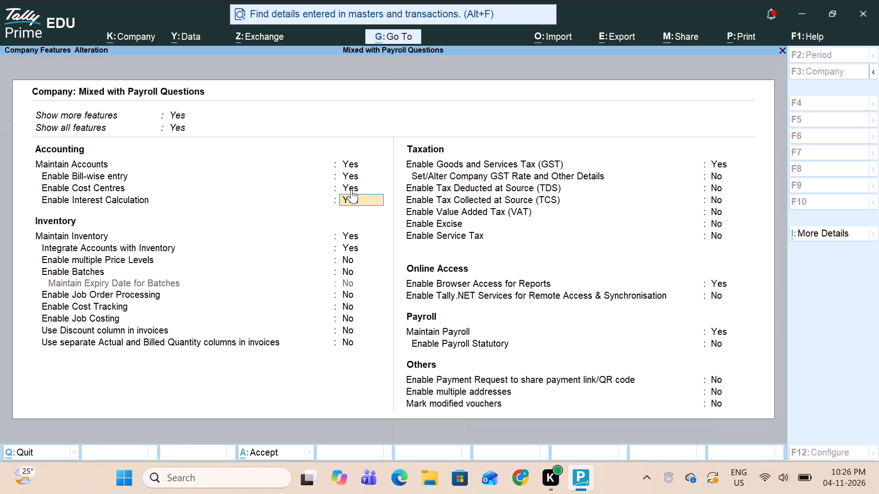
key("ctrl+a")
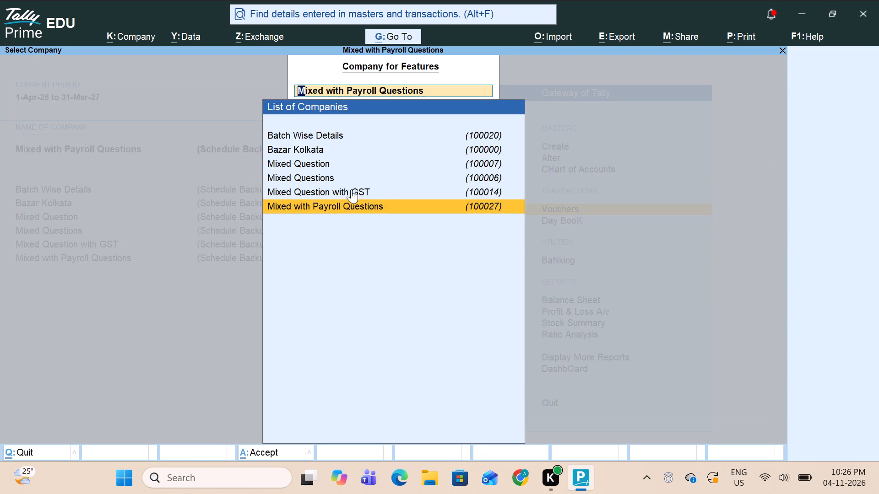
key("Escape")
key("Escape")
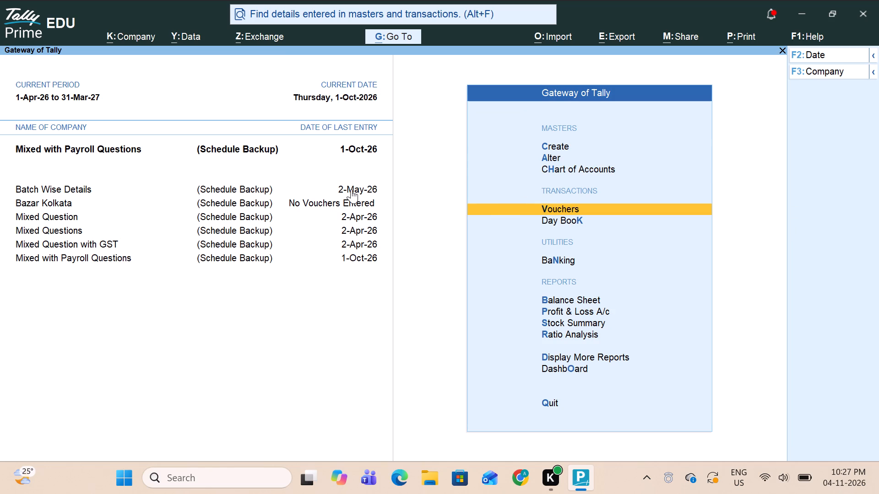
Start a new ledger named Salary under the Indirect Expenses group.
key("Up")
key("Up")
key("Up")
key("Return")
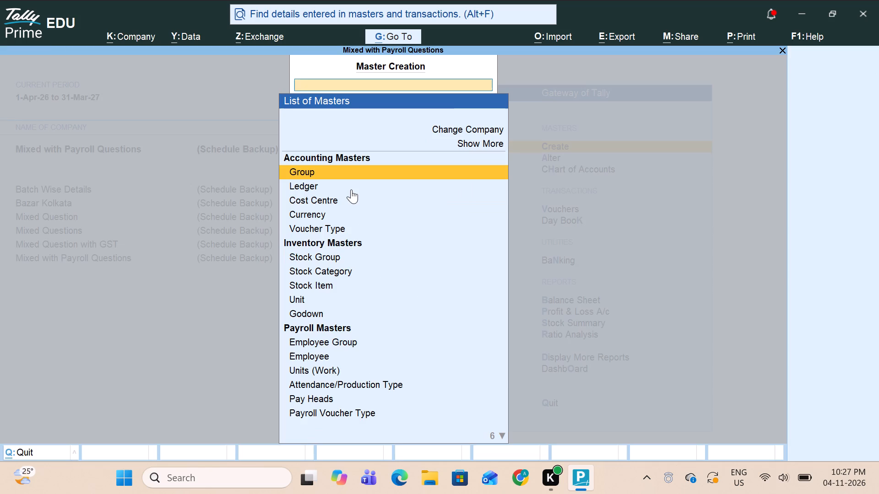
key("Down")
key("Return")
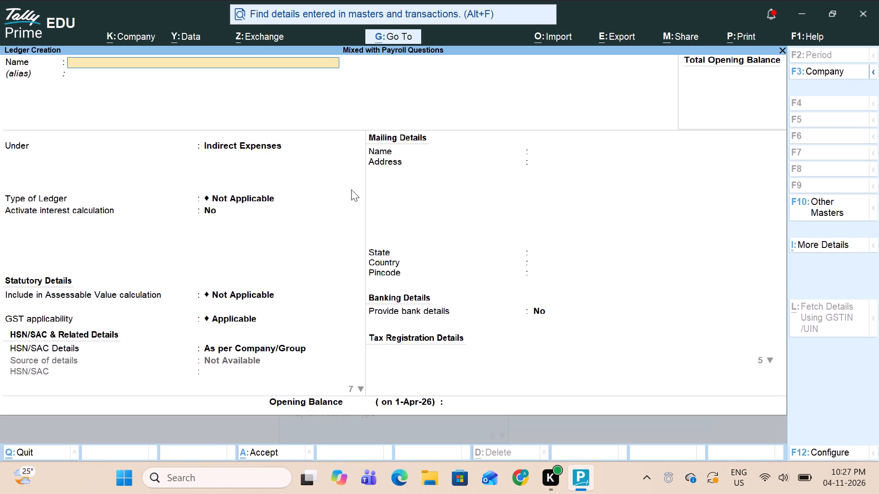
type("sal")
type("ary")
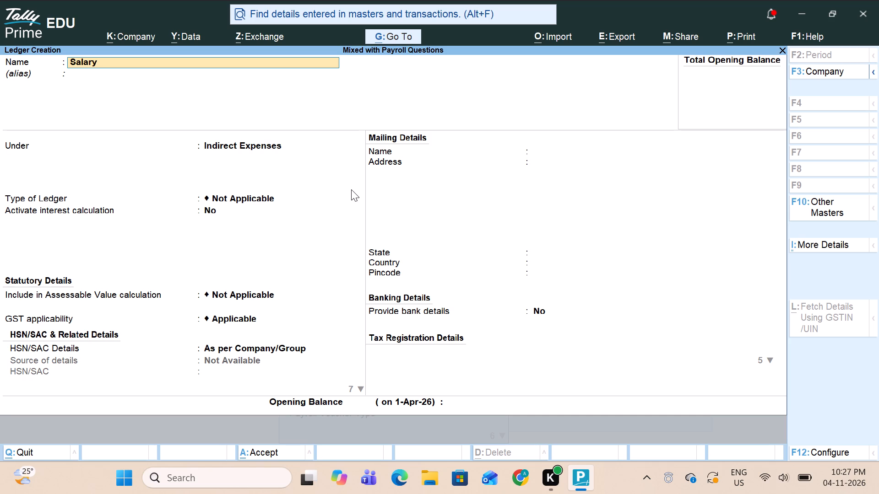
key("Return")
key("Return")
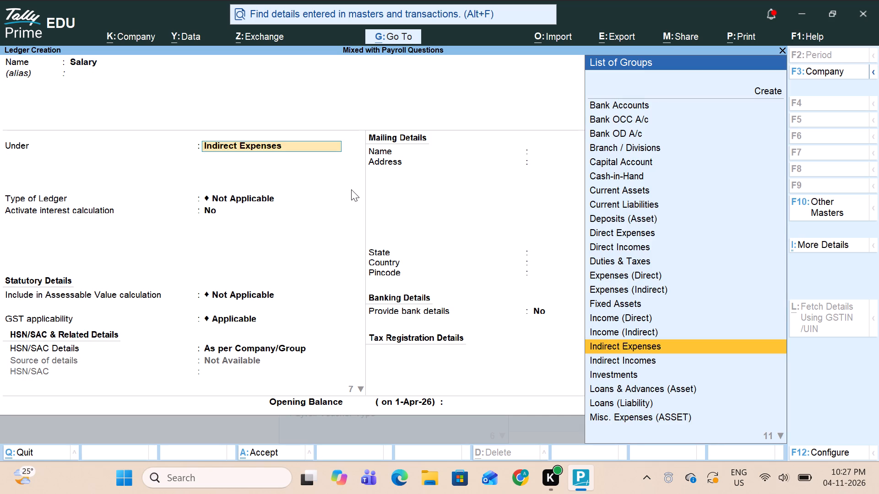
key("Return")
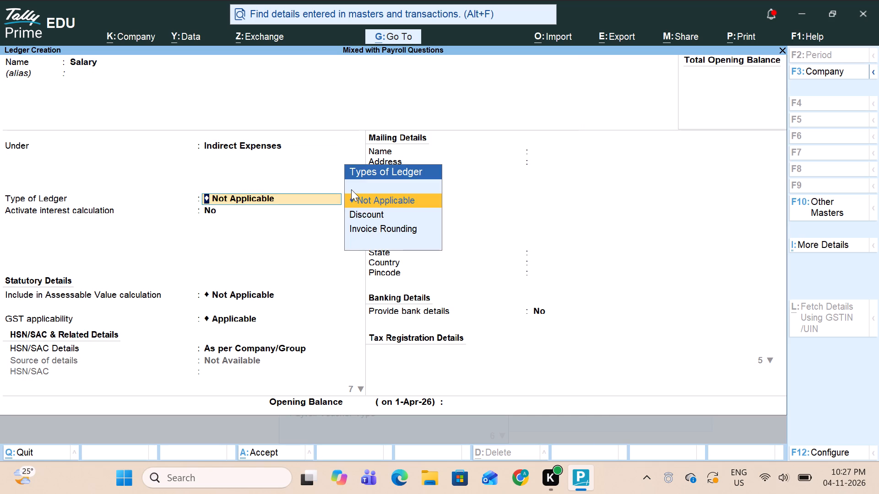
Complete the Salary ledger with HSN/SAC and GST rate details as per company/group and Services as type of supply, and save it.
key("Return")
key("Return")
key("Return")
key("Return")
key("Return")
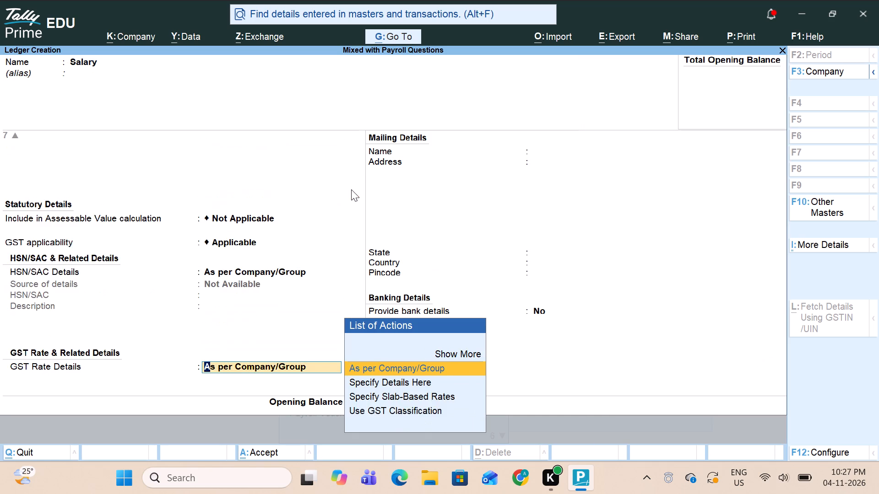
key("Return")
key("Up")
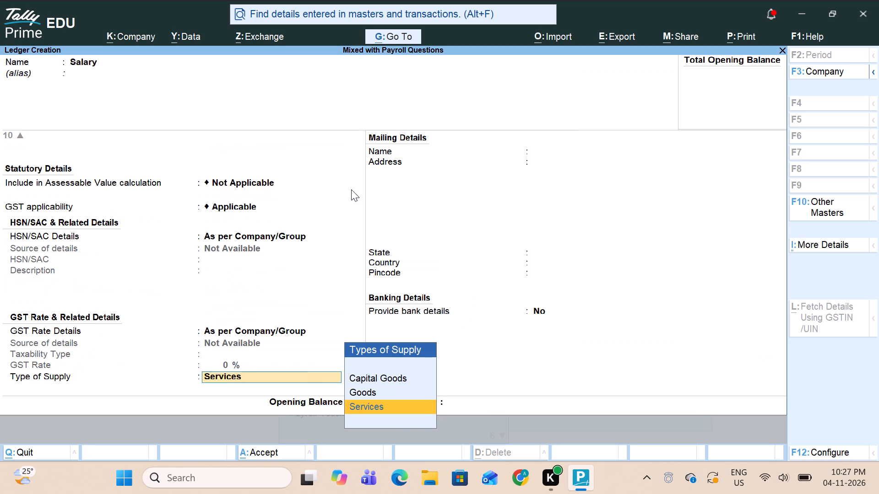
key("Return")
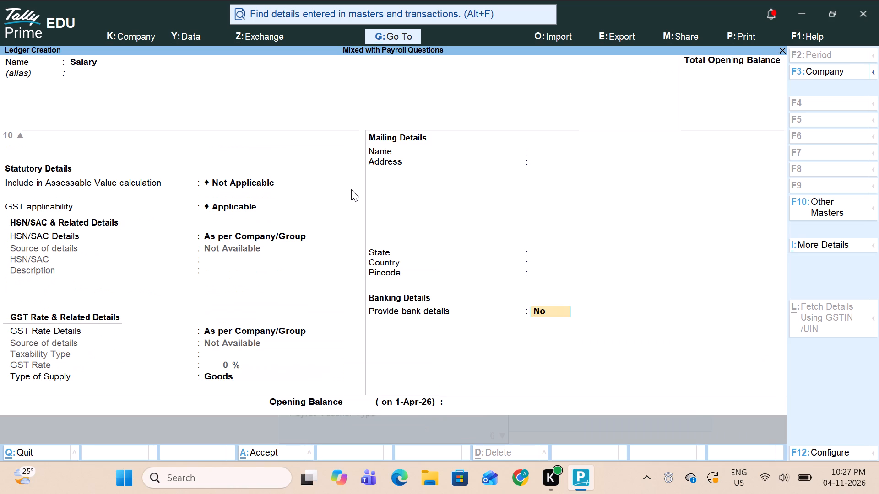
key("BackSpace")
key("Down")
key("Return")
key("Return")
key("Return")
key("Return")
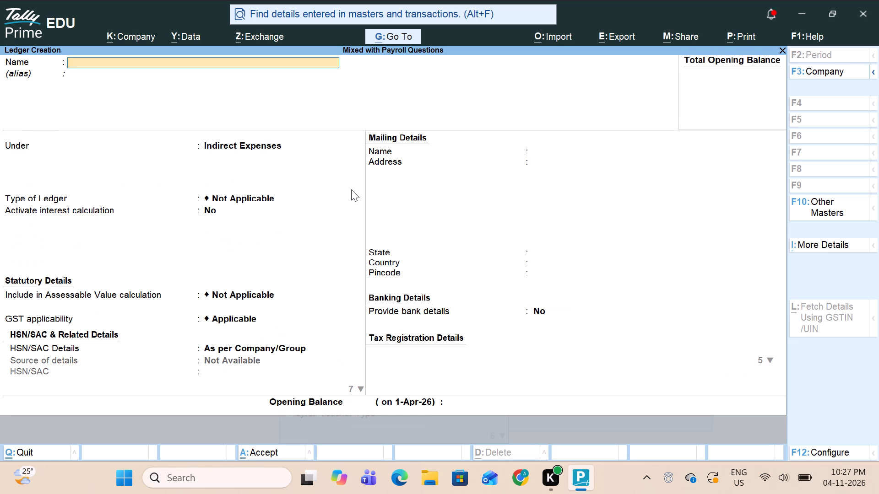
Create the ledger Overtime Expenses under Indirect Expenses with Services as type of supply, save it, and leave master creation.
type("overtime expe")
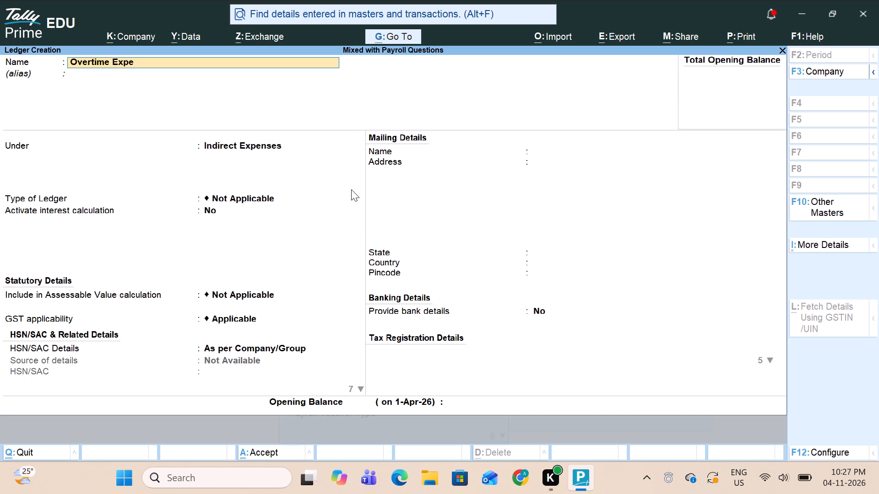
type("nses")
key("Return")
key("Return")
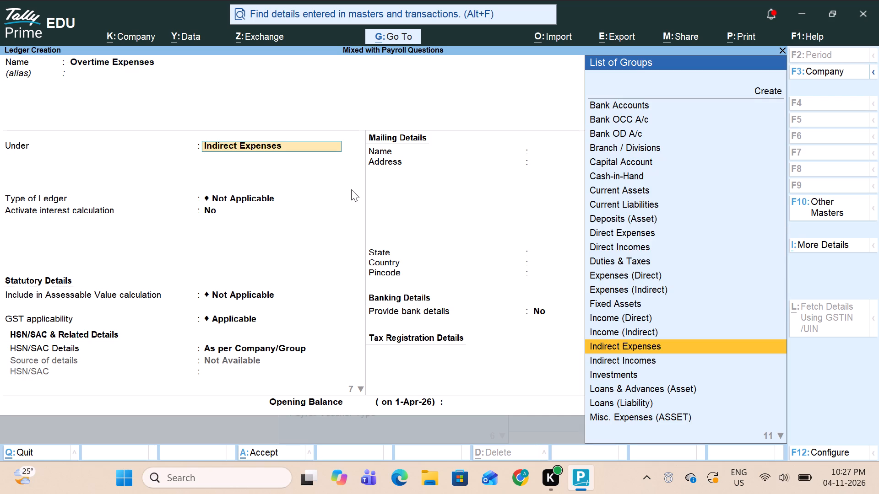
key("Return")
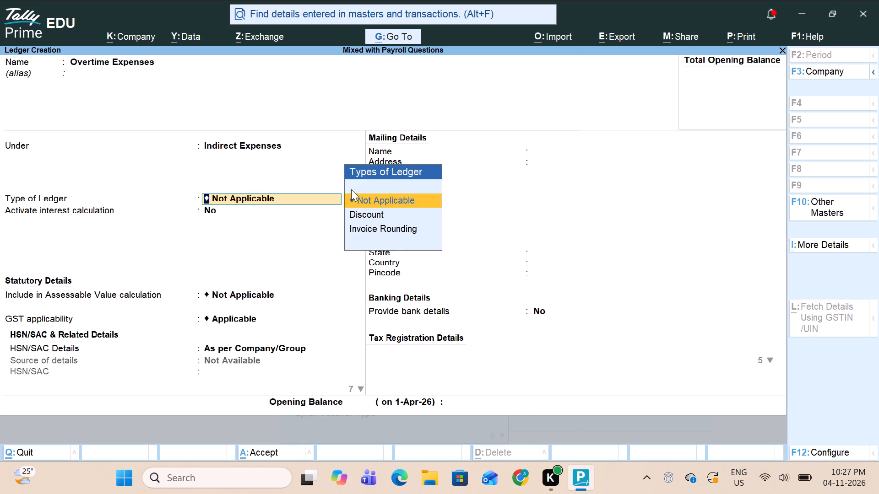
key("Return")
key("Return")
key("Return")
key("Return")
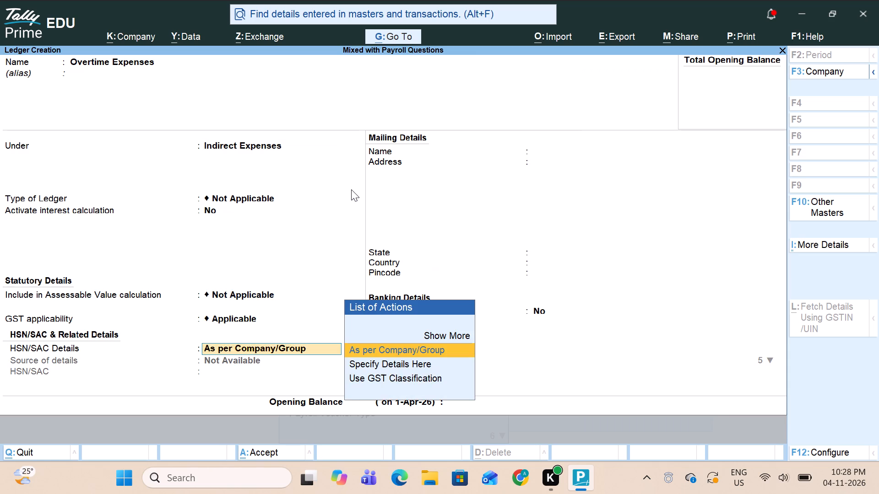
key("Return")
key("Return")
key("Return")
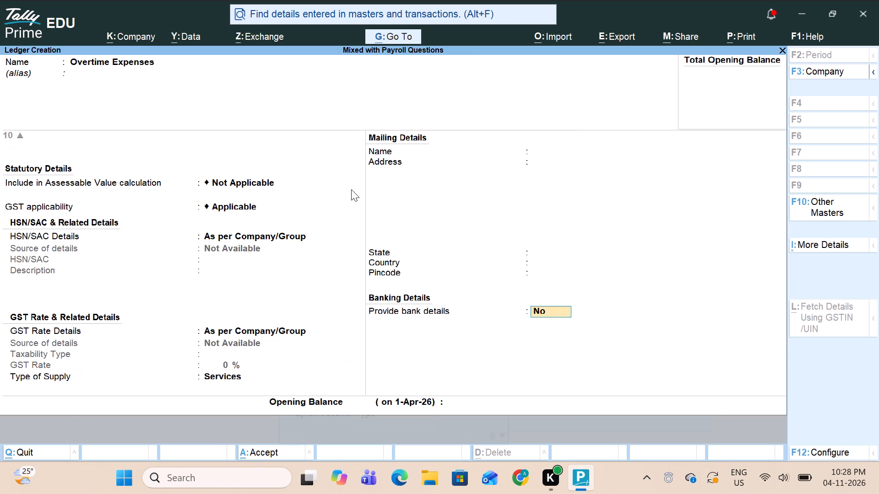
key("Return")
key("Return")
key("Return")
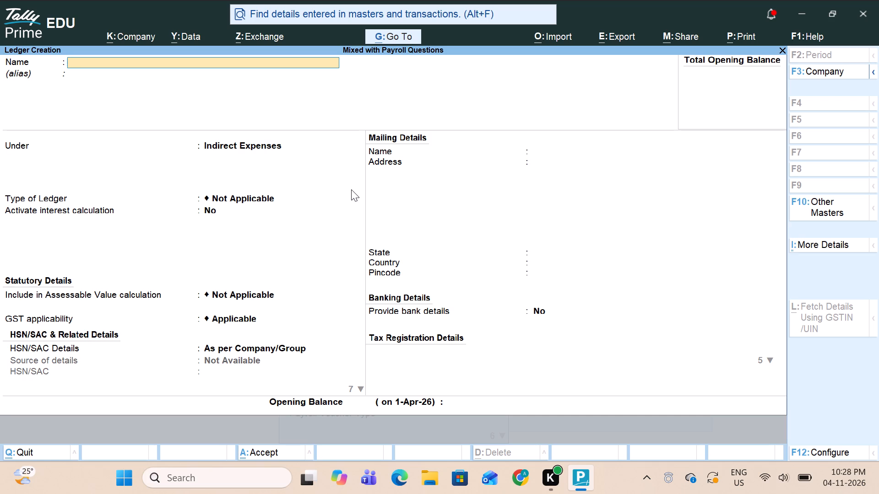
key("Escape")
key("Escape")
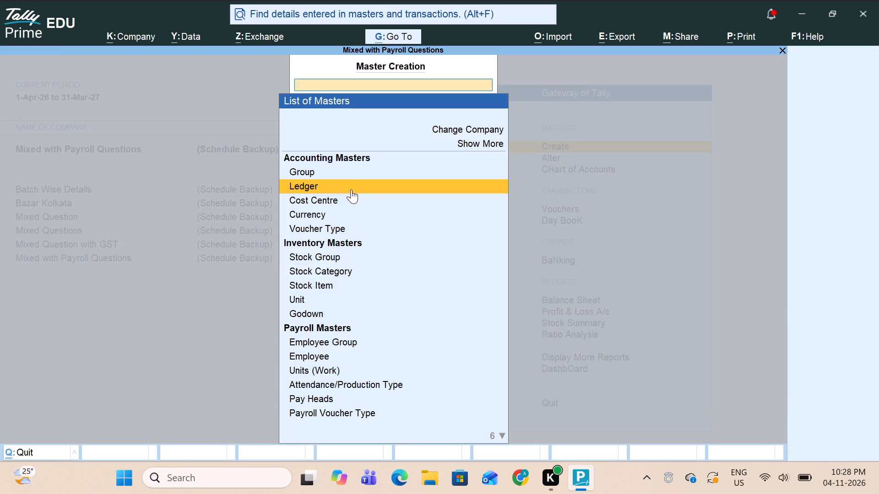
key("Escape")
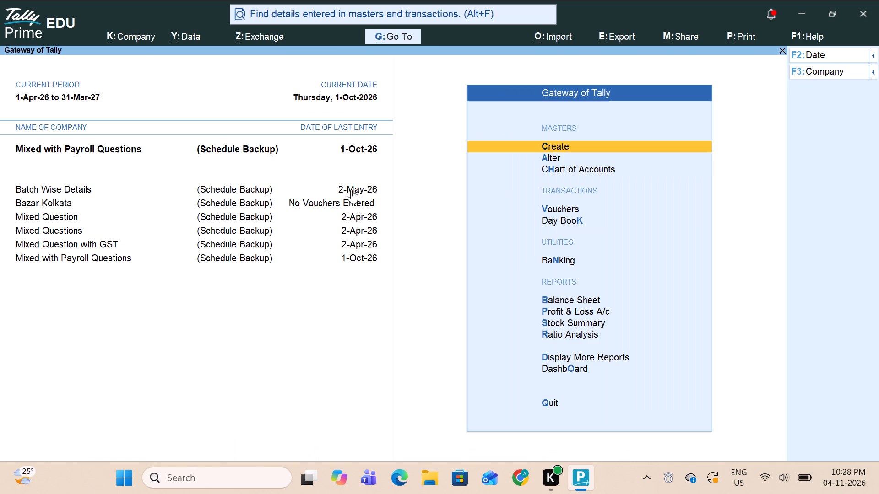
In the Day Book, change the 1-Oct-26 journal voucher's debit ledger to Bank, allocated as e-Fund Transfer, and save the voucher.
key("Down")
key("Down")
key("Down")
key("Down")
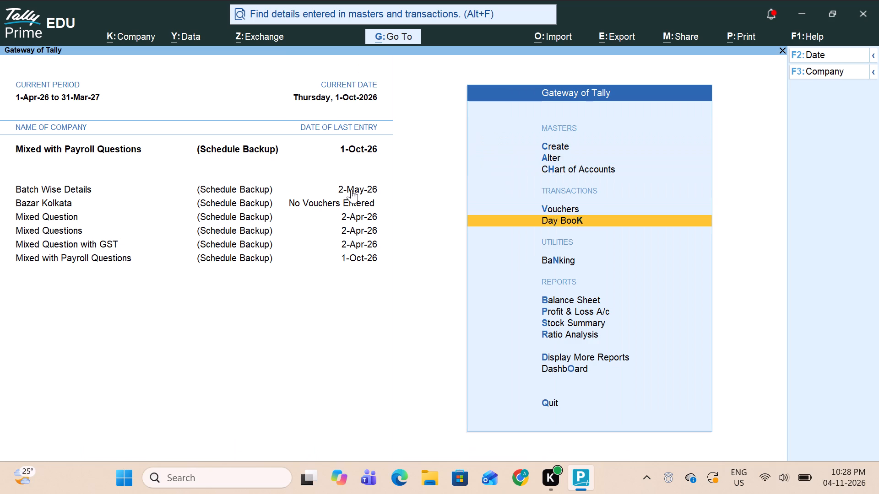
key("Return")
key("Down")
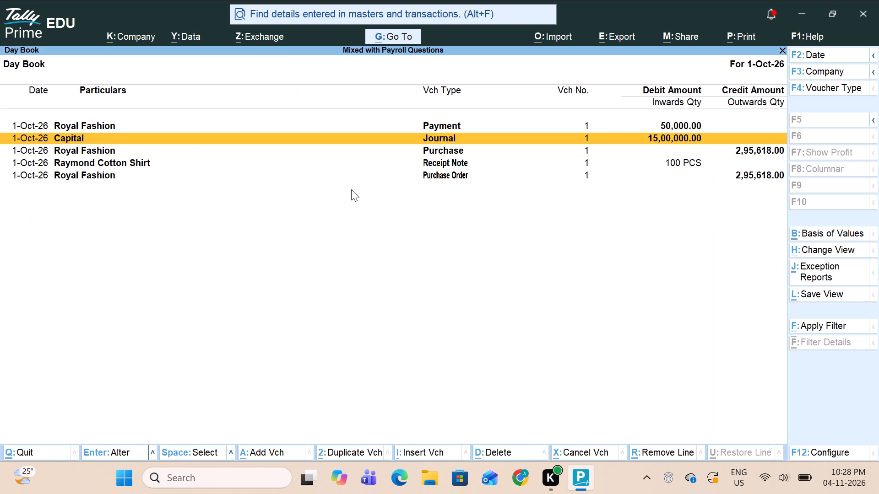
key("Return")
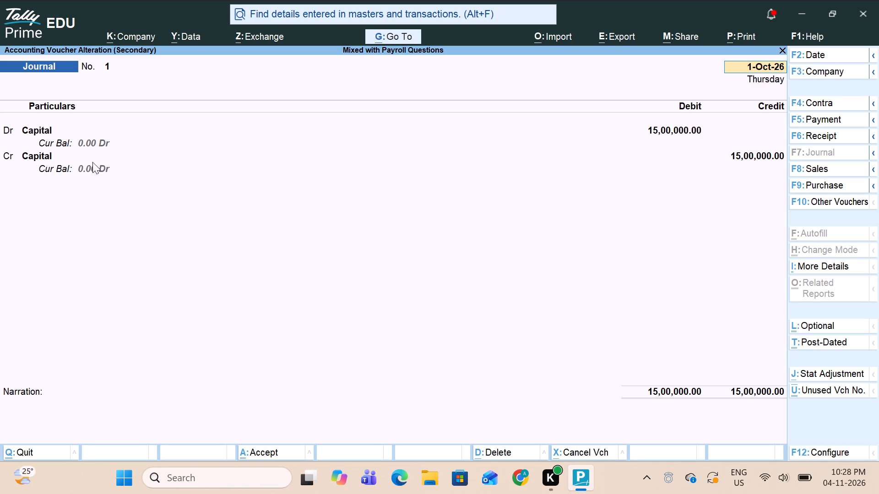
left_click(33, 127)
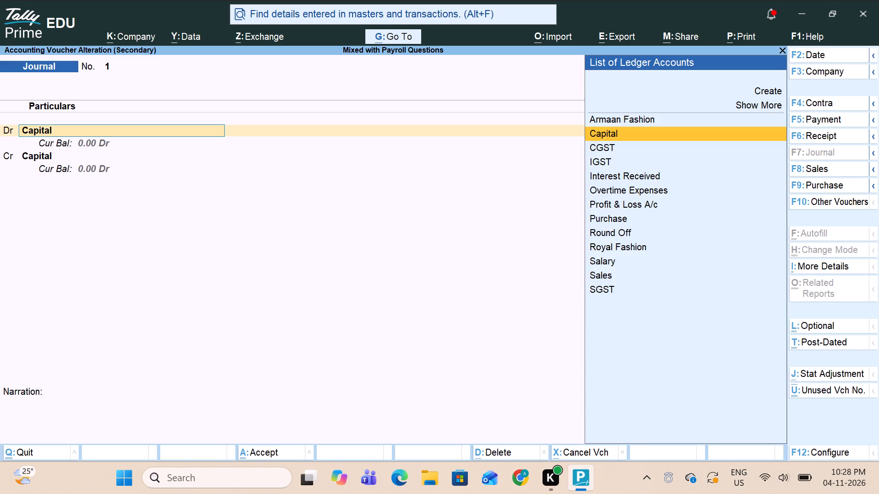
key("b")
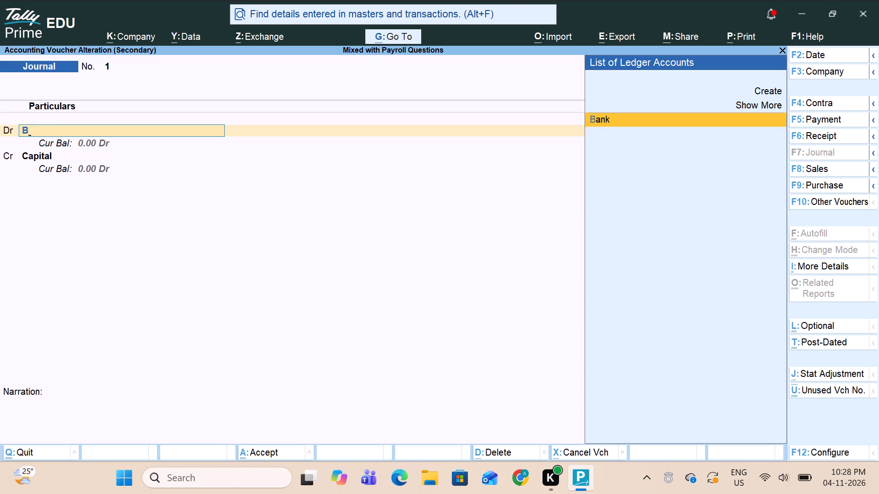
key("Return")
key("Return")
key("Return")
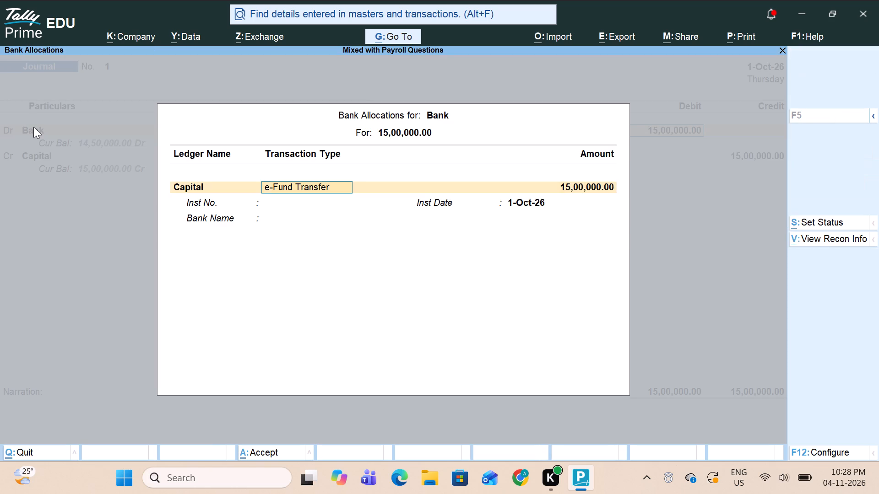
key("Return")
key("Return")
key("Return")
key("Return")
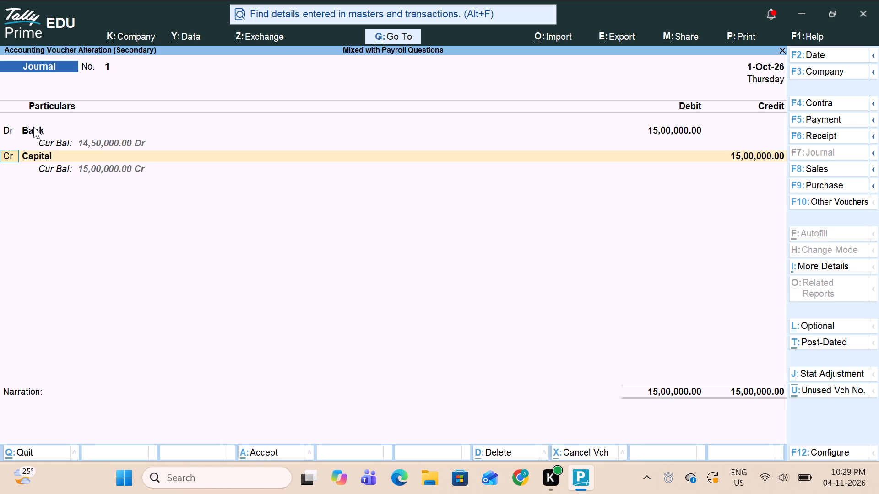
key("ctrl+a")
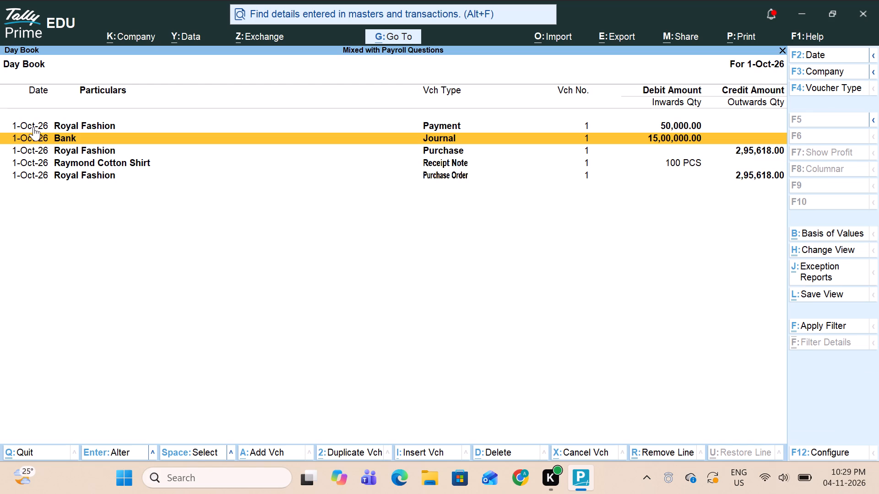
Review the 1-Oct-26 Royal Fashion payment voucher in the Day Book and re-save it as is.
key("Up")
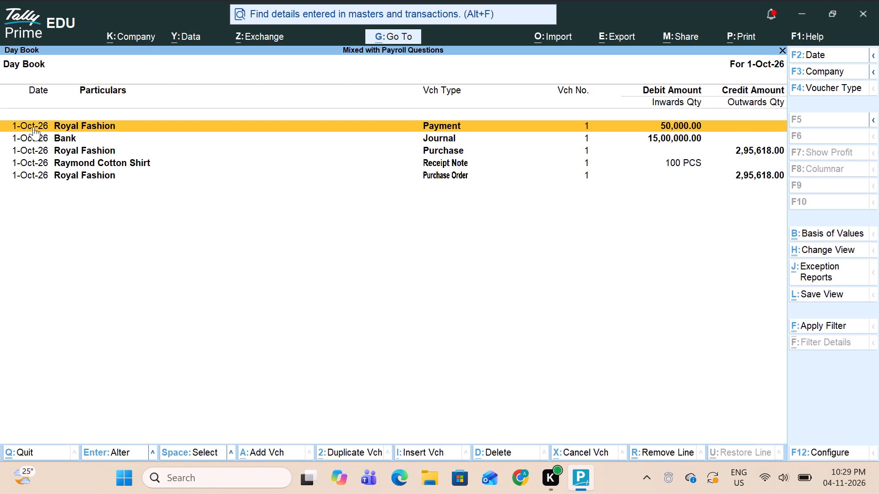
key("Return")
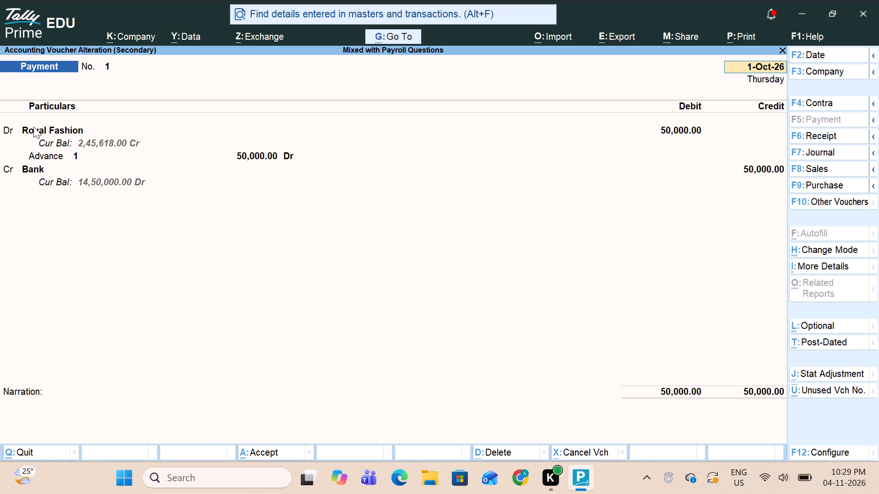
key("ctrl+a")
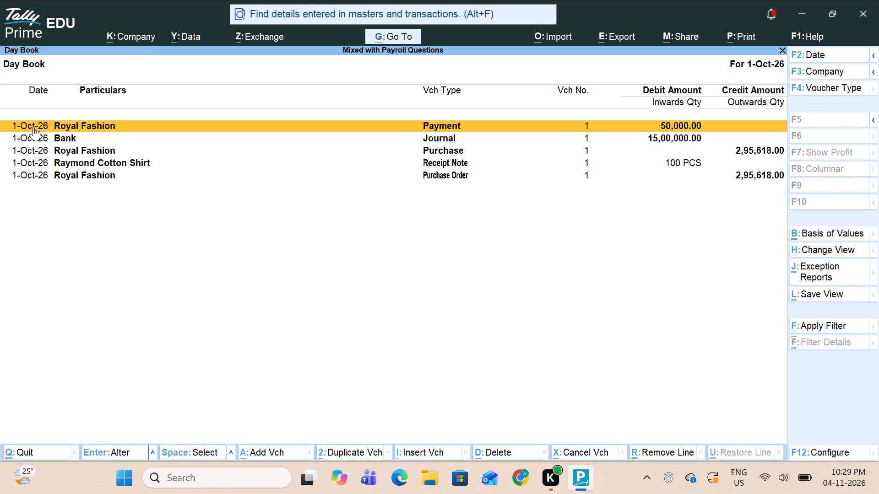
Open the 1-Oct-26 Royal Fashion purchase order and go through the Nike Lycra Trouser item allocation, keeping its existing entries.
key("Down")
key("Down")
key("Down")
key("Down")
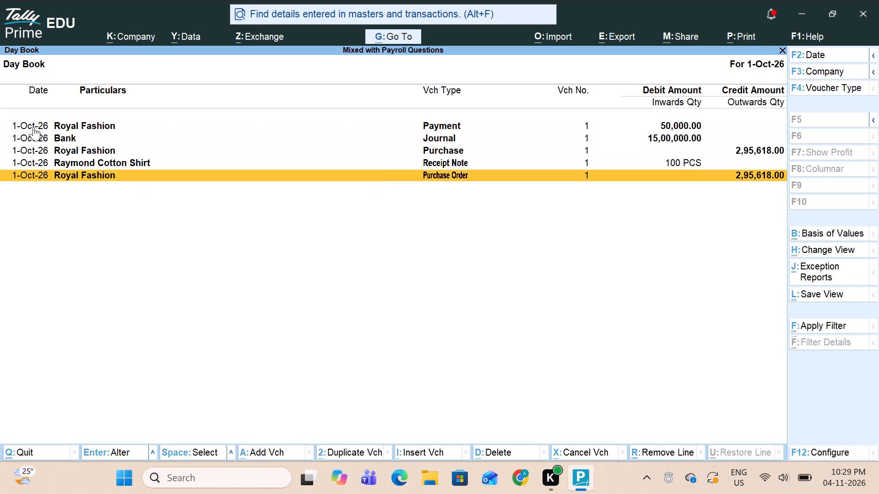
key("Return")
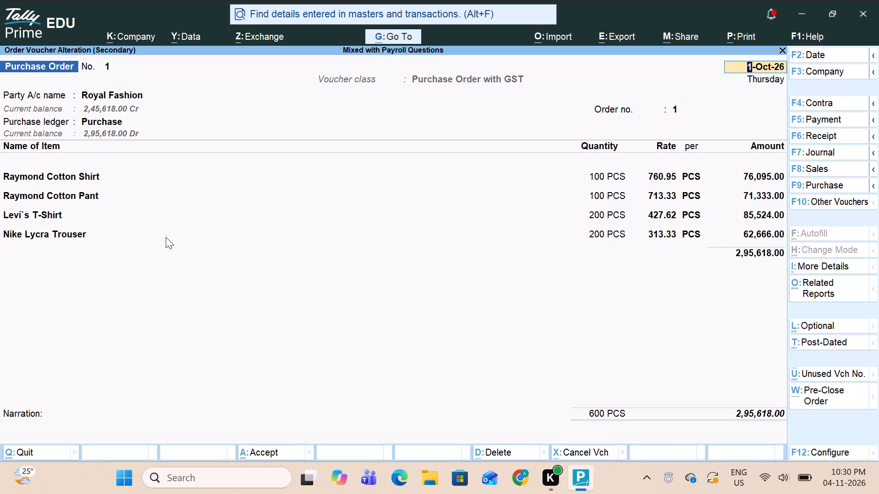
left_click(79, 230)
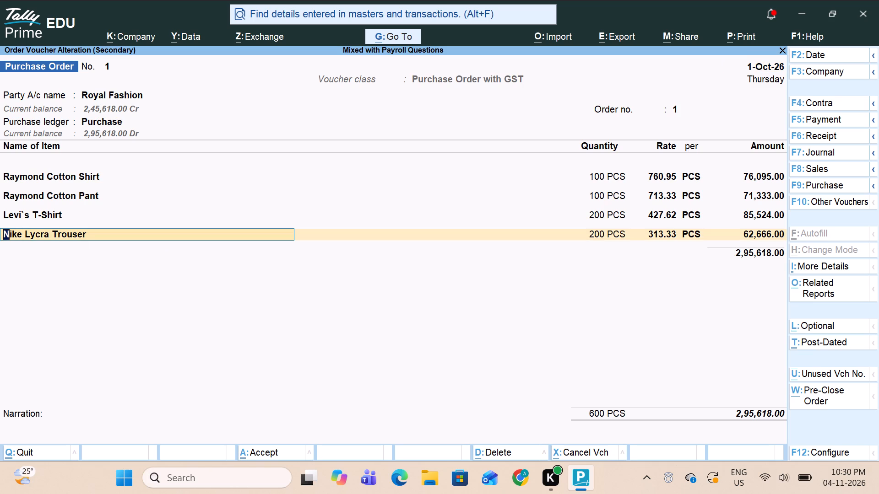
key("Return")
key("Return")
key("Return")
key("Return")
key("Return")
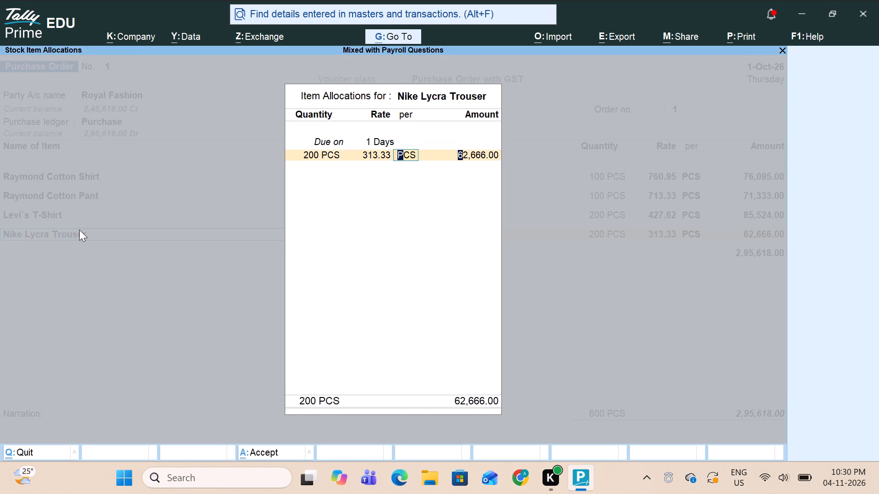
key("Return")
key("Return")
key("Return")
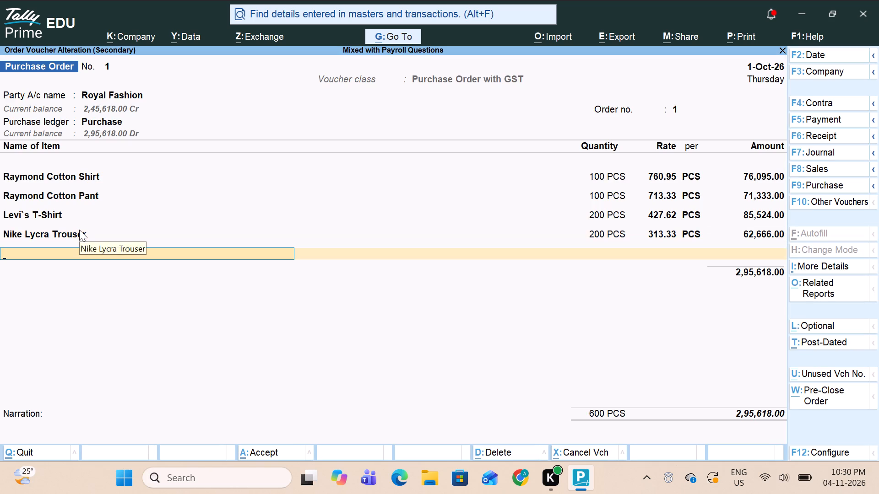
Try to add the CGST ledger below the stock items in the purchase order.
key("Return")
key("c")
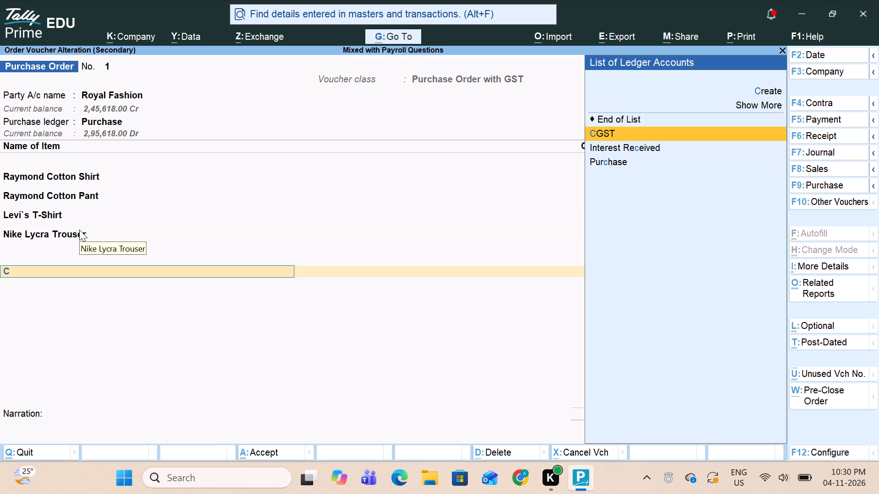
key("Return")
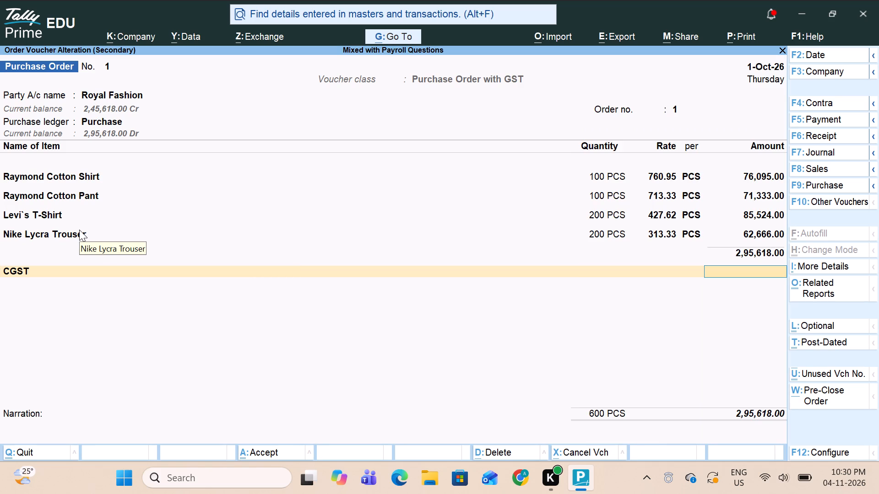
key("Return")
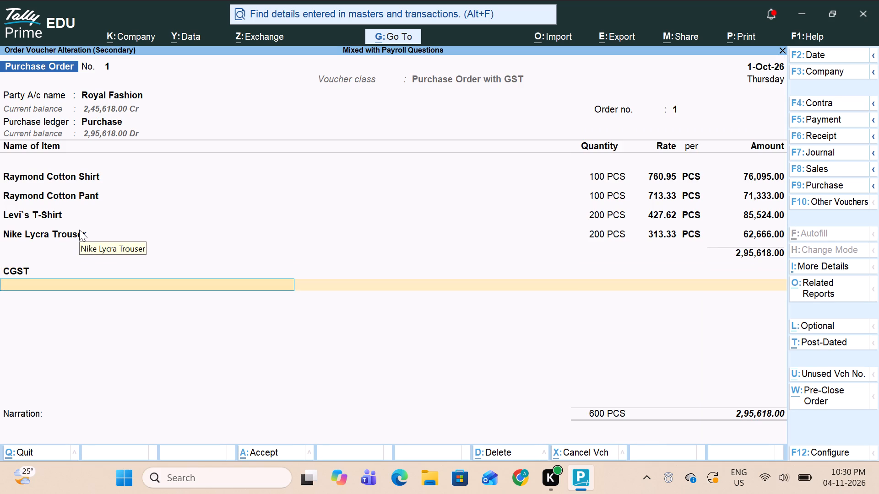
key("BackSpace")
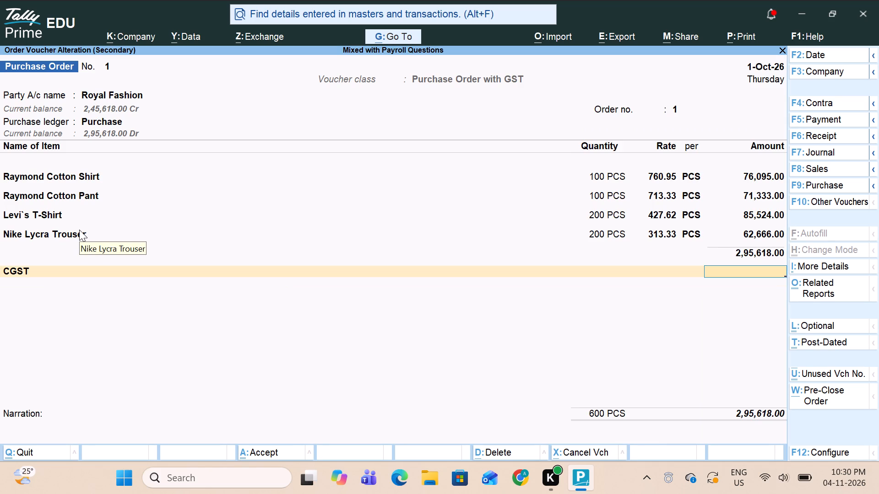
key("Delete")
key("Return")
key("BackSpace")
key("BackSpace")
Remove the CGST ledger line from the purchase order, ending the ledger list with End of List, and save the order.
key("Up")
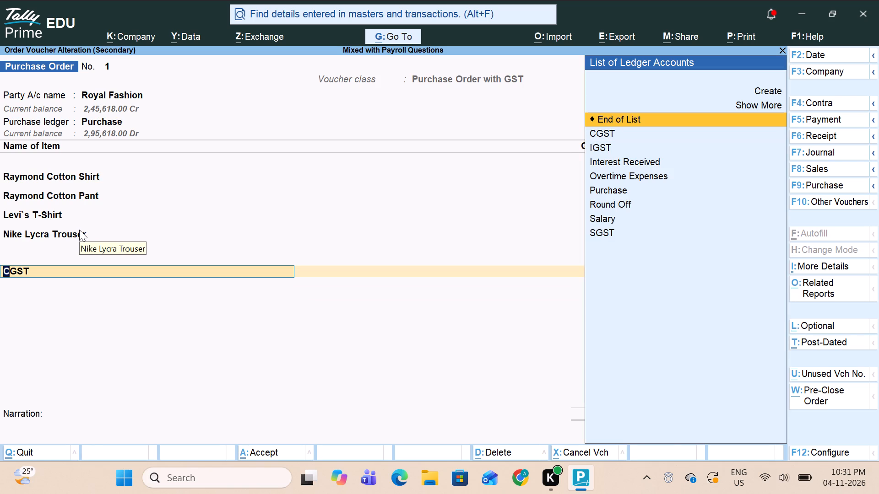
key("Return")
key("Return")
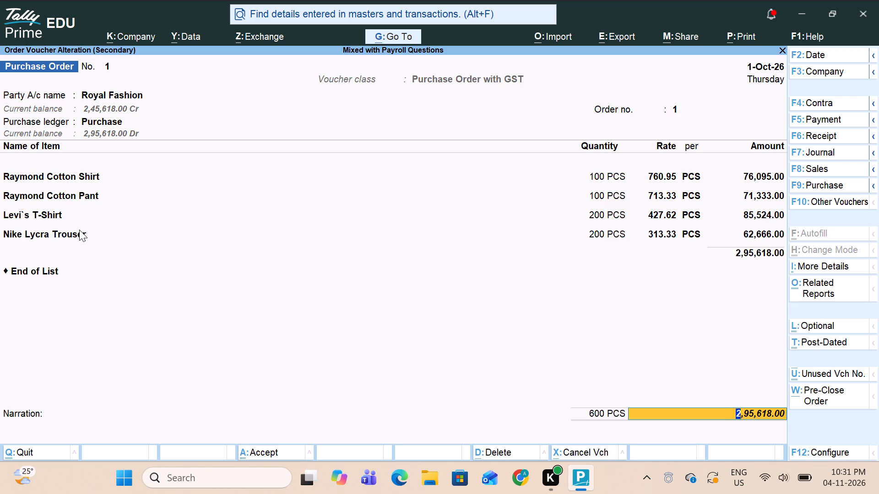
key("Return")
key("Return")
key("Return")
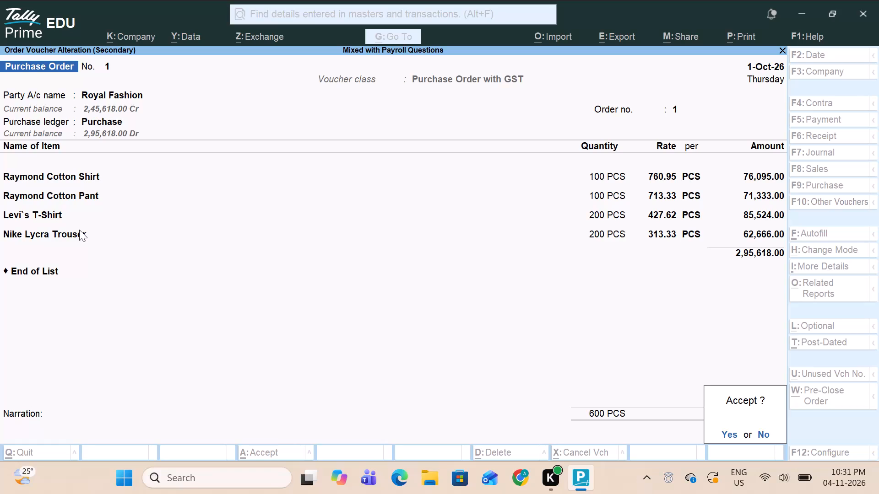
Open the 1-Oct-26 receipt note and go through the Nike Lycra Trouser item allocation, keeping tracking number T001.
key("Up")
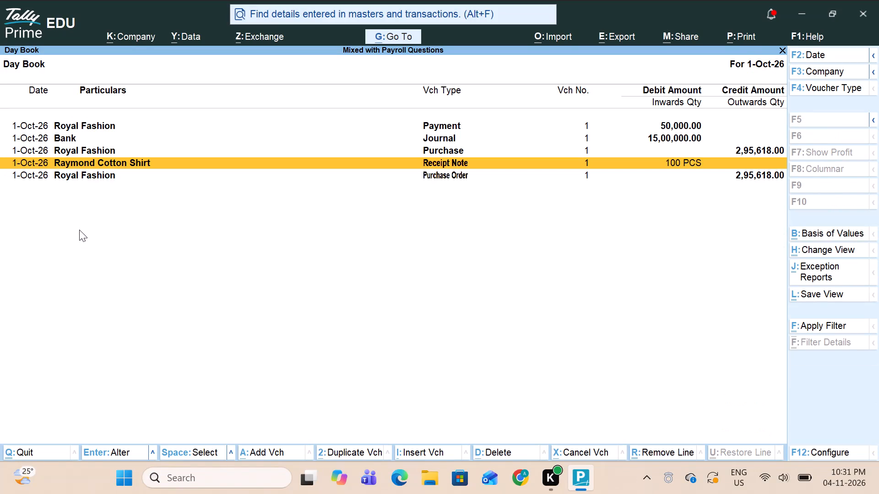
key("Return")
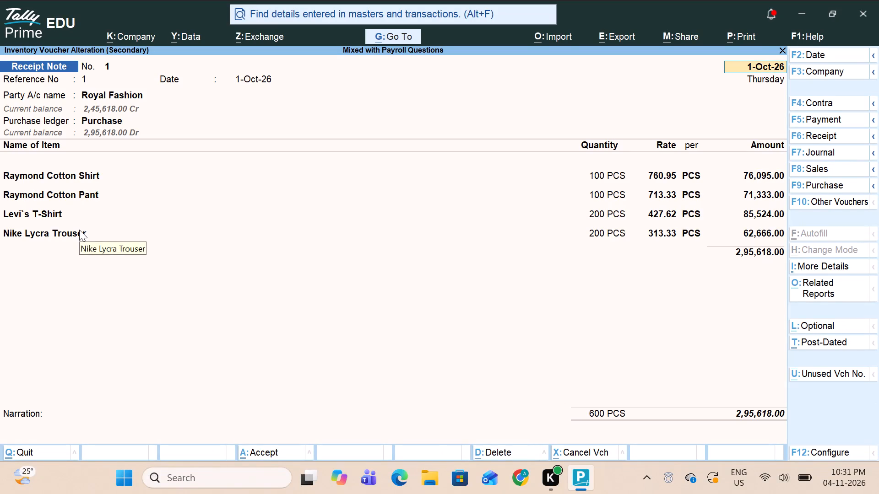
left_click(59, 235)
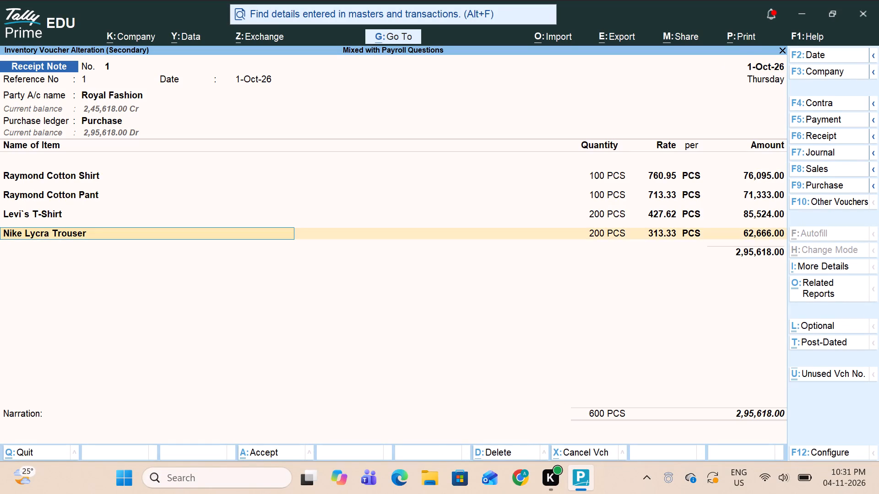
key("Return")
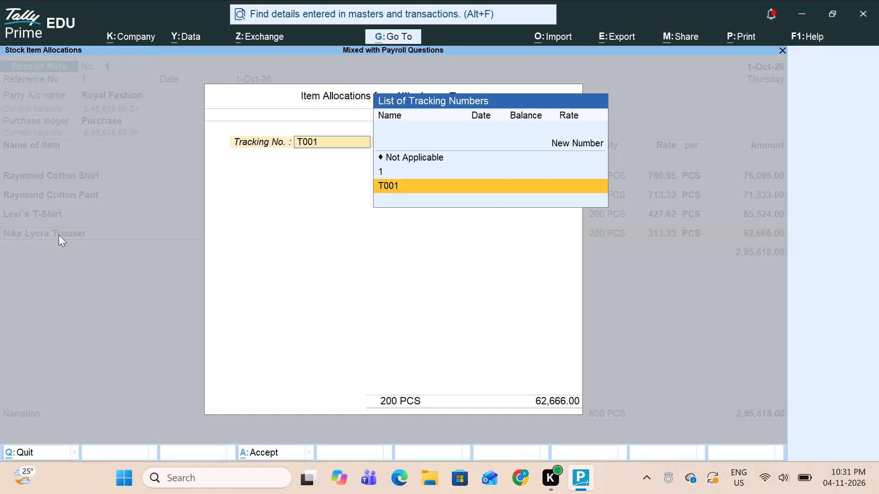
key("Return")
key("Return")
key("Return")
key("Return")
key("Return")
key("Return")
key("Return")
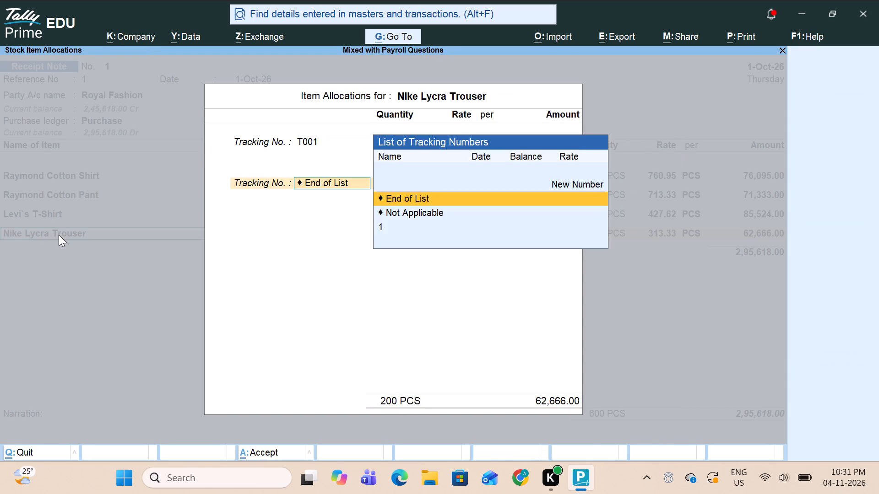
key("Return")
key("Return")
key("Return")
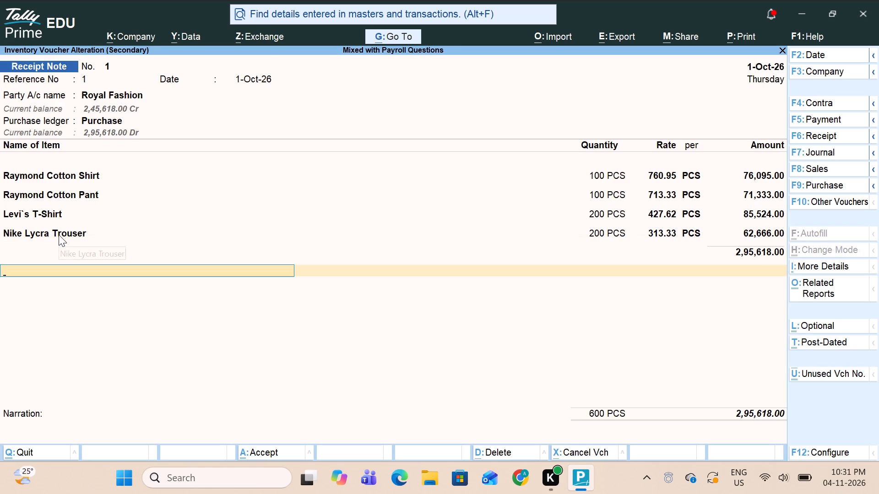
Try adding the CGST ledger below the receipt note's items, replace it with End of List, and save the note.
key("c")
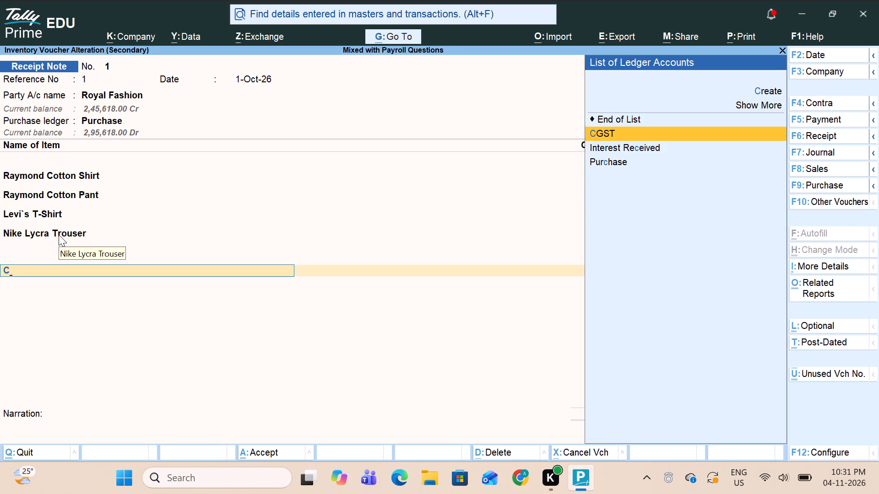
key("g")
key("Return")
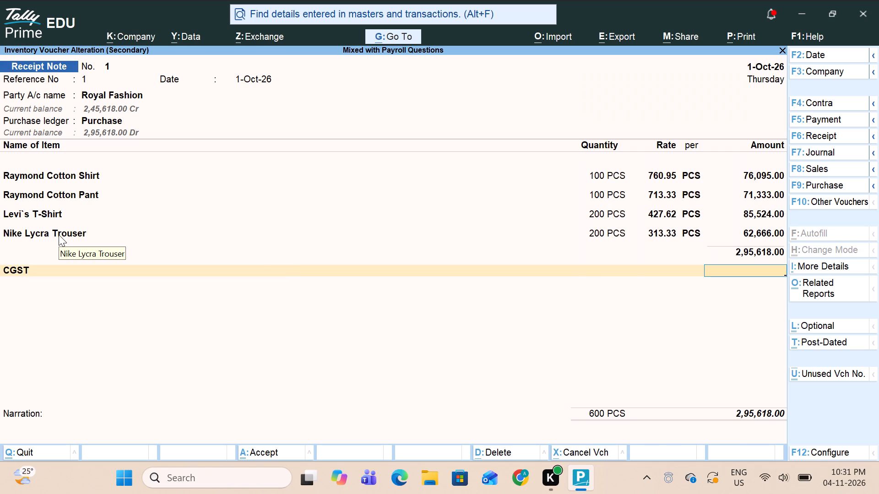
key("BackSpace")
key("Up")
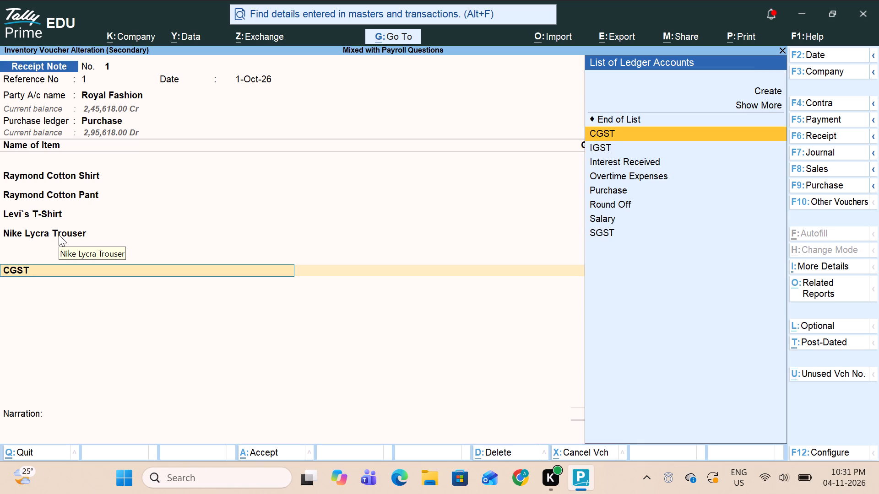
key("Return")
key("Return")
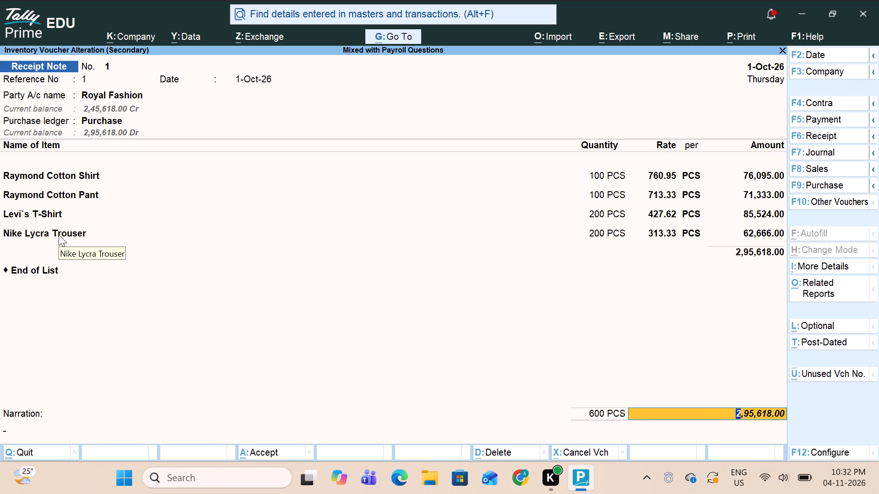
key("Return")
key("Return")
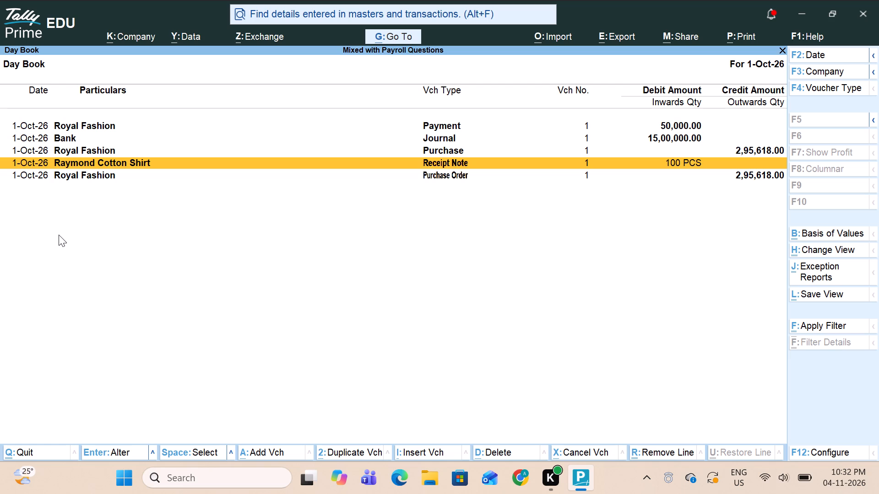
Open the Royal Fashion purchase voucher from the Day Book and set its voucher date to 2-Oct-26.
key("Up")
left_click(59, 235)
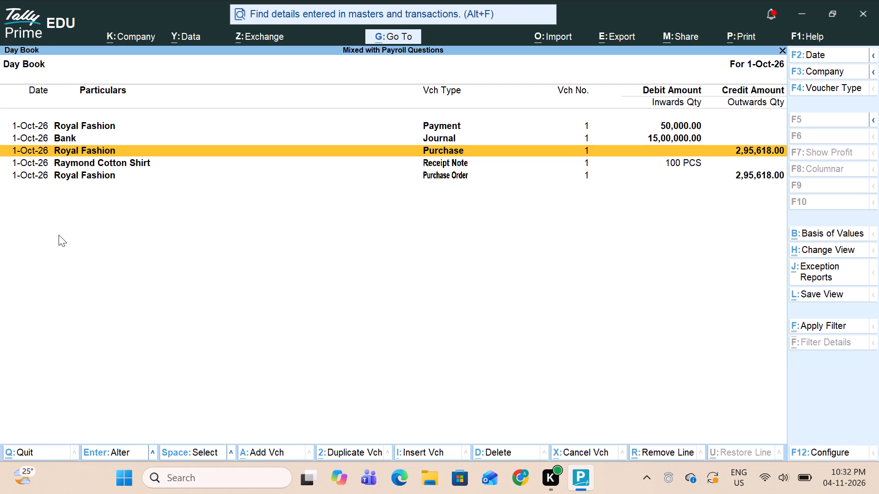
key("Return")
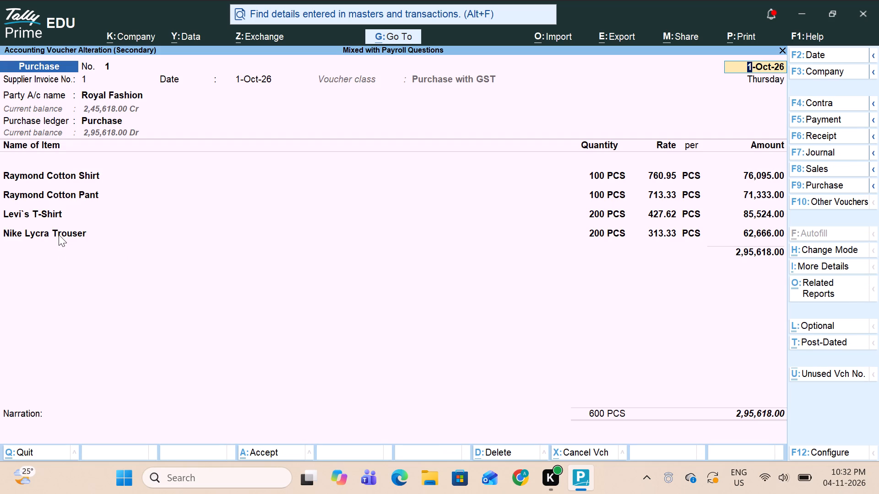
key("F2")
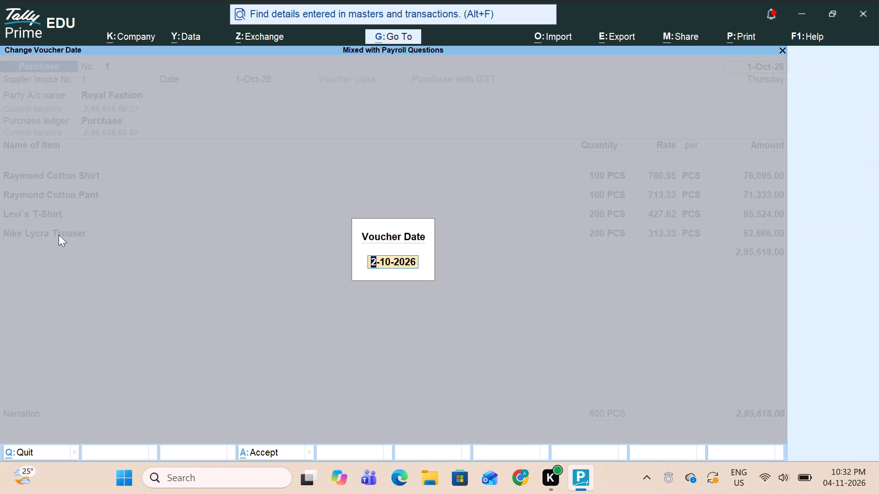
key("Return")
key("Return")
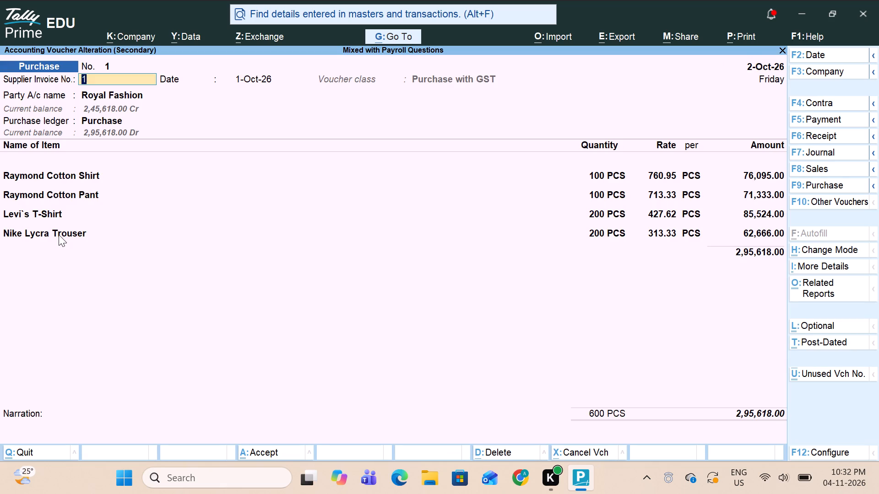
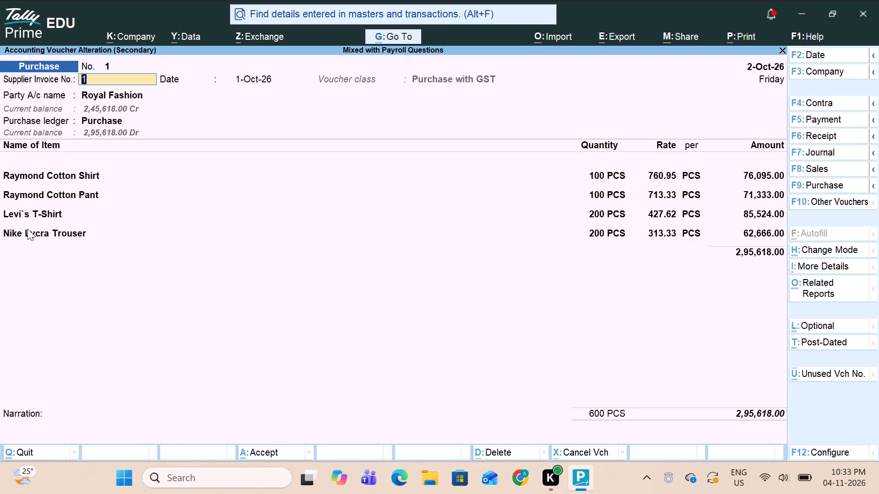
Go through the Nike Lycra Trouser item allocation in the purchase voucher, keeping tracking number T001 and order number 1.
left_click(27, 229)
key("Return")
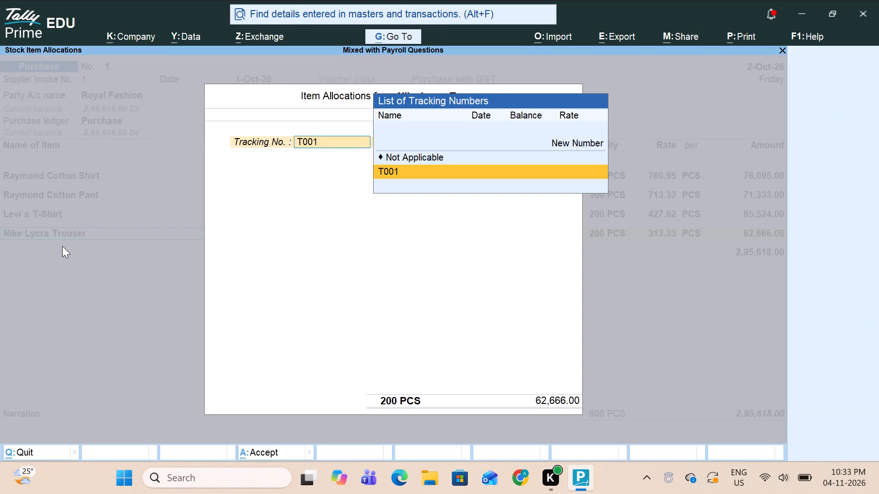
key("Return")
key("Return")
key("Return")
key("Return")
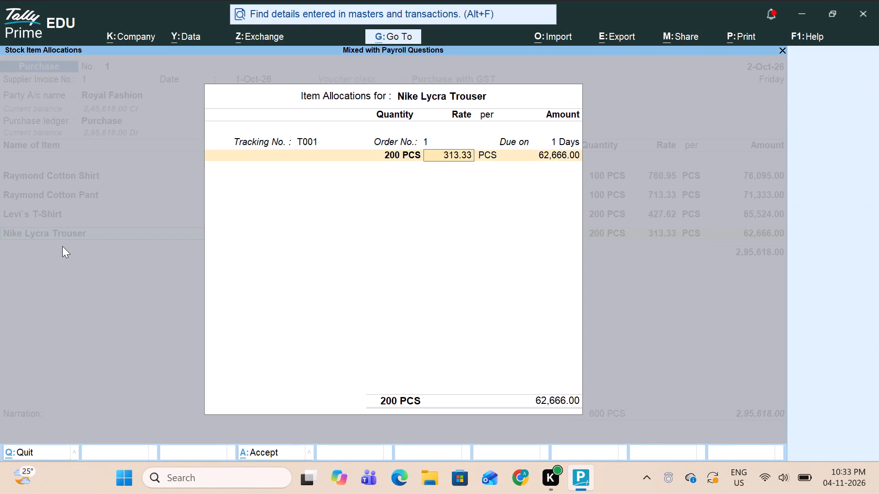
key("Return")
key("Return")
key("Return")
key("Return")
key("Return")
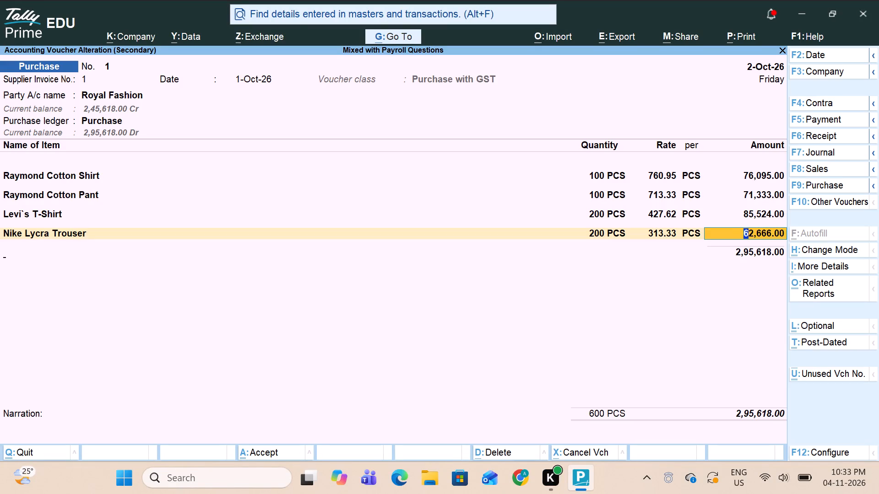
Add the CGST ledger line below the purchase voucher's items, save the voucher and leave the Day Book.
key("Return")
key("c")
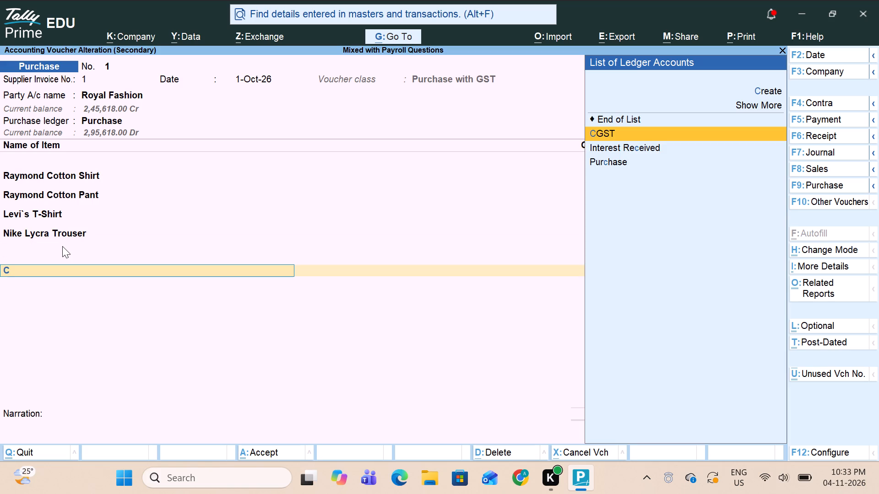
key("Return")
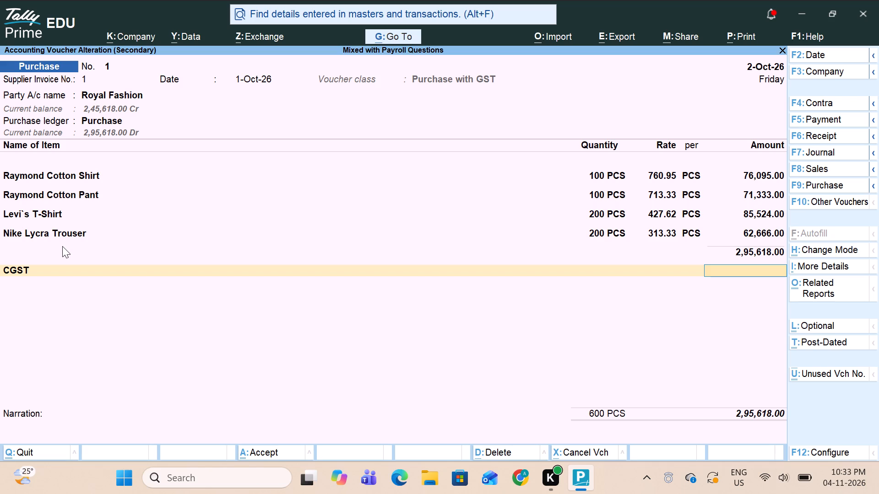
key("ctrl+a")
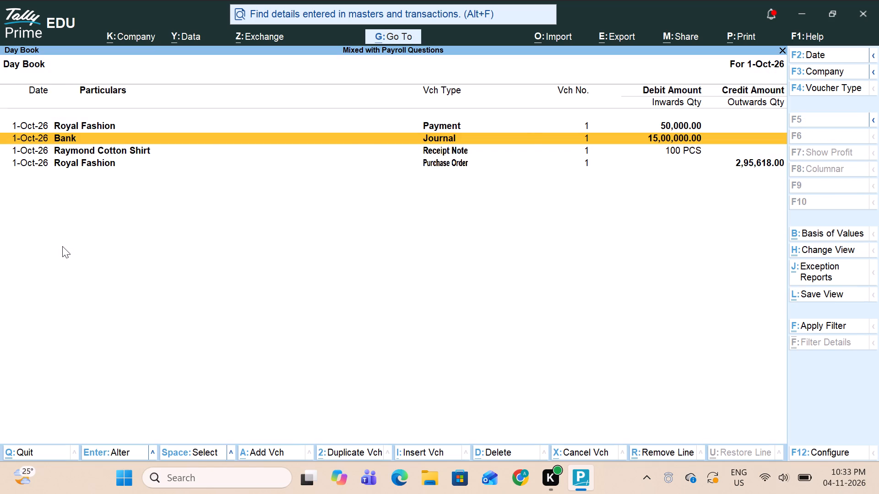
key("Escape")
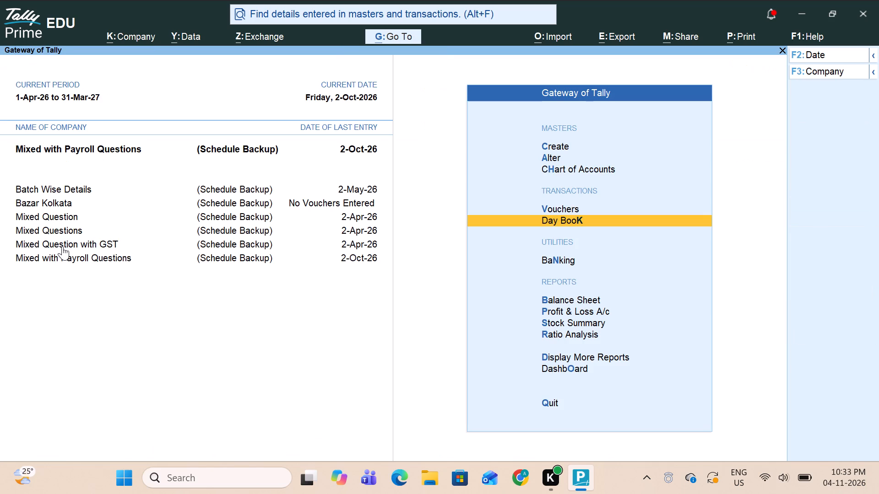
Open the CGST ledger master for alteration.
key("Up")
key("Up")
key("Up")
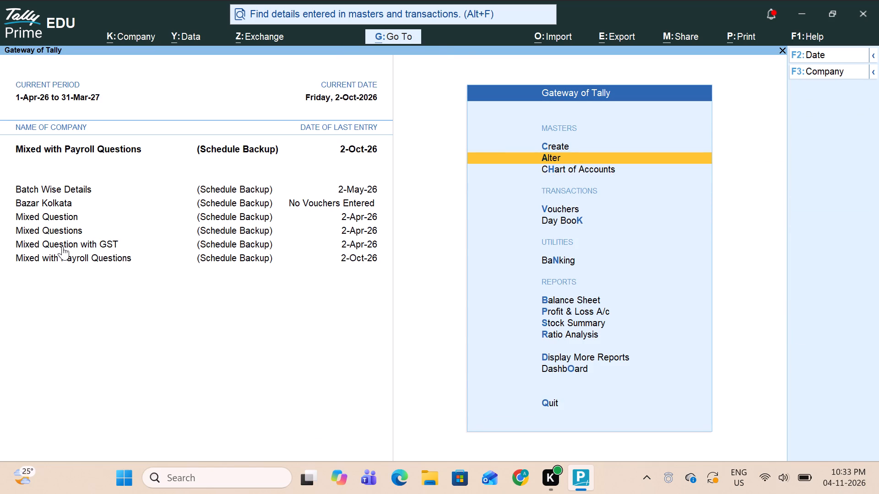
key("Return")
key("Down")
key("Return")
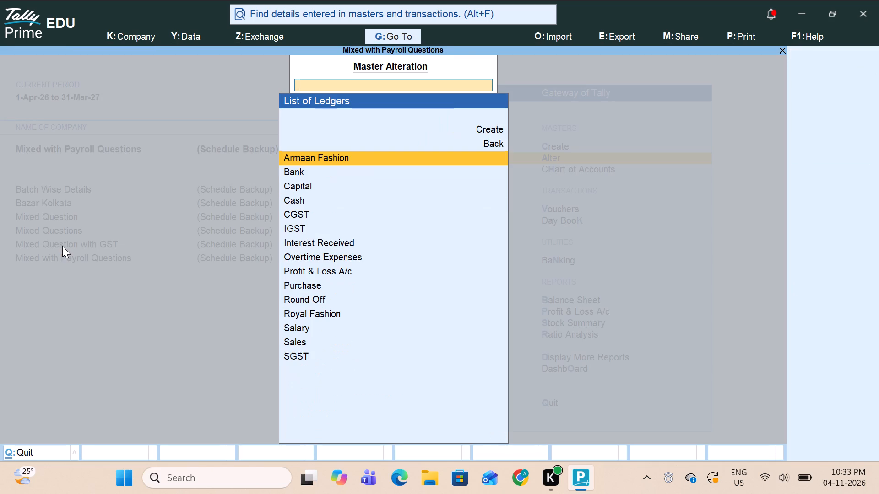
key("Down")
key("Down")
key("Down")
key("Down")
key("Return")
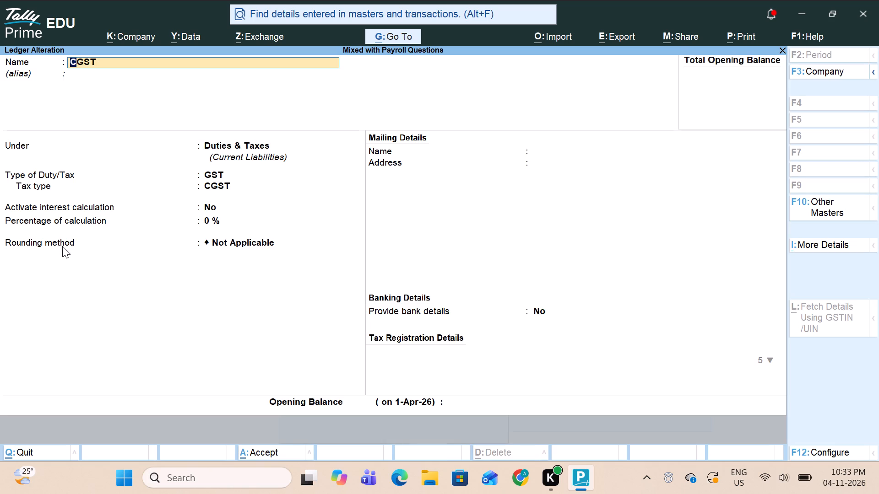
Check the CGST ledger's group, duty type, tax type and calculation settings, accept it and return to the list of masters.
key("Return")
key("Return")
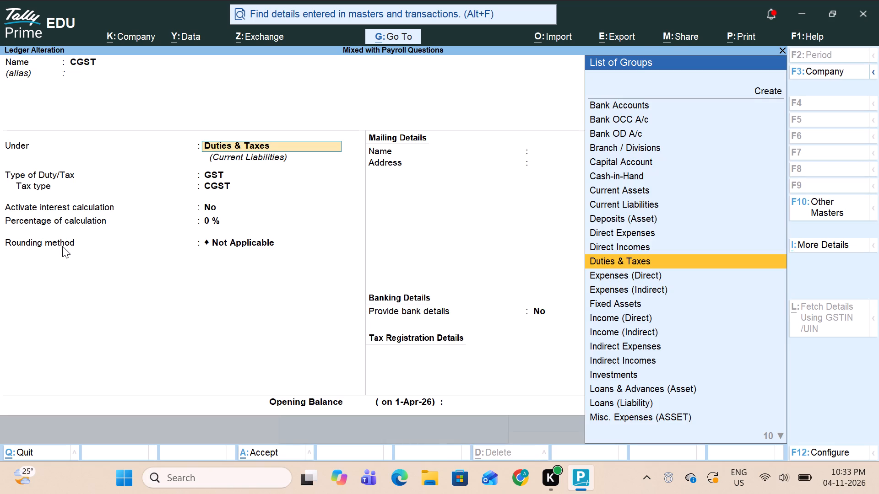
key("Return")
key("Return")
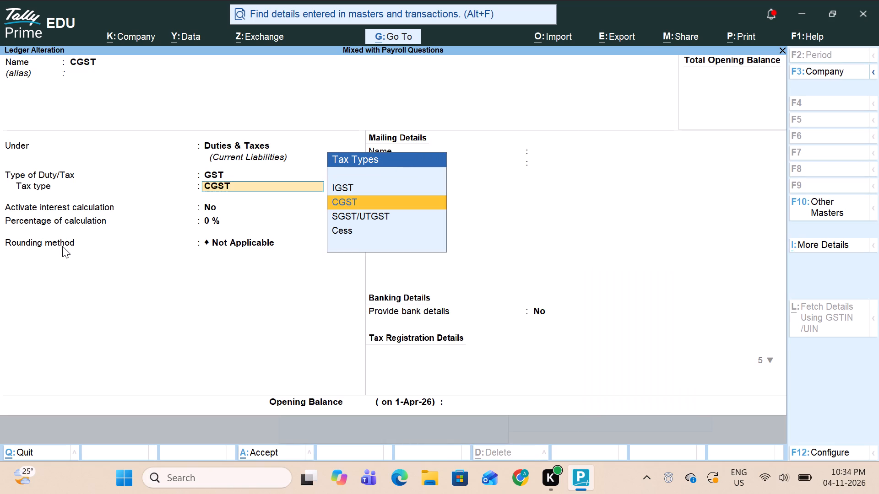
key("Return")
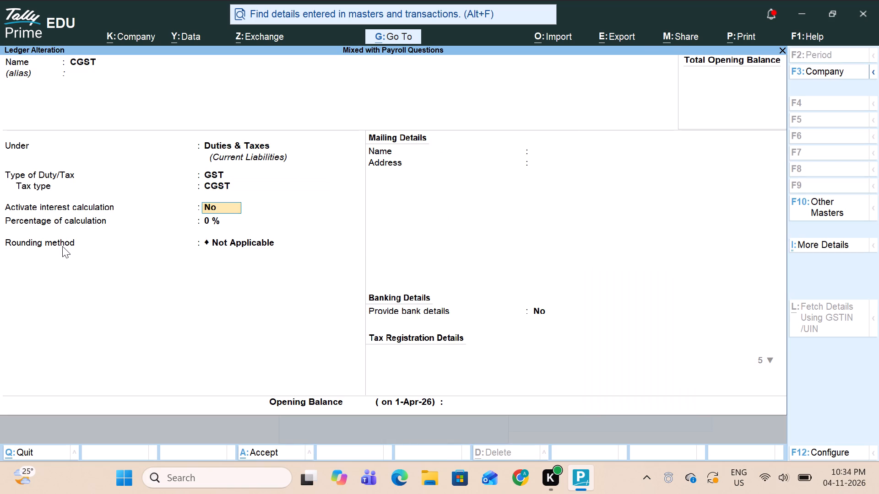
key("Return")
key("Return")
key("Return")
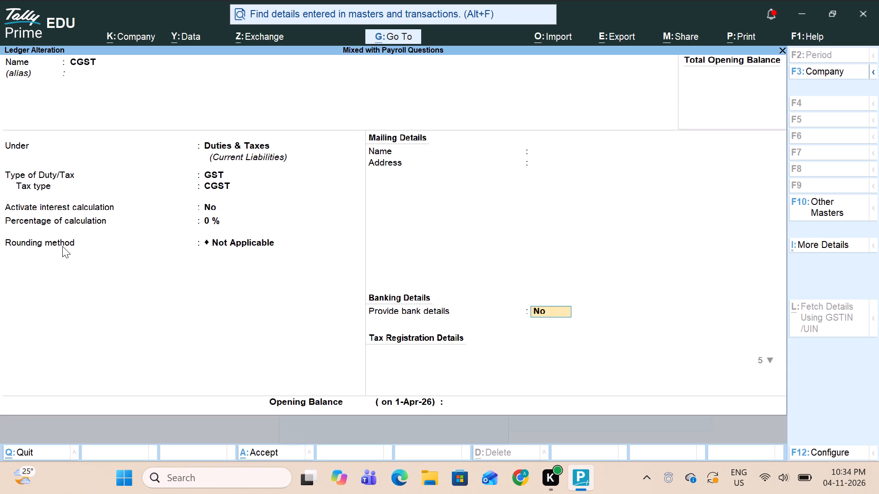
key("Return")
key("Return")
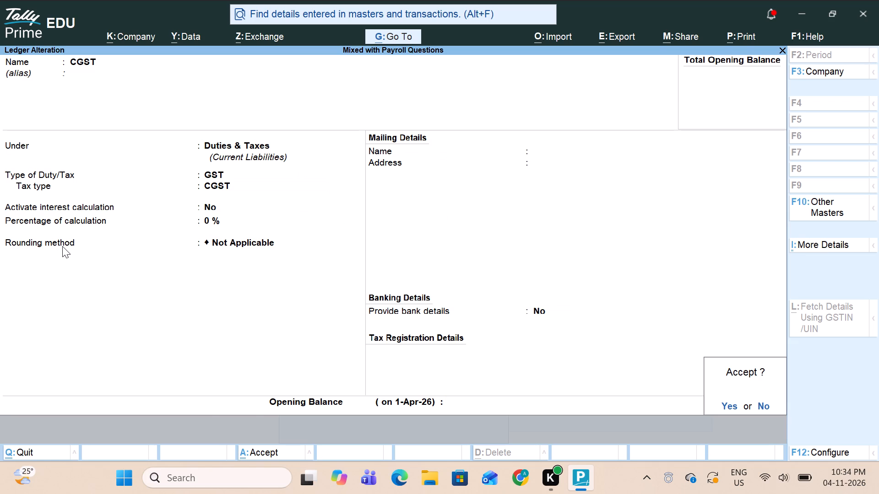
key("Return")
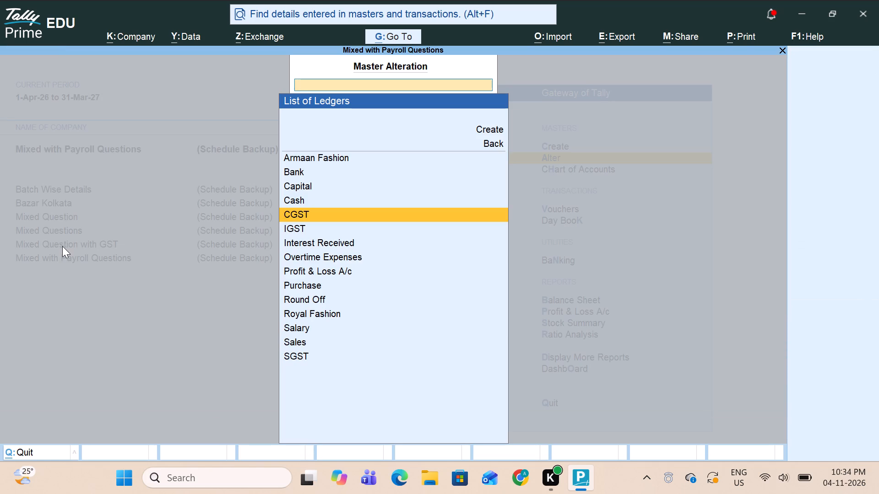
key("Escape")
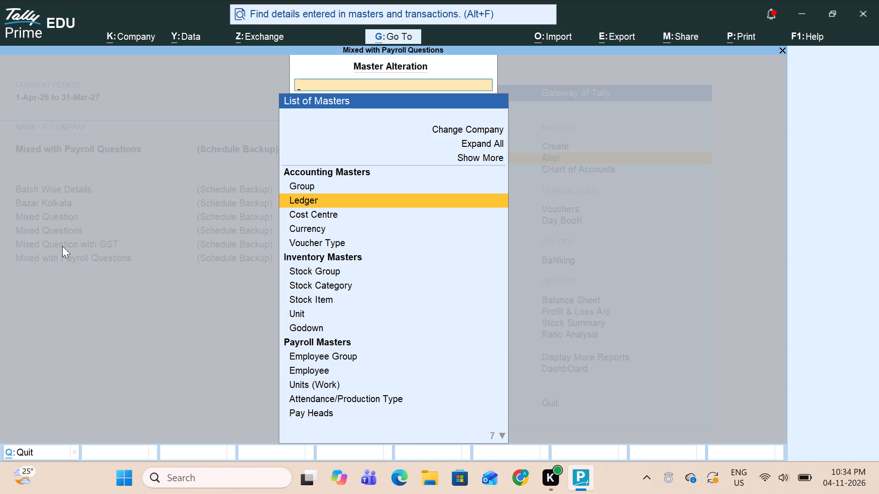
Open the Purchase voucher type for alteration.
key("Down")
key("Down")
key("Down")
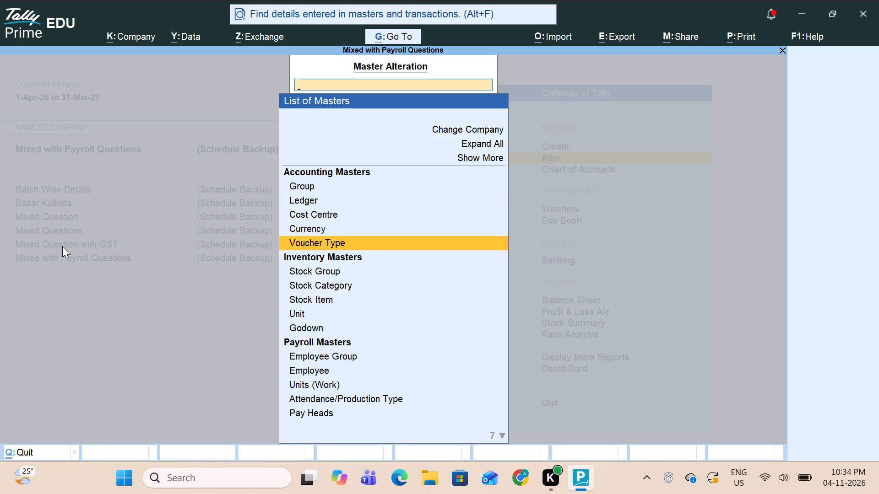
key("Return")
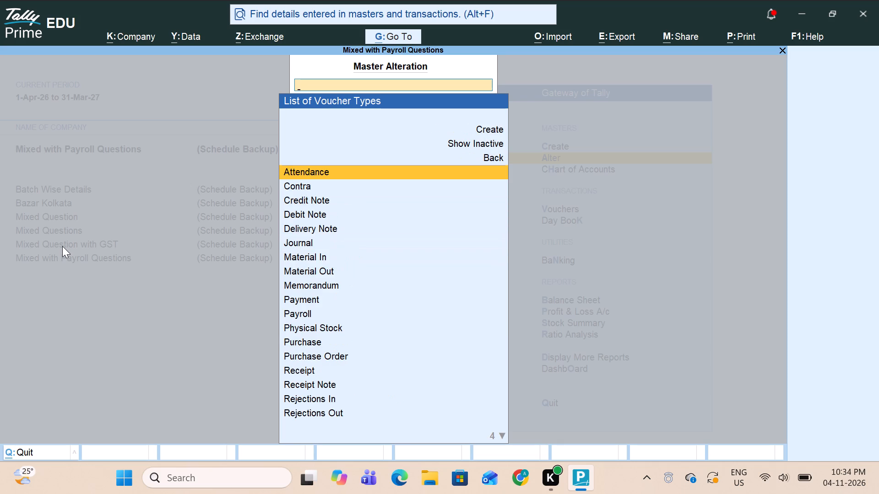
type("pu")
key("Down")
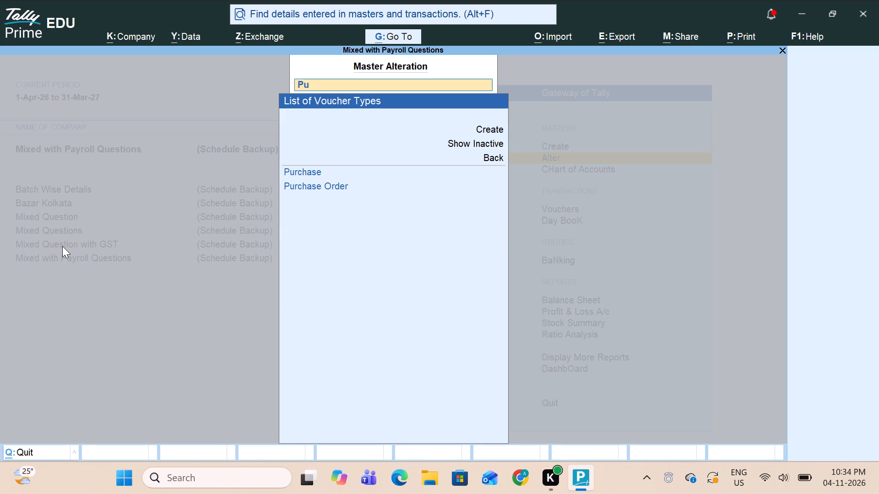
key("Return")
Go through the Purchase voucher type's general and printing settings and open its Purchase with GST class.
key("Return")
key("Return")
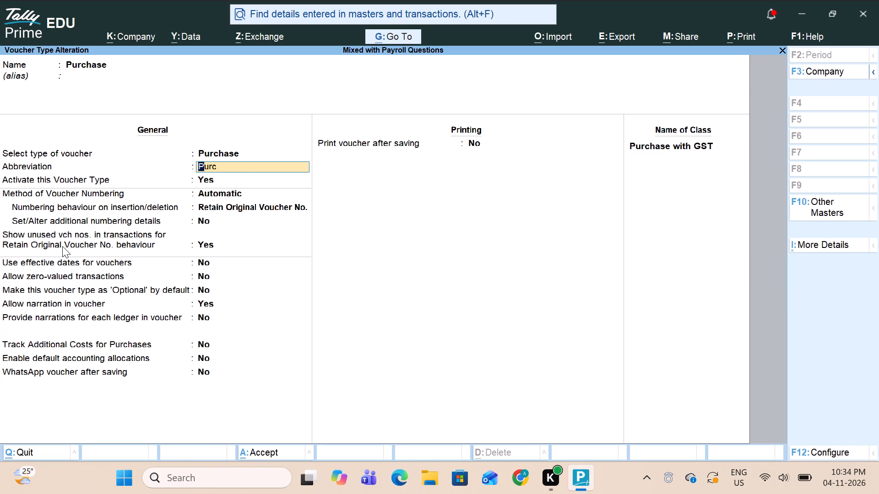
key("Return")
key("Return")
key("Return")
key("Return")
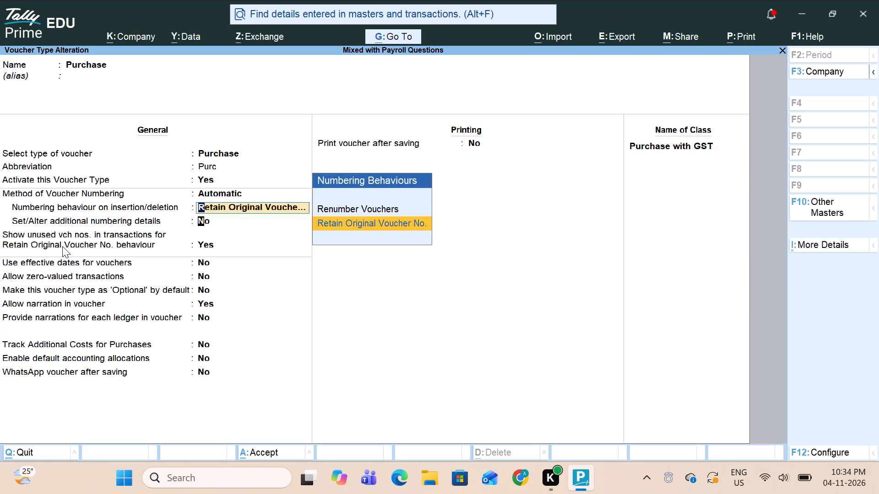
key("Return")
key("Return")
key("Return")
key("Return")
key("Return")
key("Return")
key("Return")
key("Return")
key("Return")
key("Return")
key("Return")
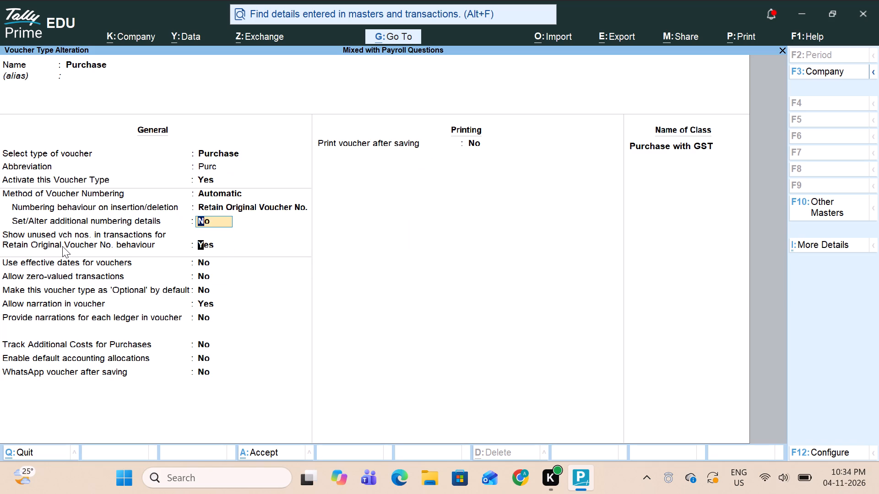
key("Return")
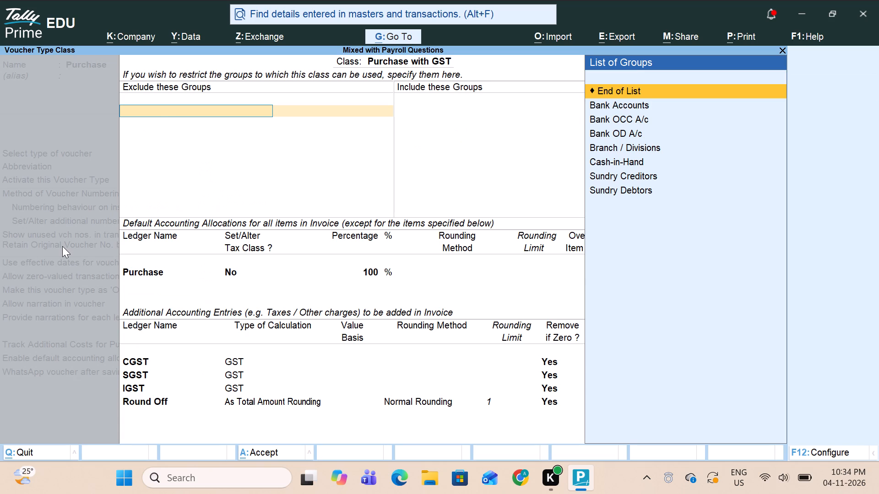
Check the class's group restrictions and the default accounting allocation for the Purchase ledger.
key("Return")
key("Return")
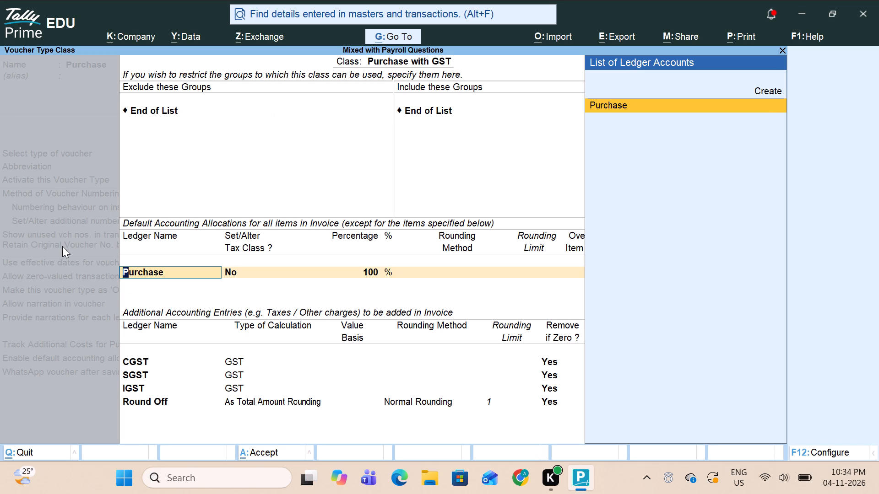
key("Return")
key("Return")
key("Return")
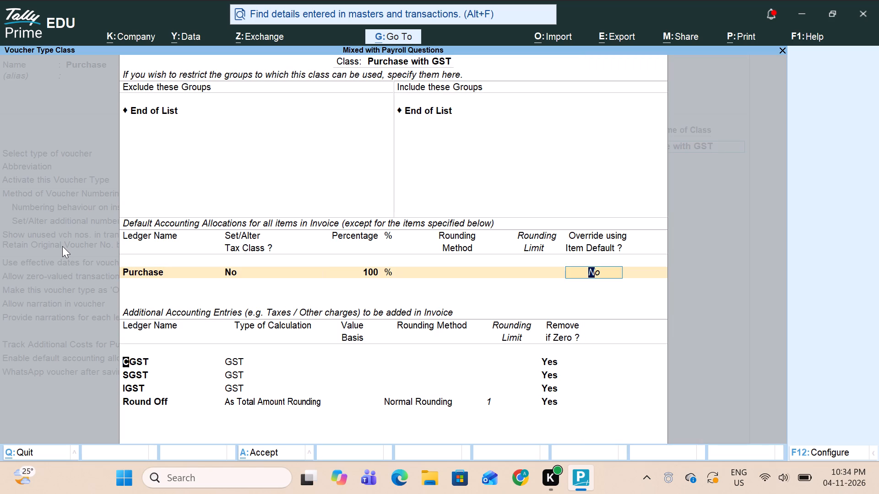
key("Return")
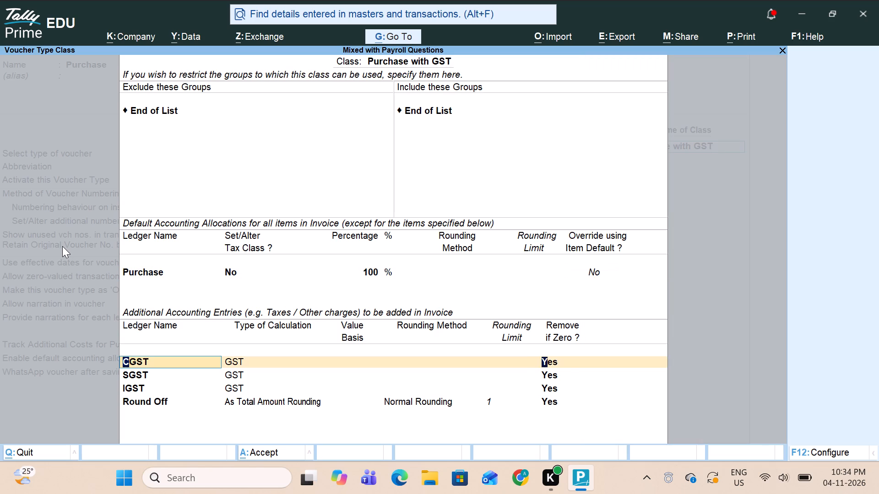
Check the class's additional entries for CGST, SGST, IGST and Round Off, and accept the Purchase voucher type.
key("Return")
key("Return")
key("Return")
key("Return")
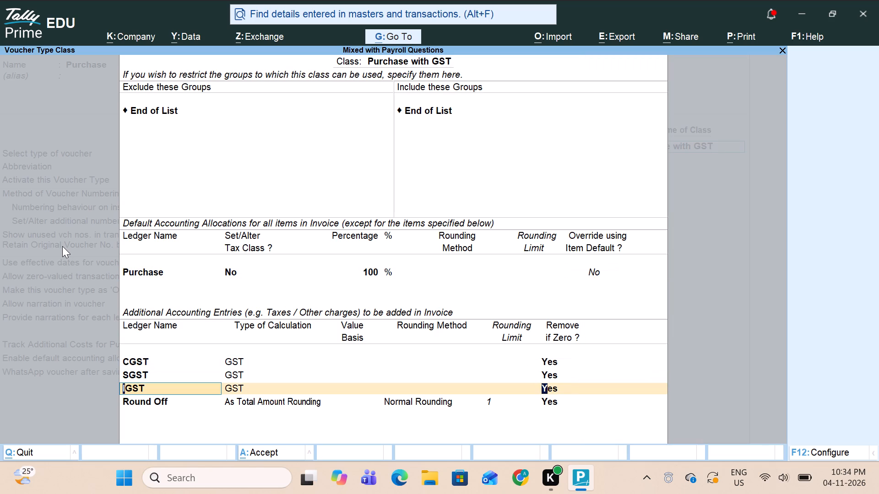
key("Return")
key("Return")
key("Return")
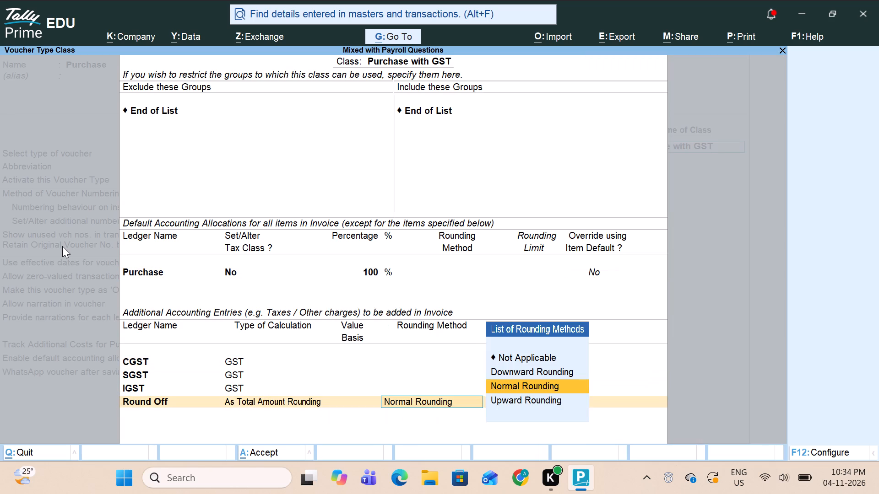
key("Return")
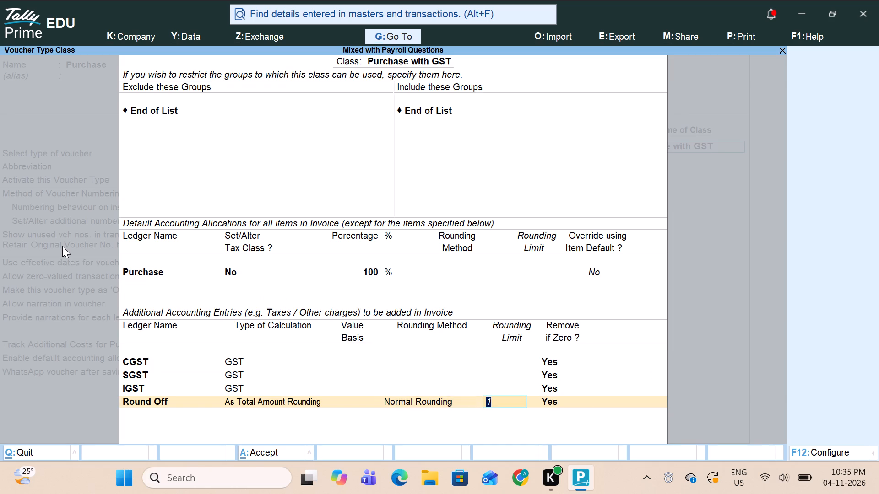
key("Return")
key("Return")
key("Return")
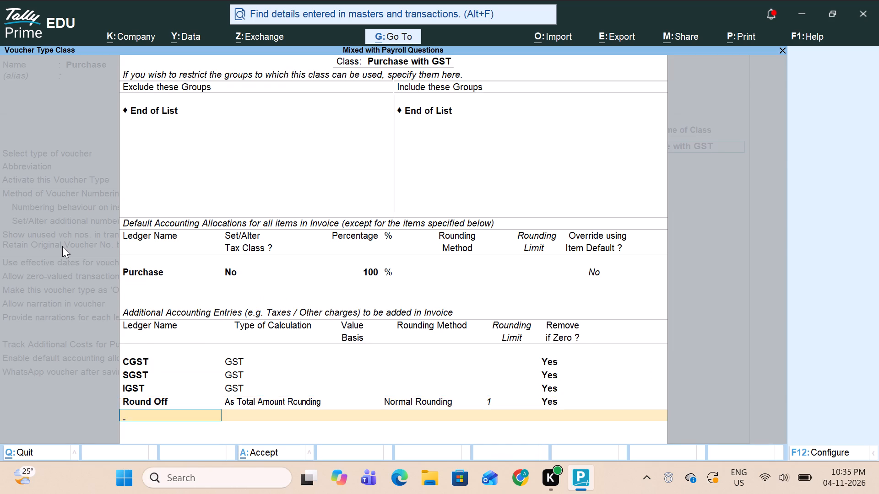
key("Return")
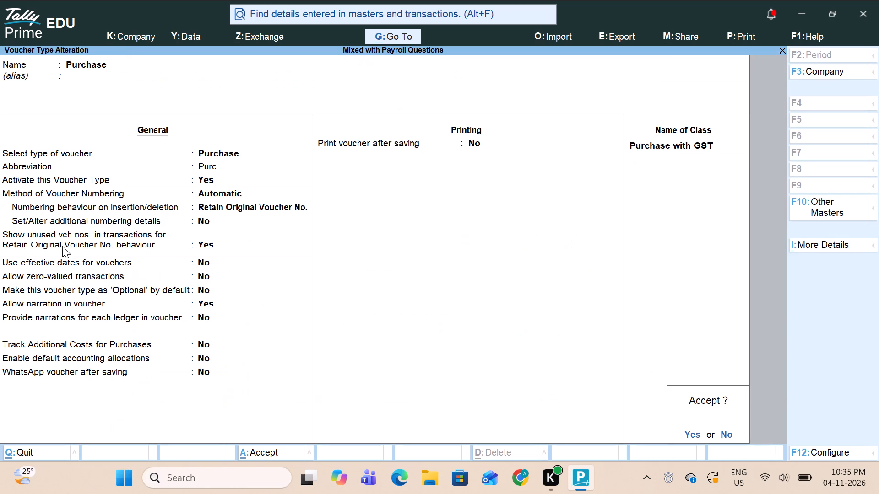
key("Return")
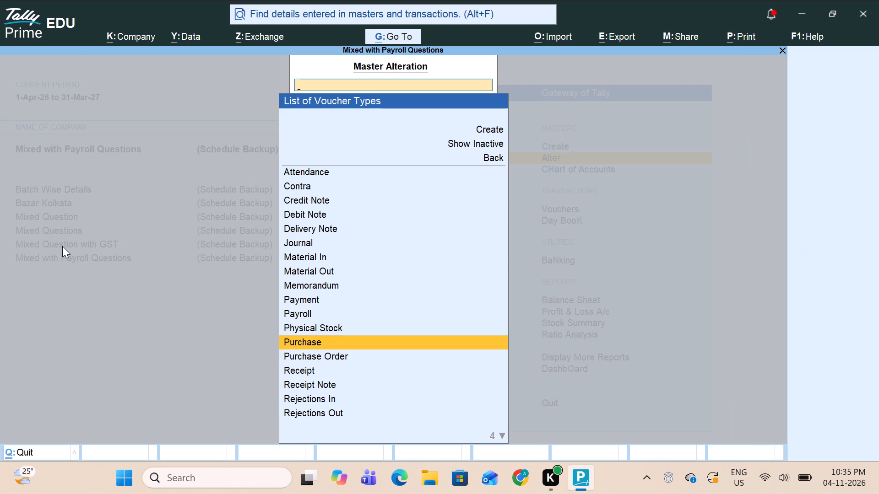
Open the Sales voucher type for alteration.
type("sa")
key("Down")
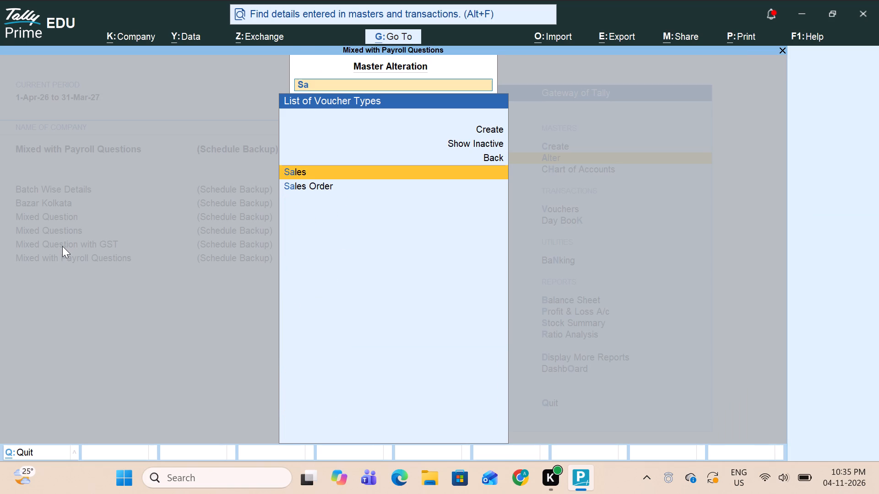
key("Return")
Go through the Sales voucher type's general settings, including the numbering method, narration and default accounting allocation options.
key("Return")
key("Return")
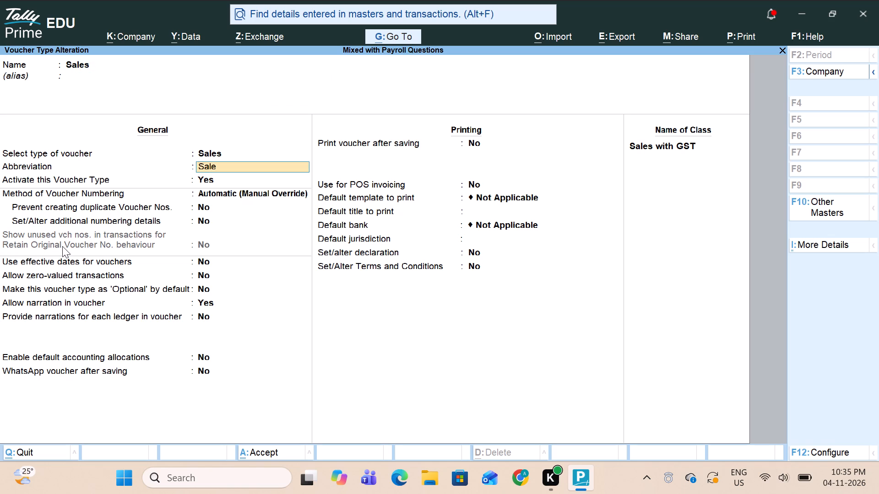
key("Return")
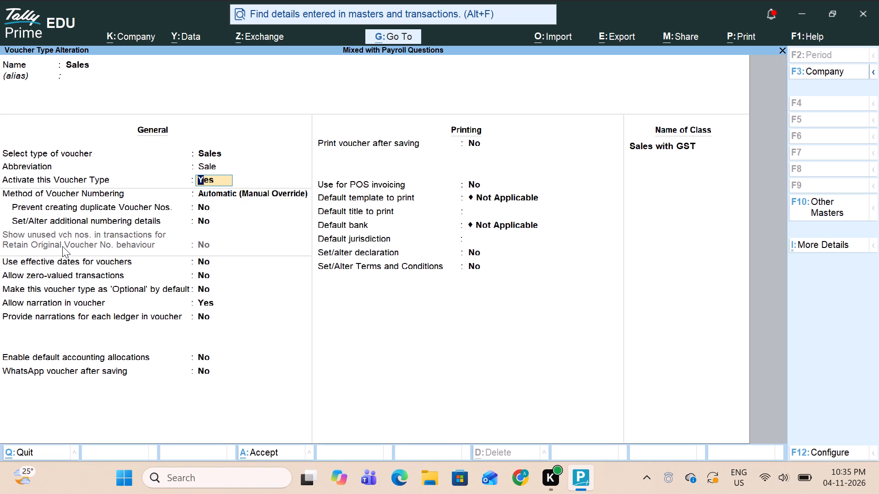
key("Return")
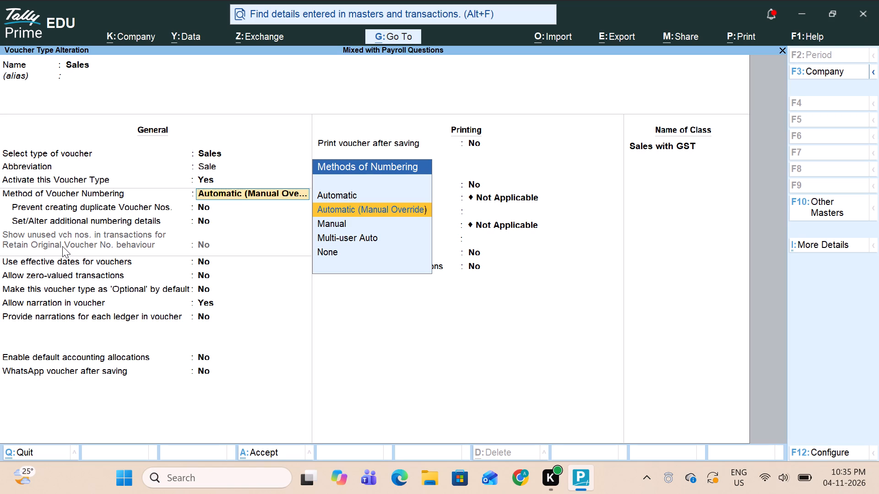
key("Return")
key("Return")
key("Return")
key("Return")
key("Return")
key("Return")
key("Return")
key("Return")
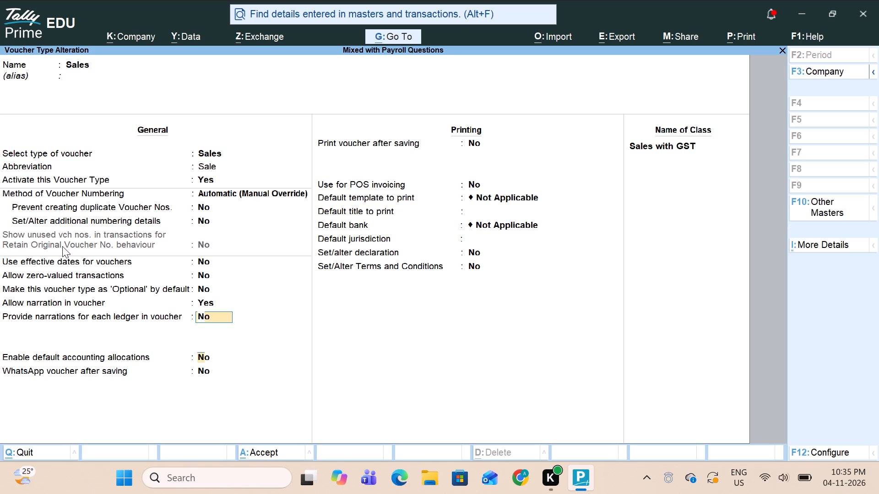
key("Return")
key("Return")
Go through the Sales voucher type's printing settings and open its Sales with GST class.
key("Return")
key("Return")
key("Return")
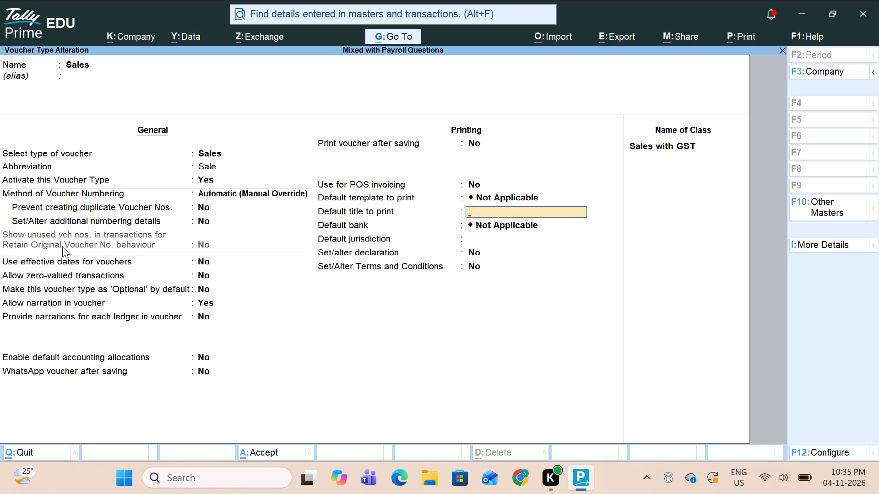
key("Return")
key("Return")
key("Return")
key("Return")
key("Return")
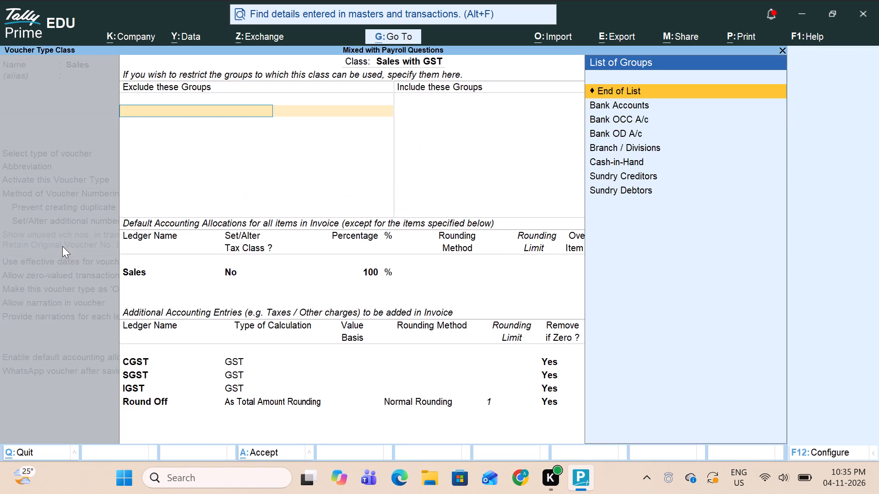
Check the Sales with GST class's group restrictions and the default accounting allocation for the Sales ledger.
key("Return")
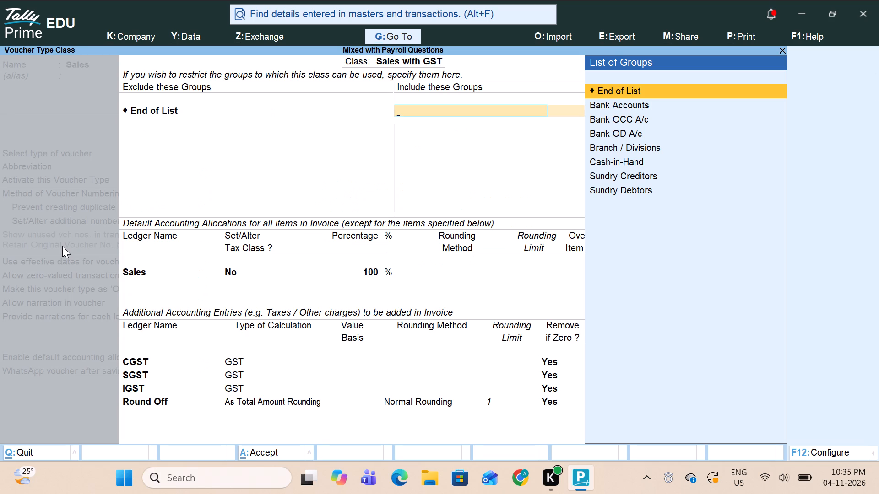
key("Return")
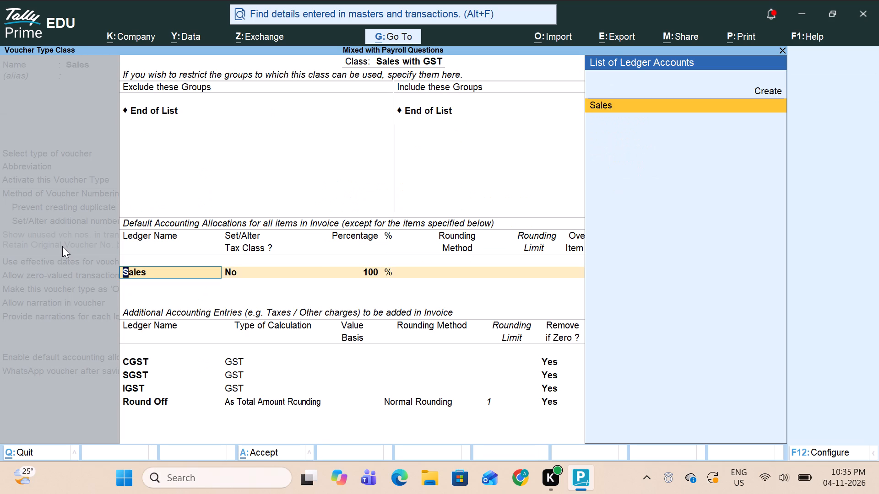
key("Return")
key("Return")
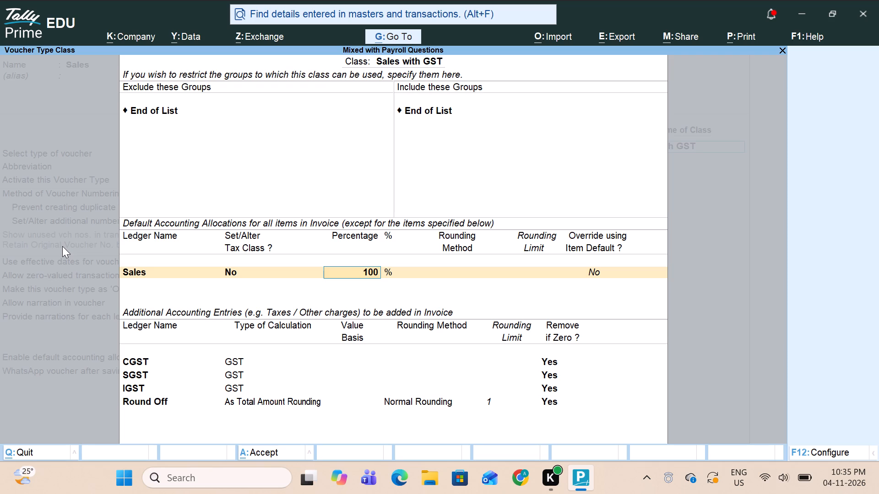
key("Return")
key("Return")
key("Return")
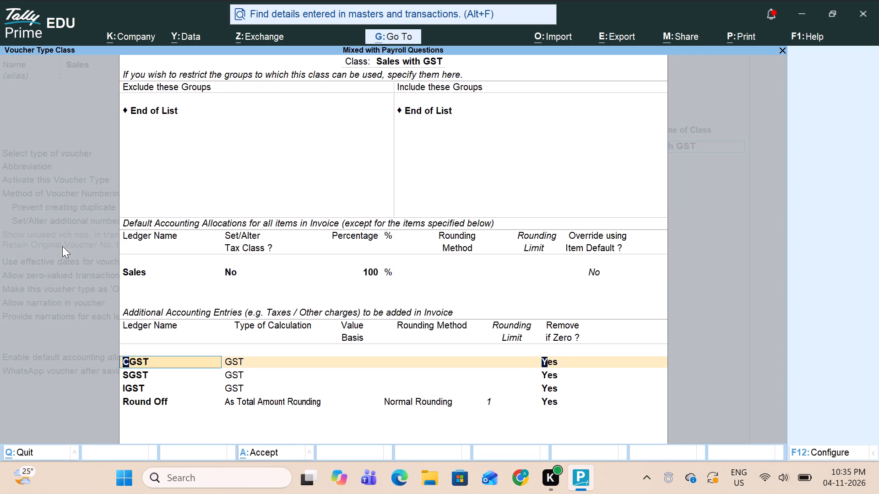
Check the class's additional entries for CGST, SGST, IGST and Round Off, and return to the Sales voucher type.
key("Return")
key("Return")
key("Return")
key("Return")
key("Return")
key("Return")
key("Return")
key("Return")
key("Return")
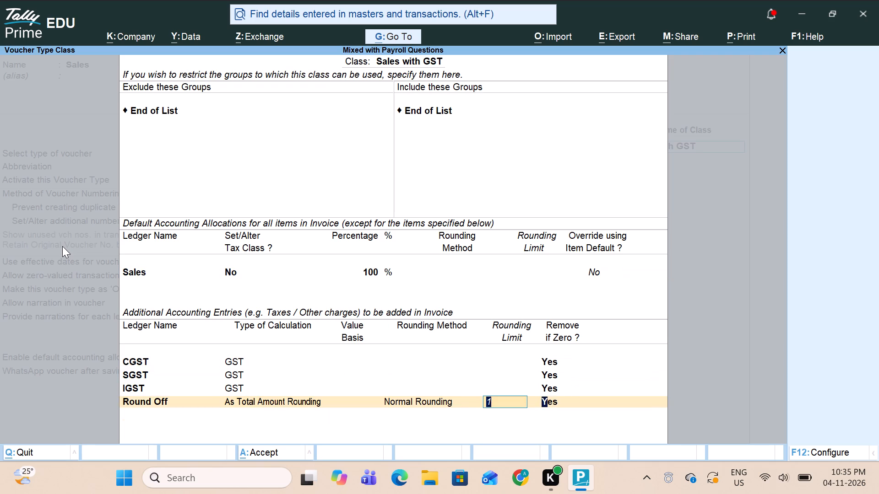
key("Return")
key("Return")
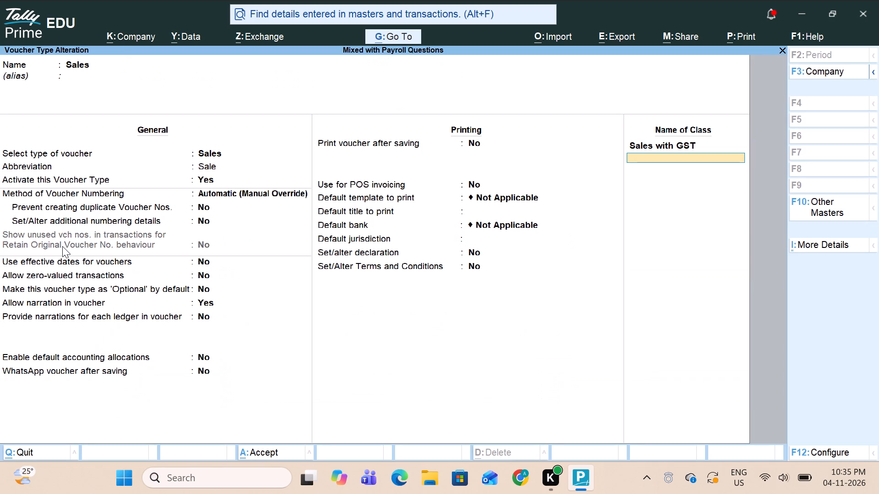
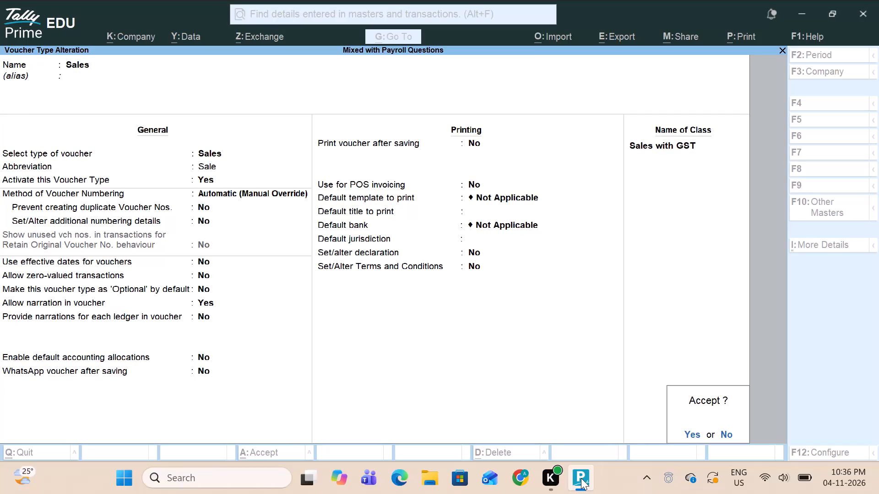
Save the Sales voucher type alteration with its Sales with GST class and return to the Gateway of Tally.
key("Return")
key("Escape")
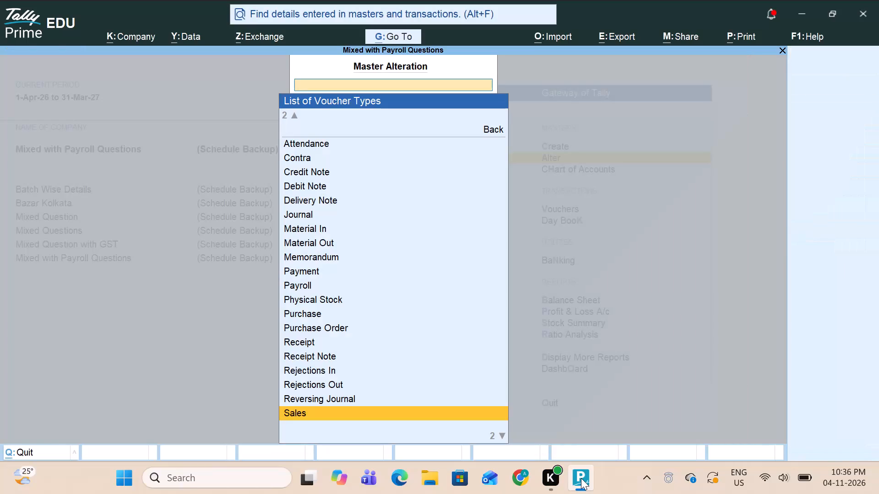
key("Escape")
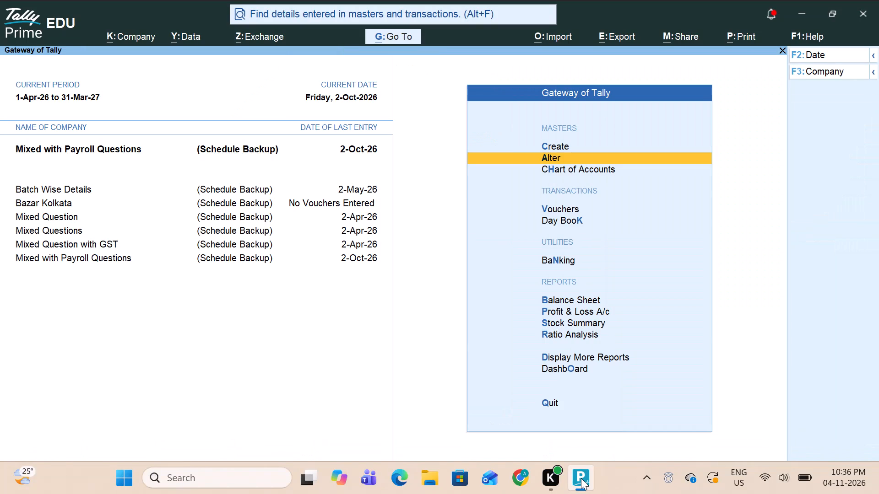
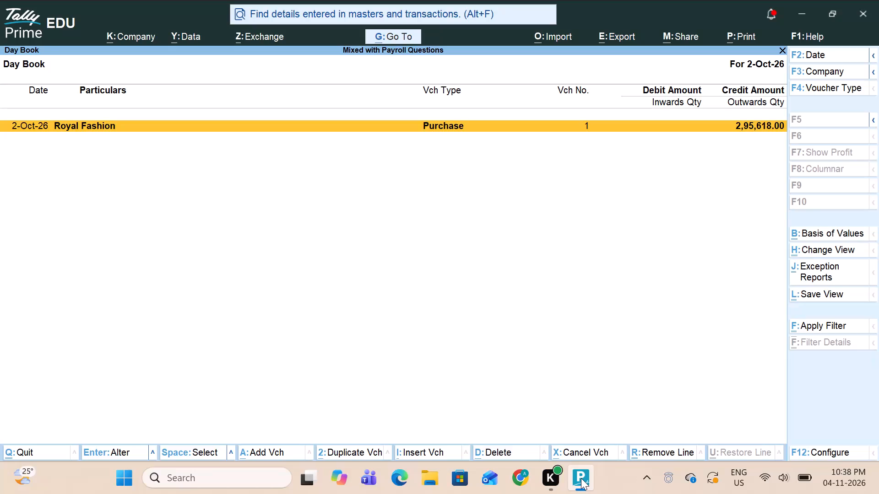
In the Day Book for 1-Oct-26, change the Royal Fashion Receipt Note's voucher date to 2-Oct-26, save it and return to the Gateway.
key("F2")
key("1")
key("Return")
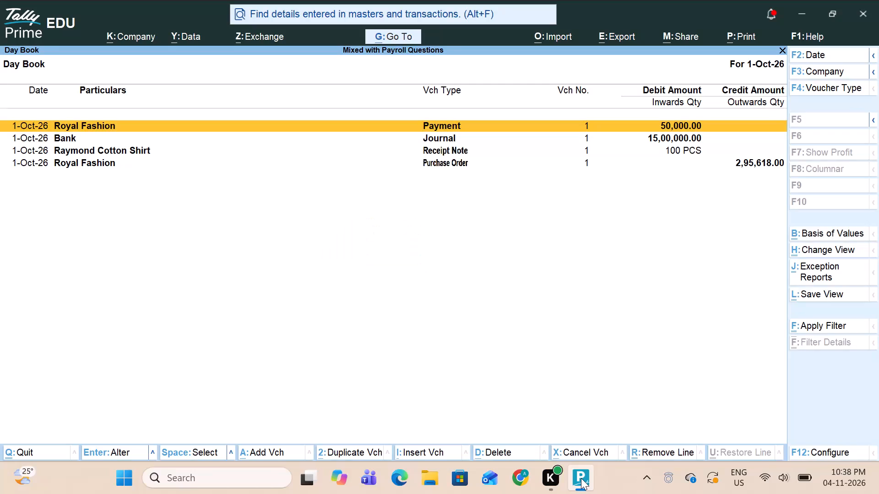
key("Down")
key("Down")
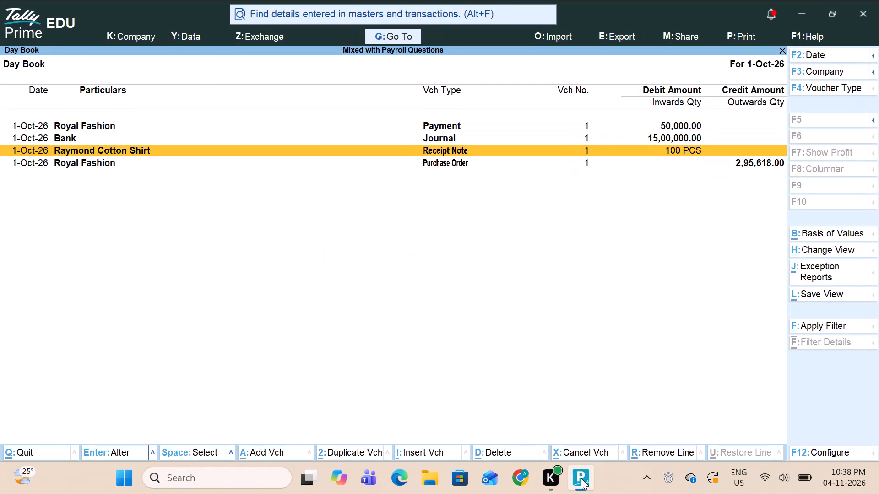
key("Down")
key("Up")
key("Return")
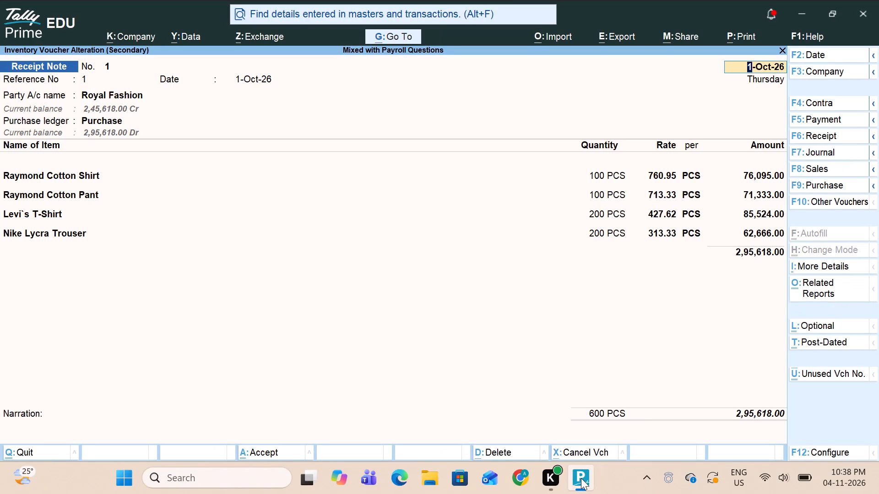
key("F2")
key("2")
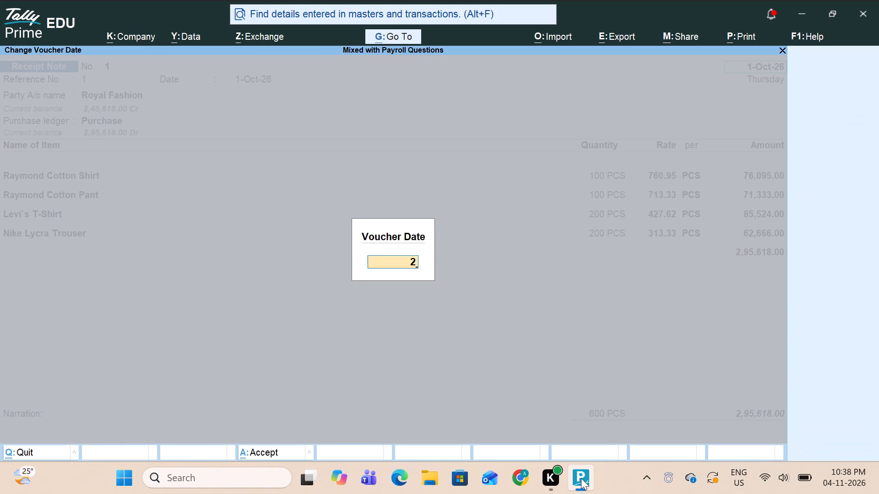
key("Return")
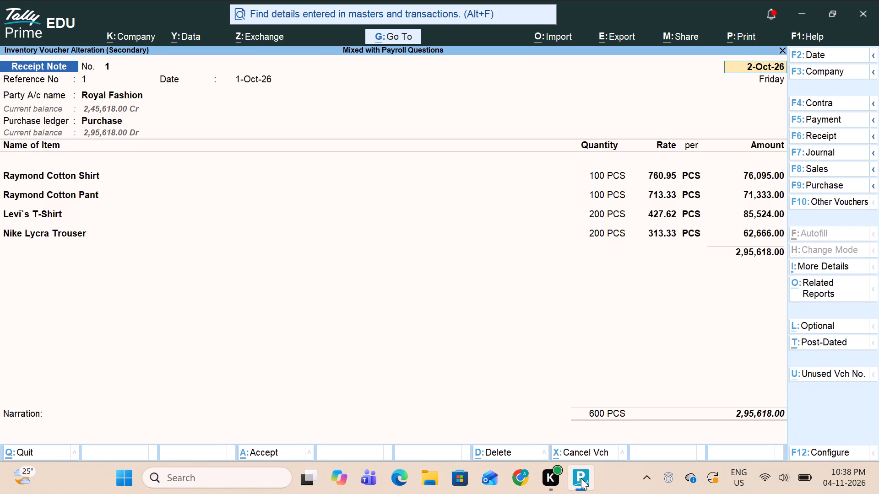
key("ctrl+a")
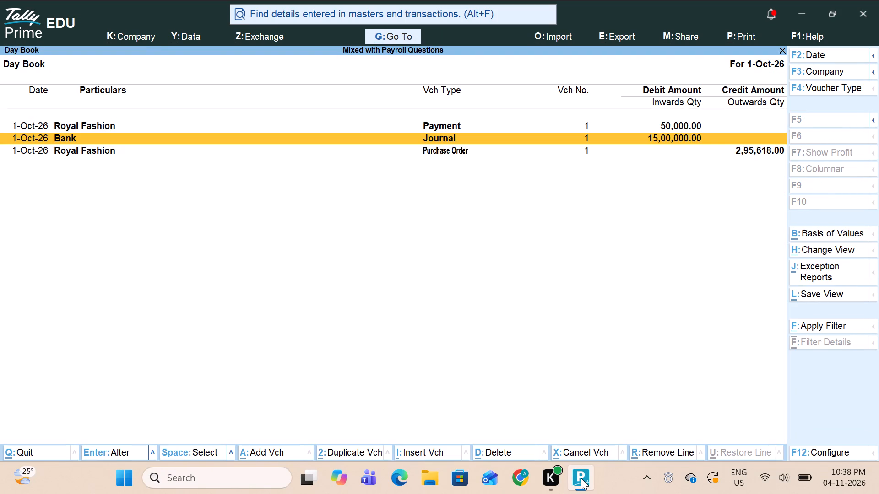
key("Down")
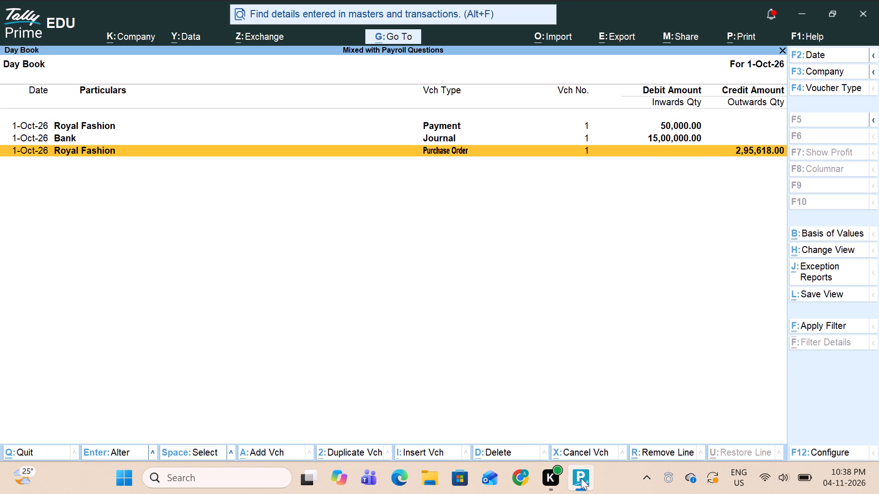
key("Escape")
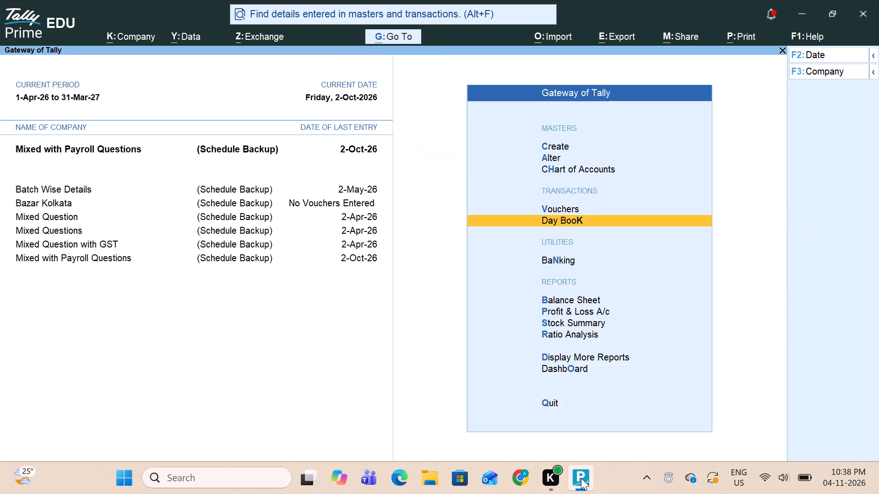
Start a new Payment voucher and select Royal Fashion as the debit ledger.
key("Up")
key("Return")
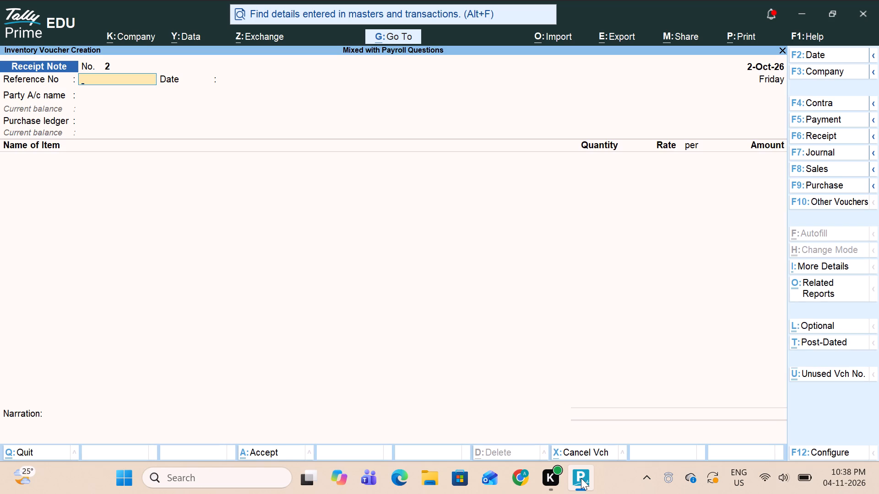
key("F5")
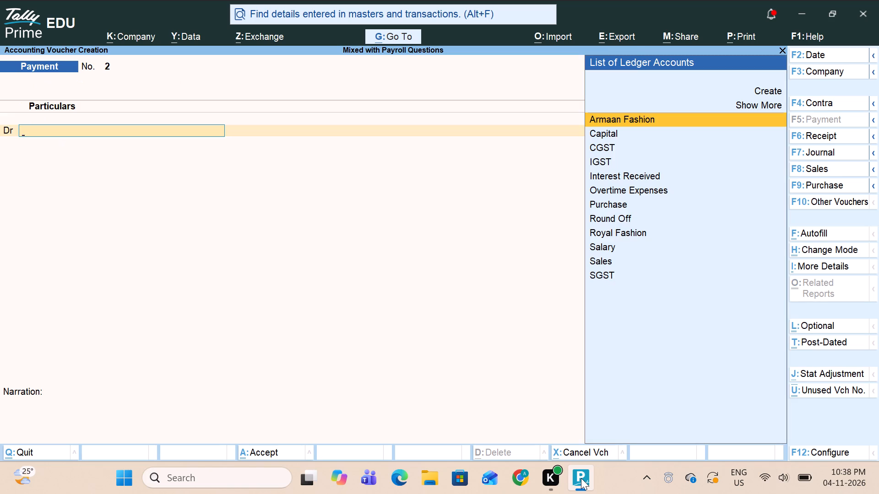
key("Down")
key("Down")
key("Down")
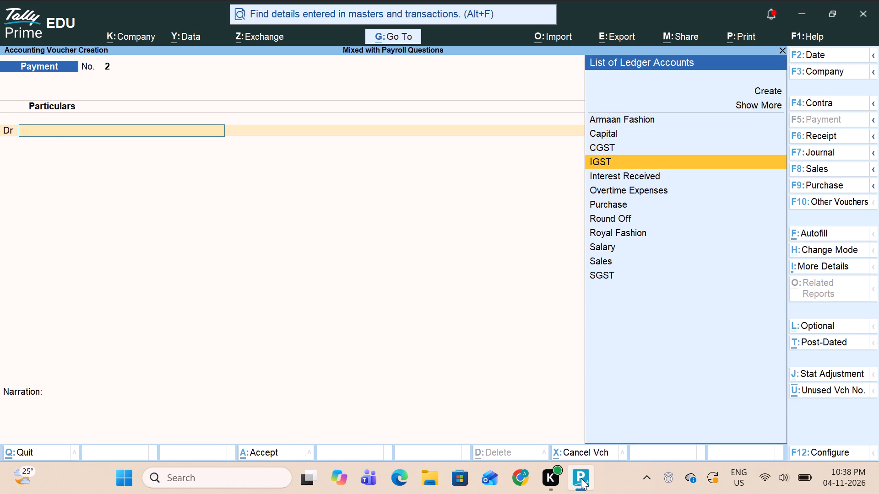
key("Down")
key("Down")
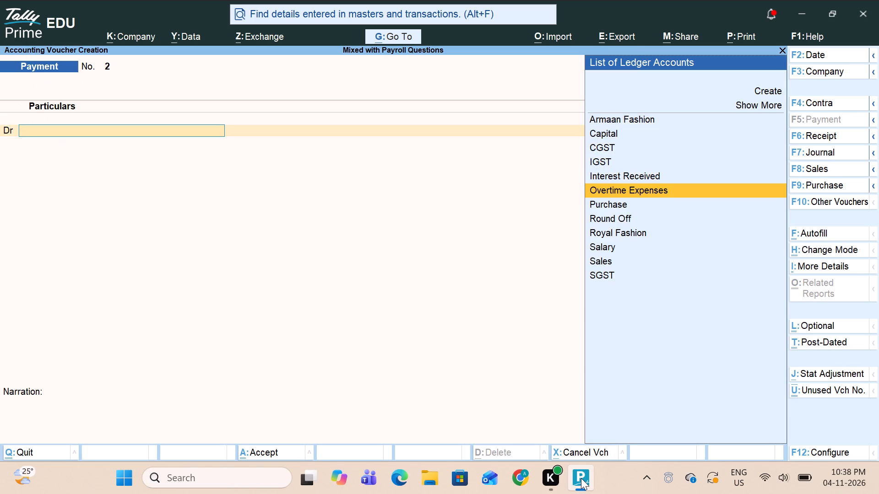
key("Up")
key("Up")
key("Up")
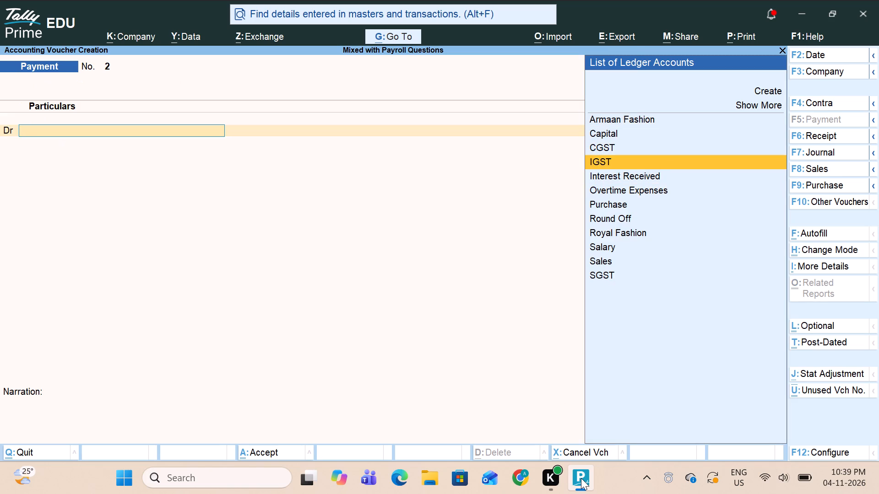
key("Down")
key("Down")
key("Down")
key("Down")
key("Down")
key("Down")
key("Down")
key("Down")
key("Down")
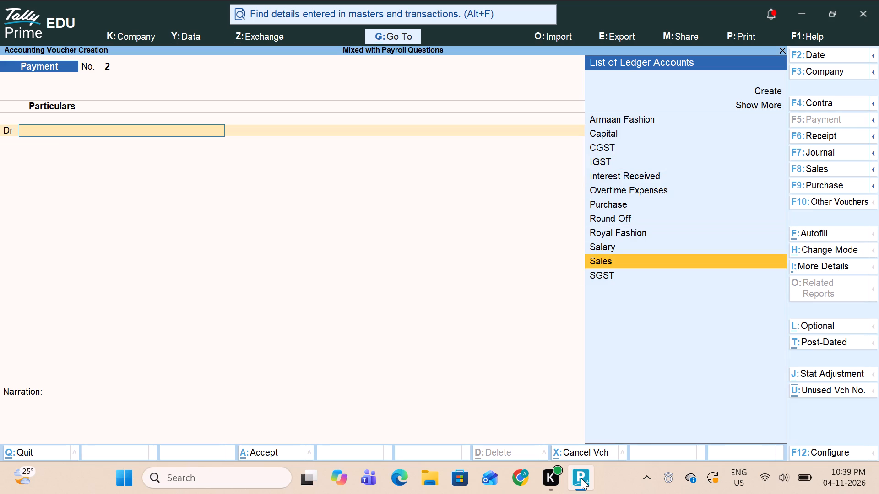
key("Up")
key("Up")
key("Up")
key("Return")
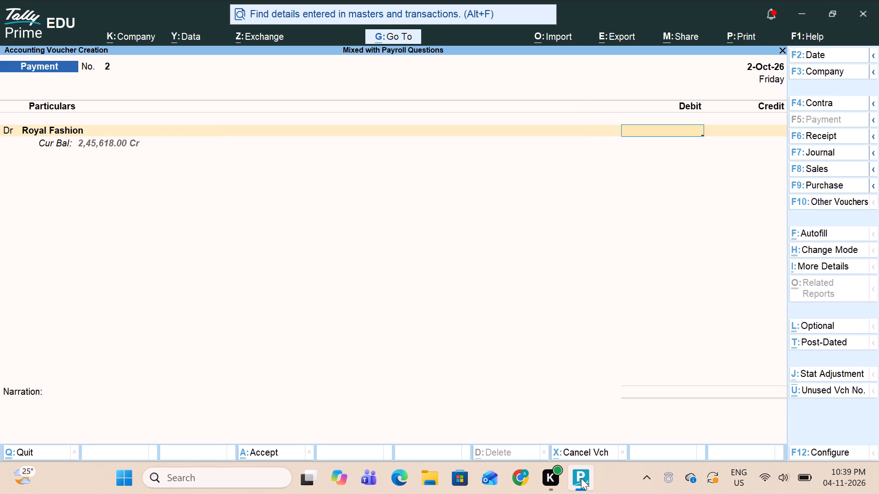
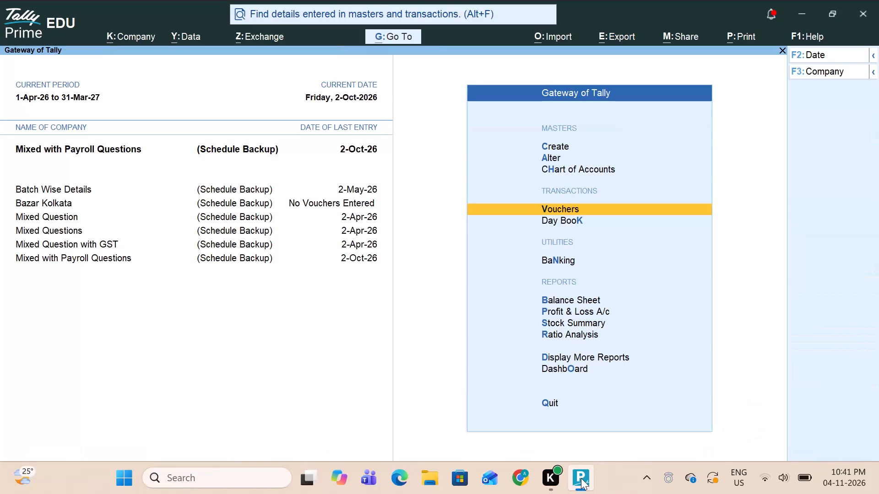
Open the Garments stock group for alteration, review its HSN/SAC and GST rate details, accept it and return to the Gateway.
key("Up")
key("Up")
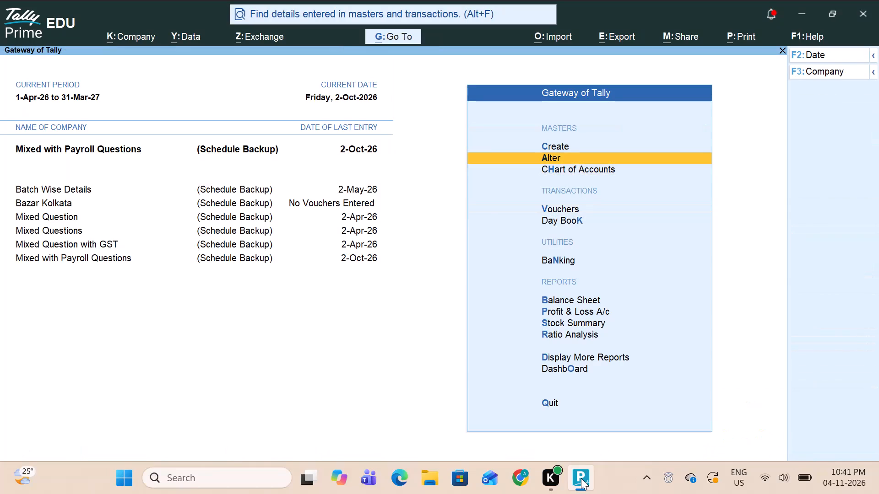
key("Return")
key("Down")
key("Down")
key("Down")
key("Down")
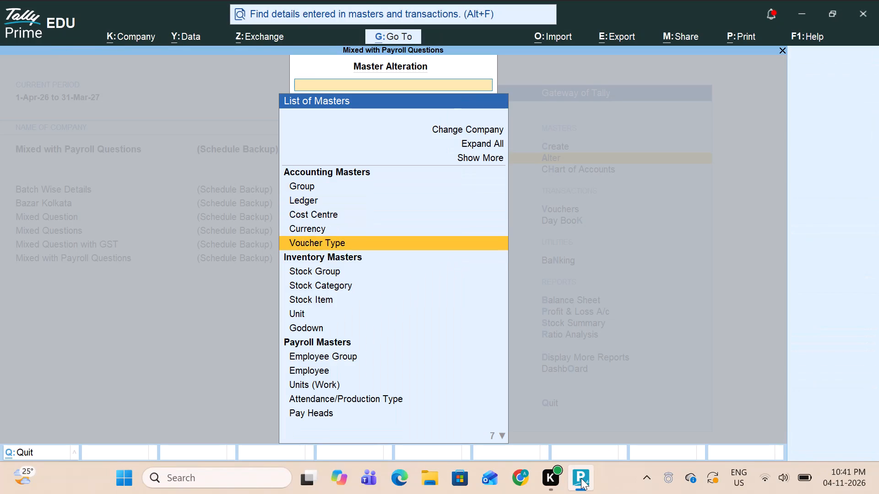
key("Down")
key("Down")
key("Return")
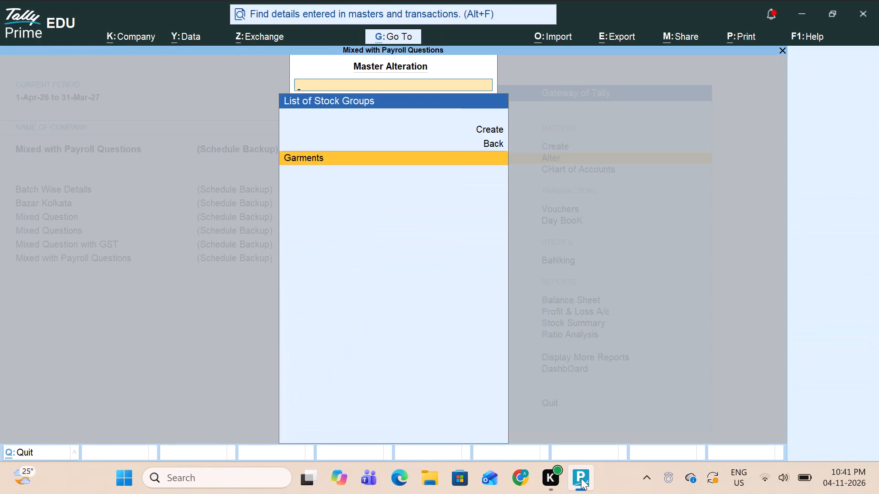
key("Return")
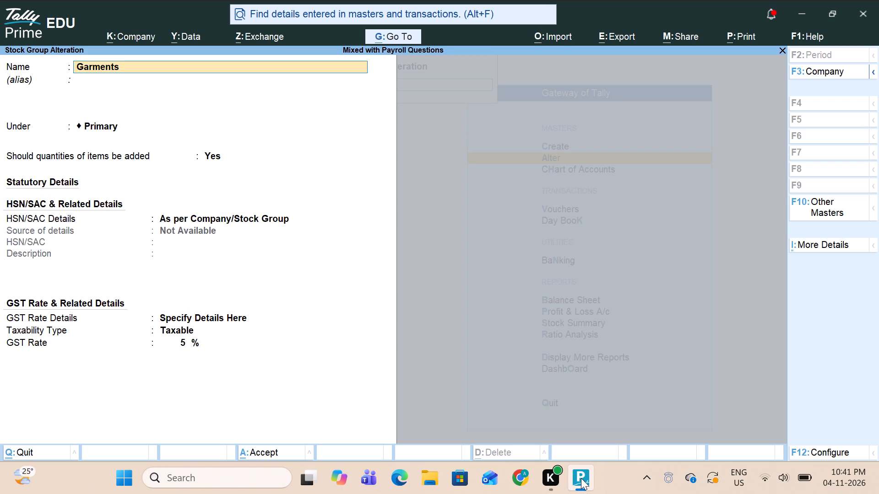
key("Return")
key("Return")
key("Return")
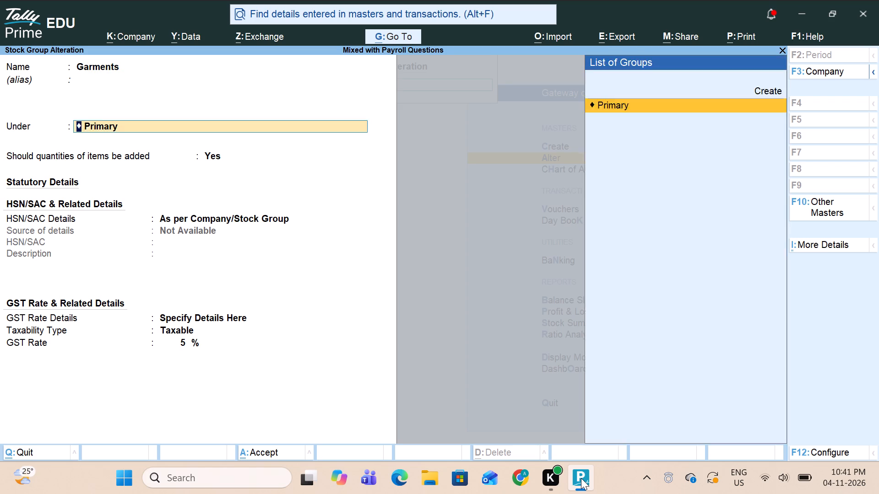
key("Return")
key("Return")
key("Return")
key("Return")
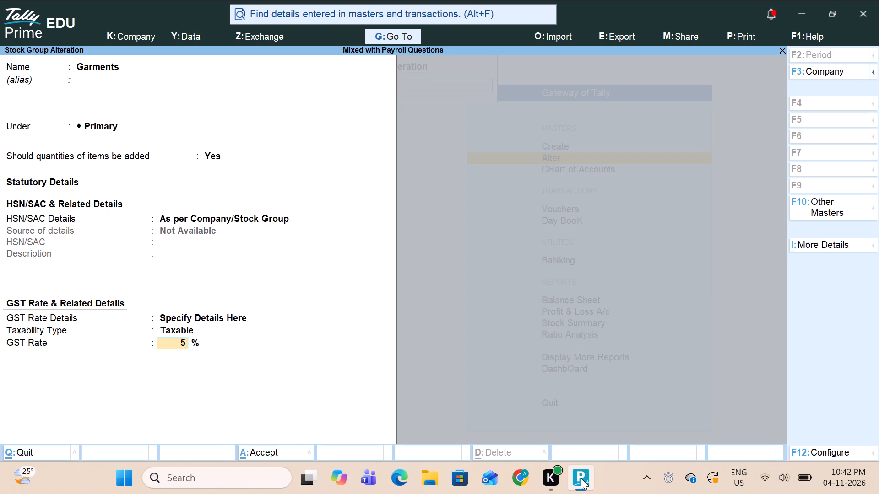
key("ctrl+a")
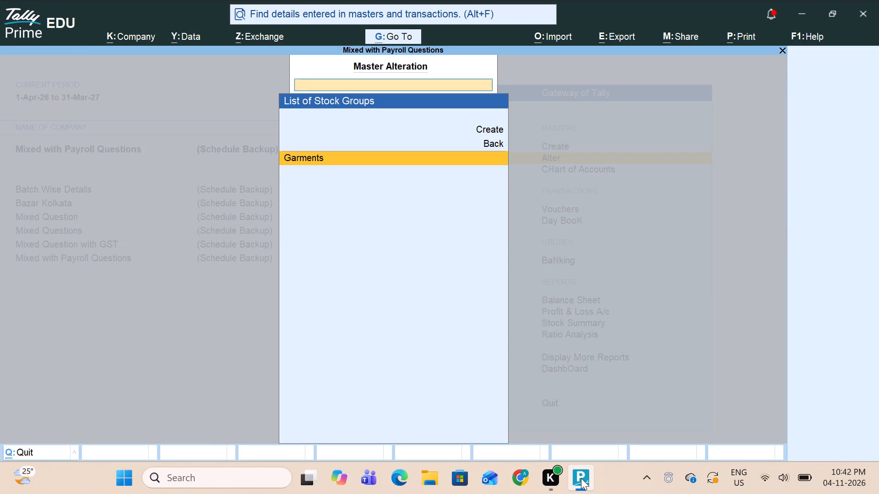
key("Escape")
key("Escape")
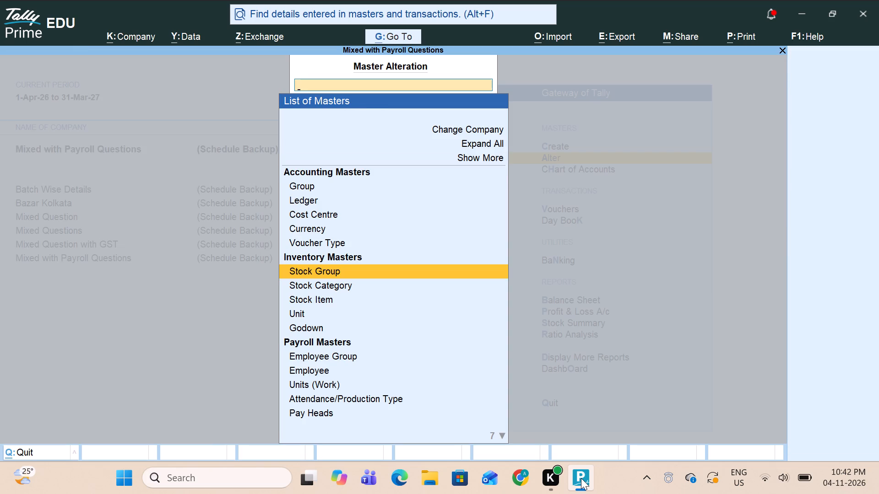
key("F10")
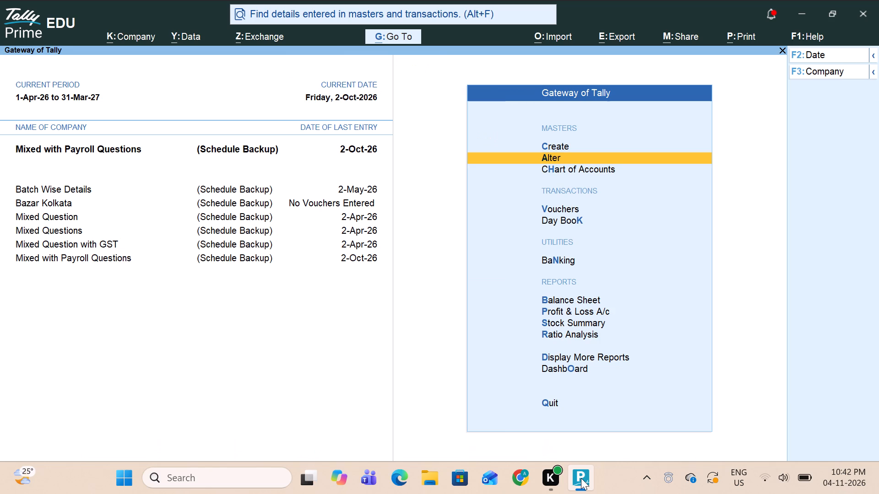
Open the company features settings for the Mixed with Payroll Questions company.
key("F11")
key("Return")
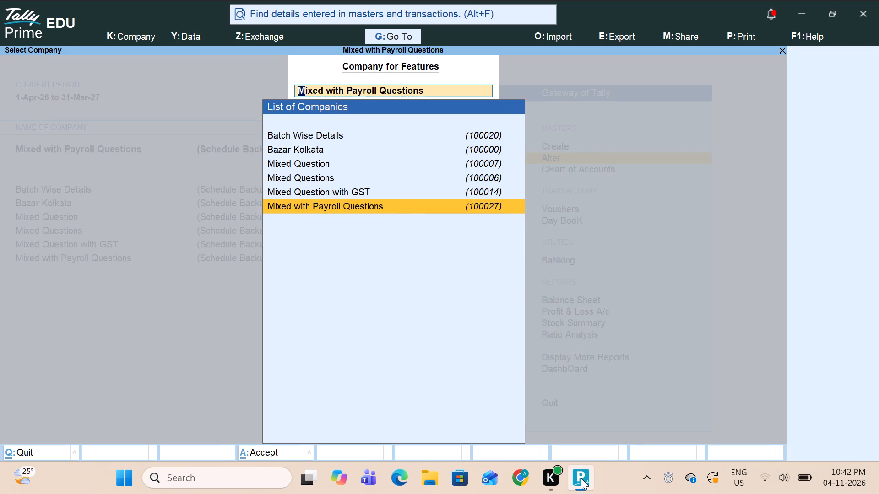
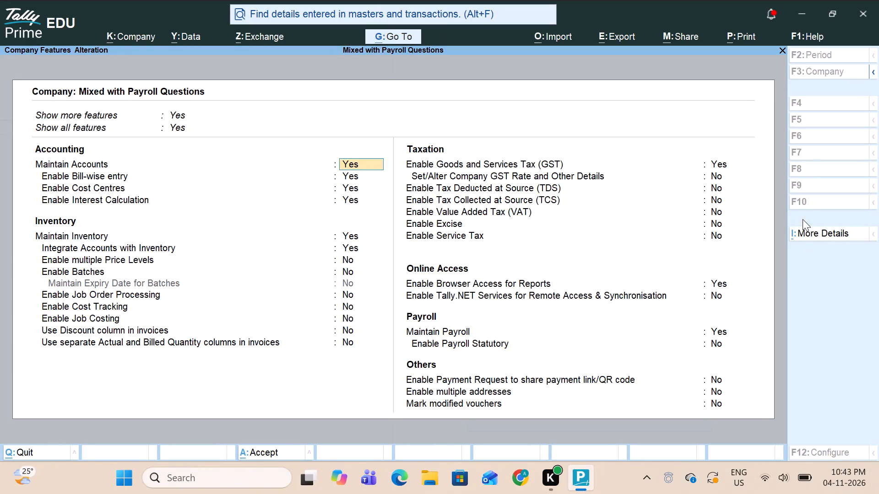
Review the company's GST registration details from the Enable Goods and Services Tax (GST) feature and accept them.
left_click(718, 162)
key("Return")
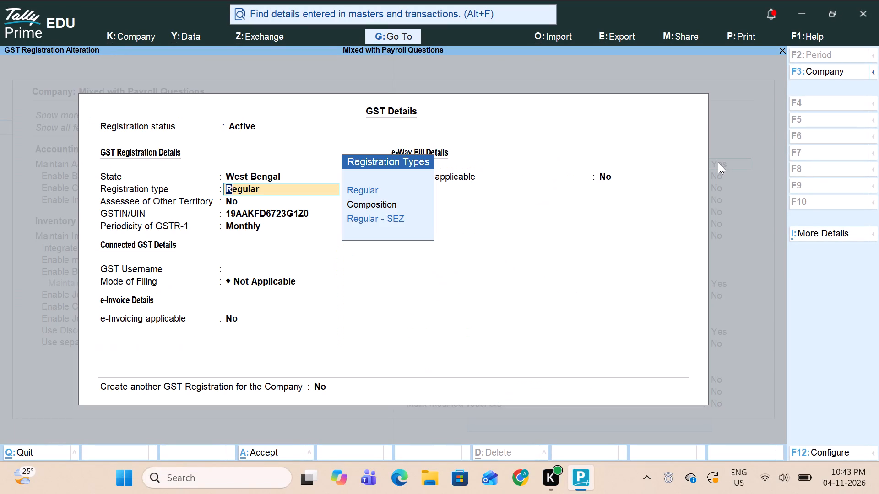
key("Return")
key("Return")
key("Return")
key("Return")
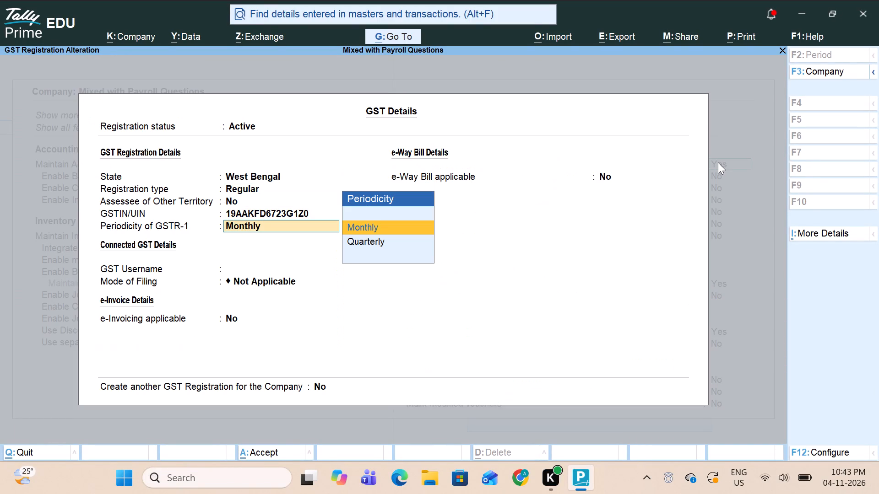
key("Return")
key("Return")
key("Return")
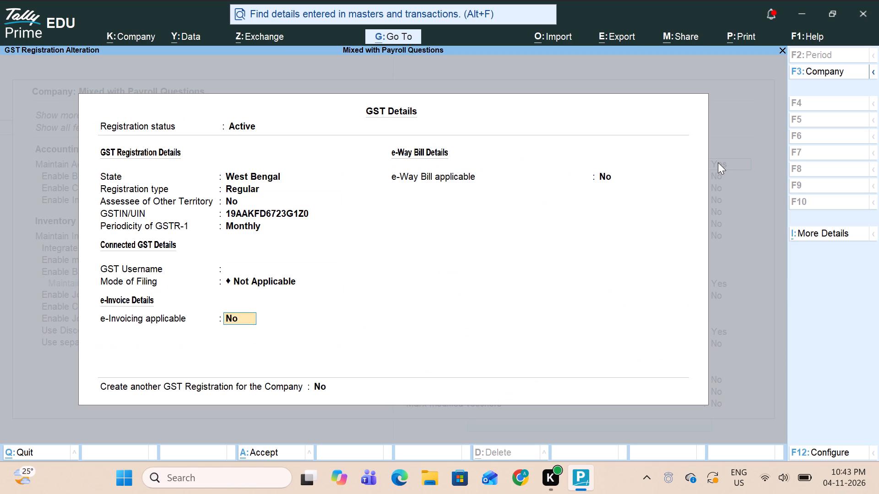
key("Return")
key("Return")
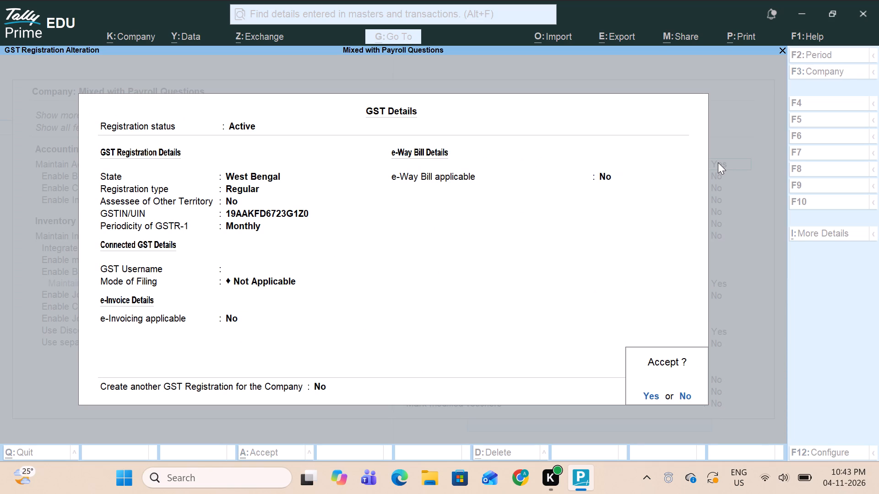
key("Return")
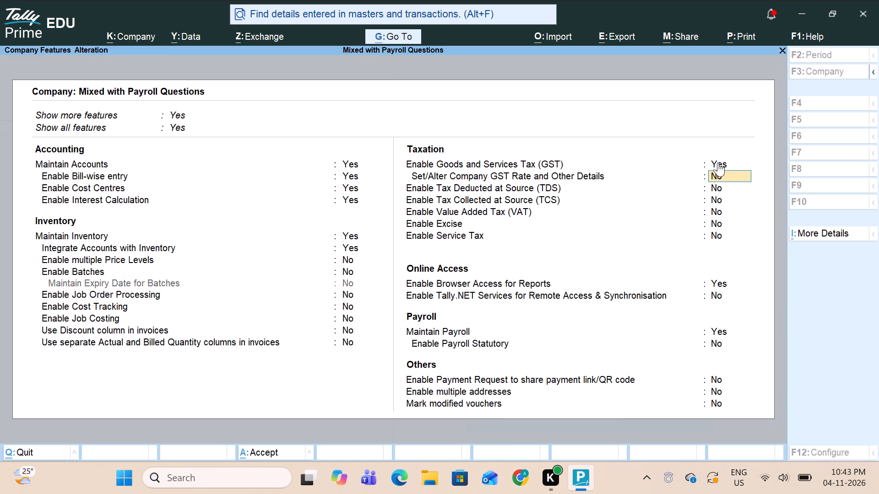
Review the remaining taxation, online access, payroll and other company features, accept them and return to the Gateway.
key("Return")
key("Return")
key("Return")
key("Return")
key("Return")
key("Return")
key("Return")
key("Return")
key("Return")
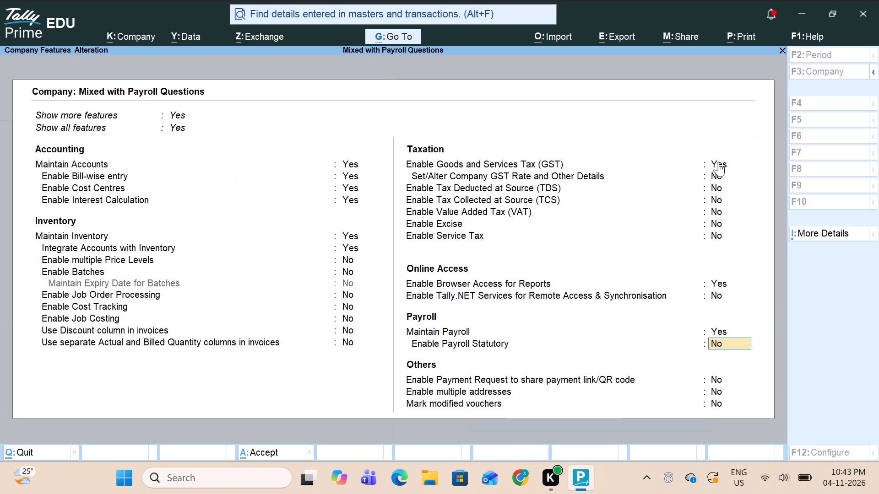
key("Return")
key("Return")
key("Return")
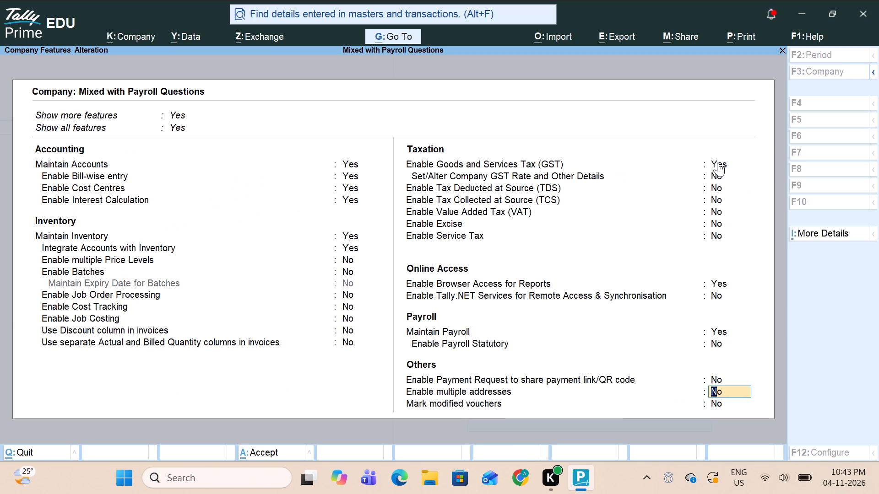
key("Return")
key("Return")
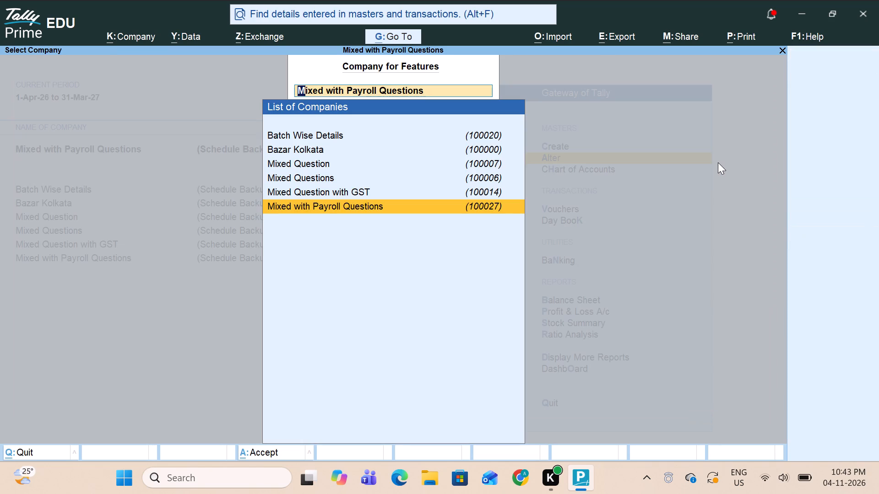
key("Escape")
key("Escape")
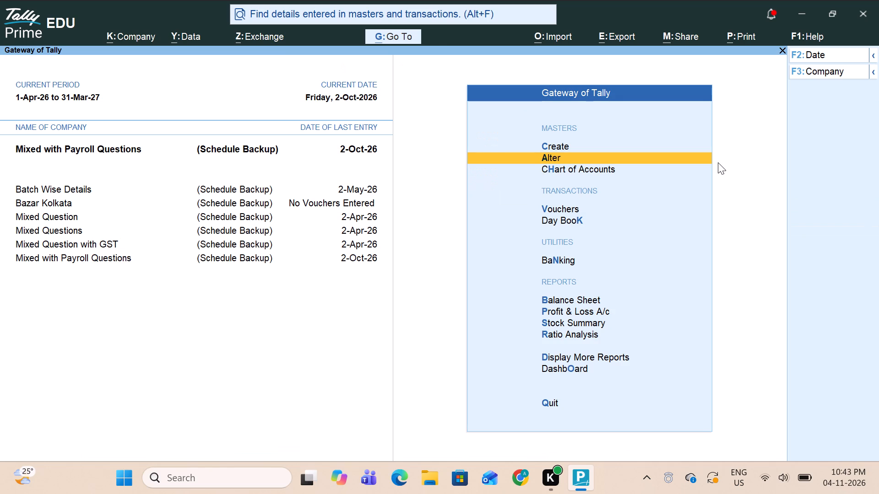
Open the Royal Fashion ledger for alteration.
key("Return")
key("Down")
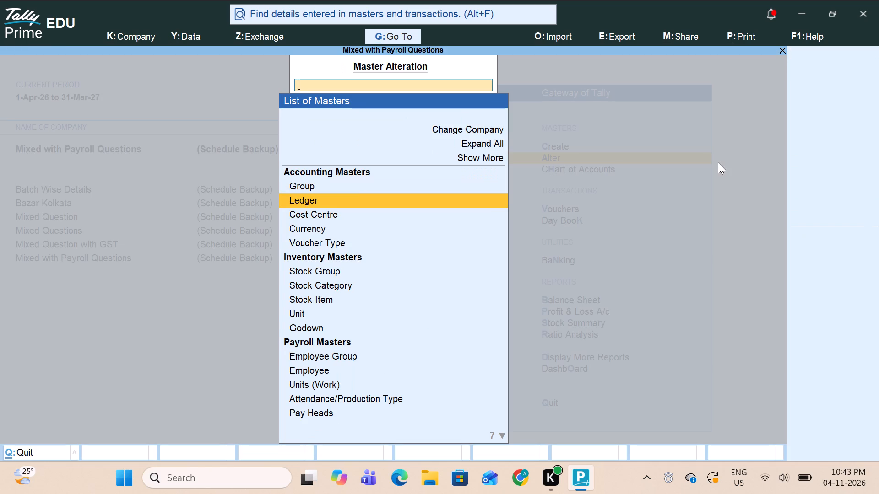
key("Return")
key("Down")
key("Down")
key("Down")
key("Down")
key("Down")
key("Down")
key("Down")
key("Down")
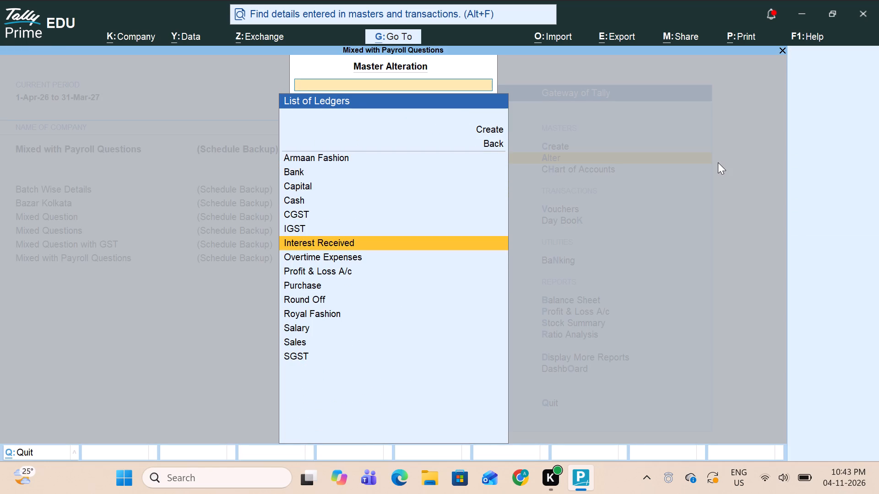
key("Down")
key("Down")
key("Down")
key("Return")
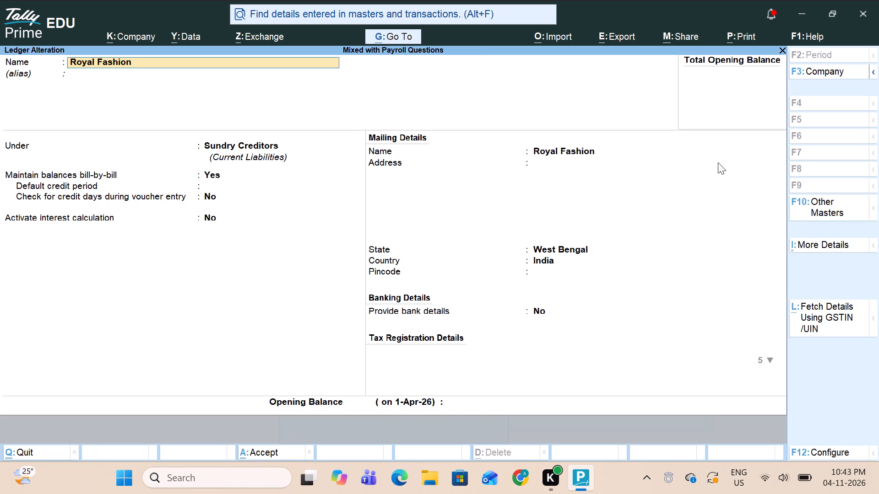
Review Royal Fashion's group, bill-by-bill, interest, mailing, banking and GST registration details.
key("Return")
key("Return")
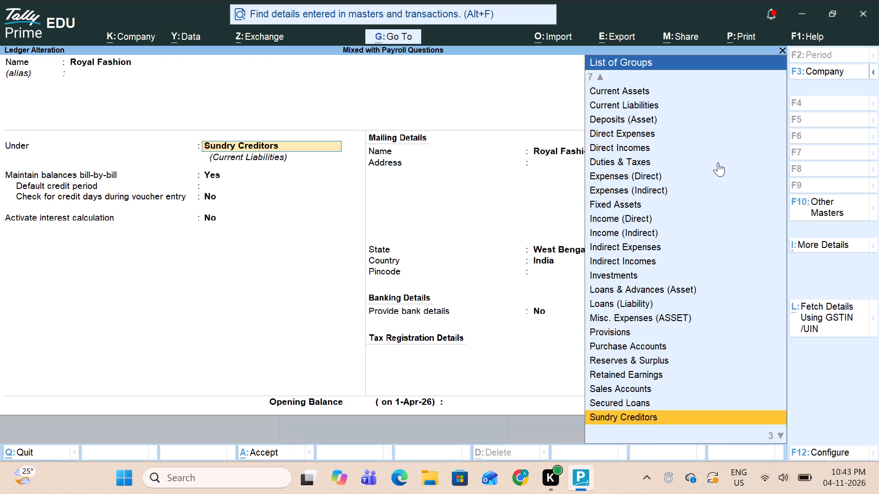
key("Return")
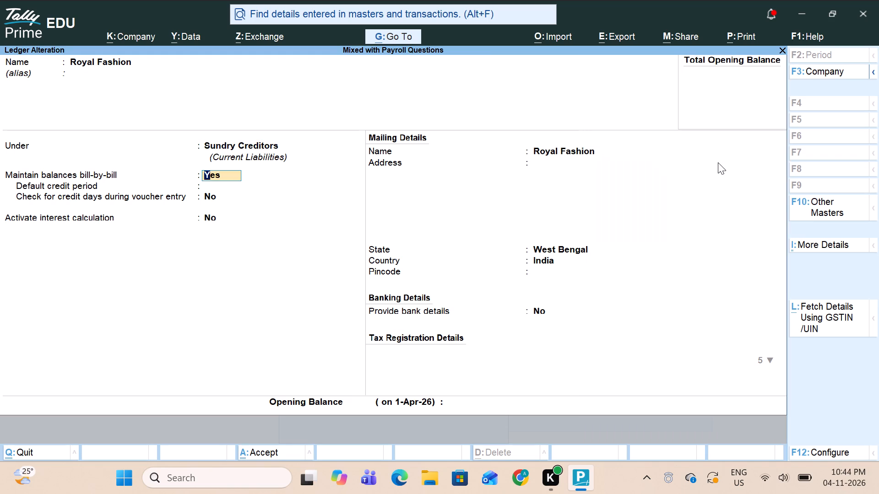
key("Return")
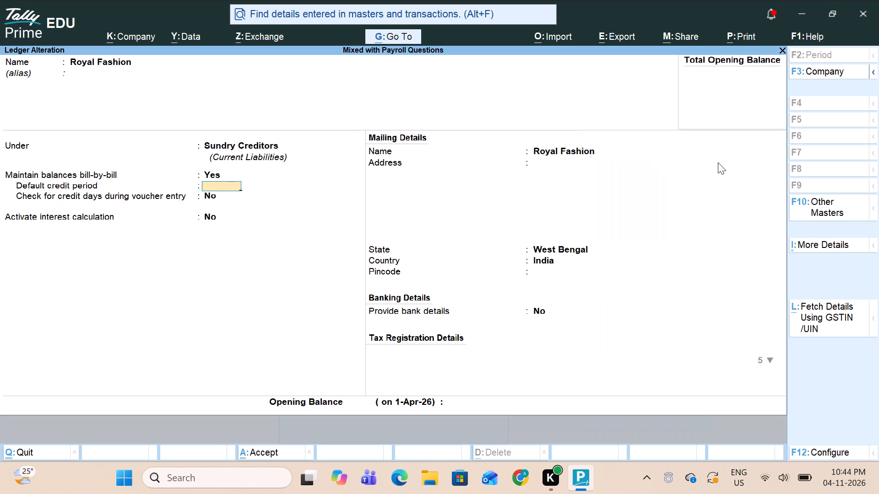
key("Return")
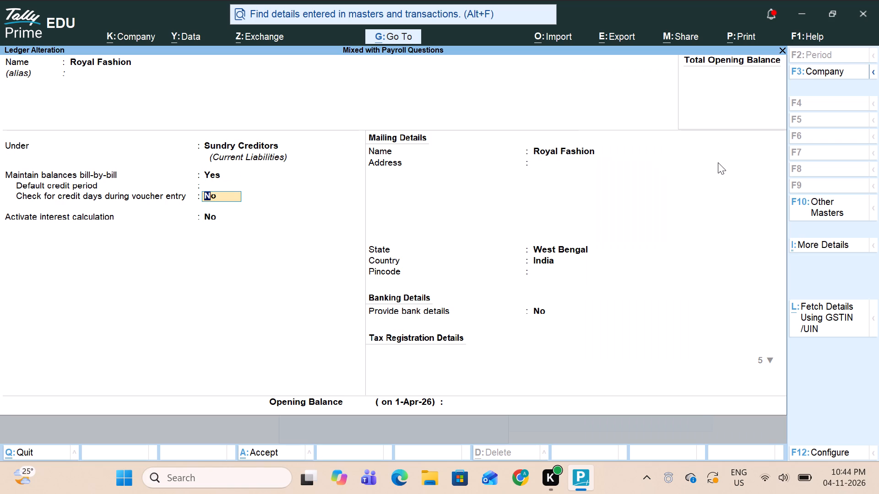
key("Return")
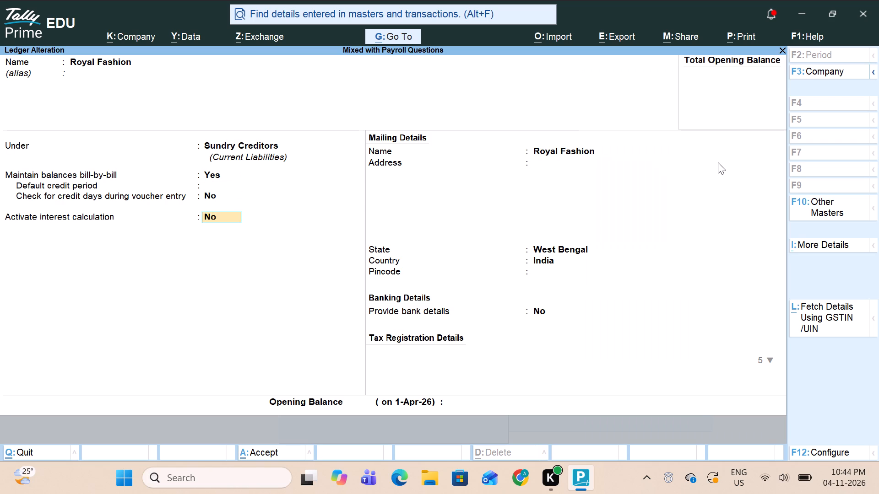
key("Return")
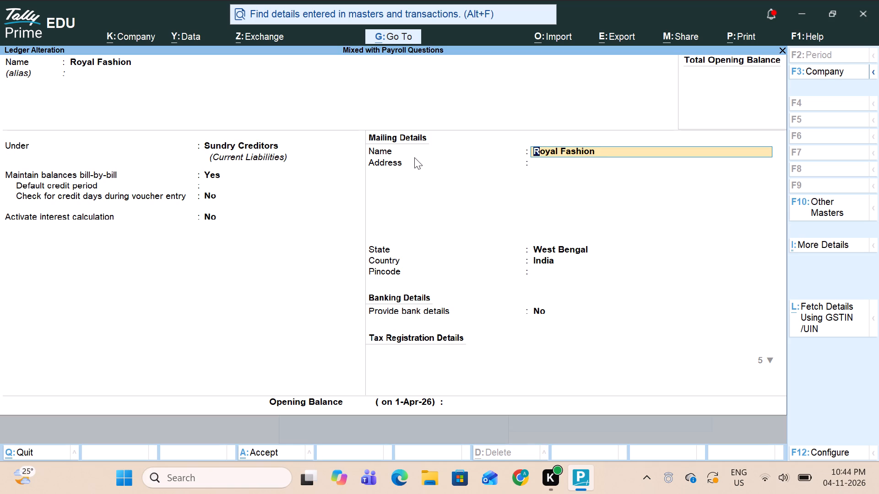
key("Return")
key("Return")
key("Return")
key("Return")
key("Return")
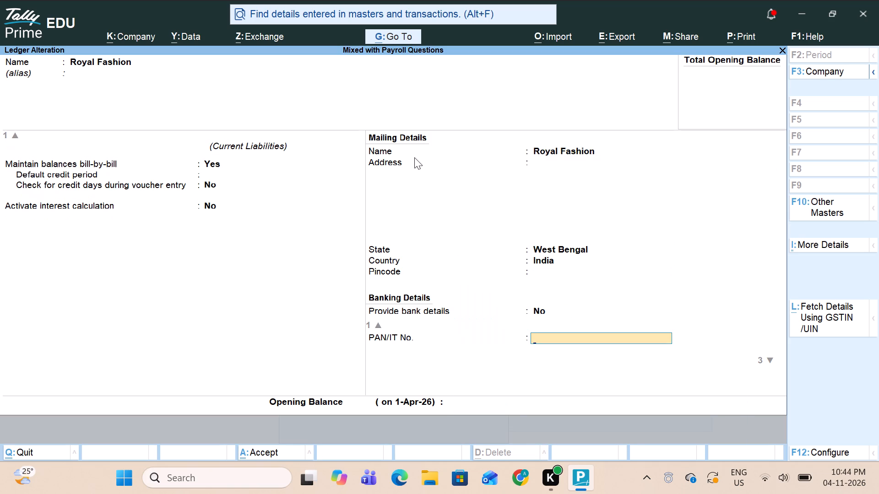
key("Return")
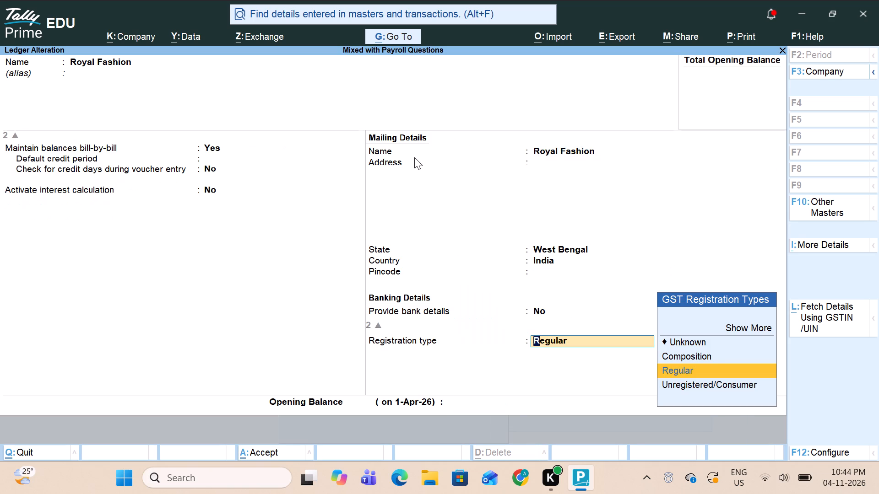
key("Return")
key("Return")
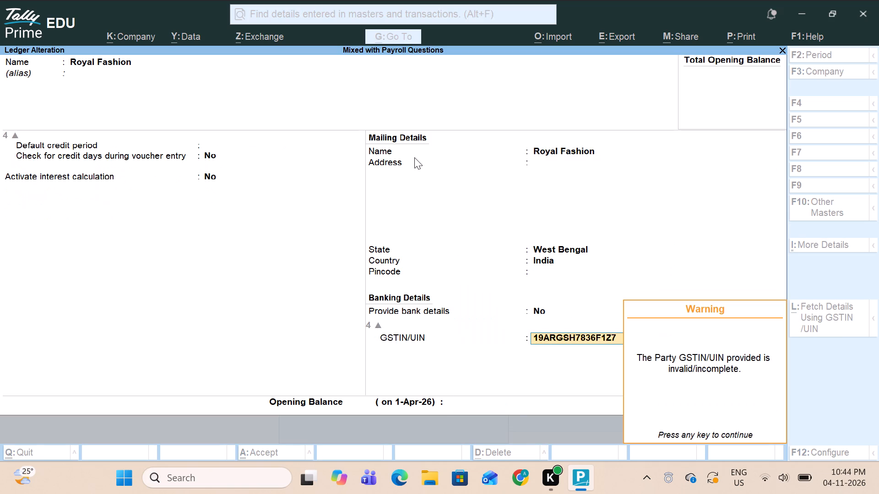
key("Return")
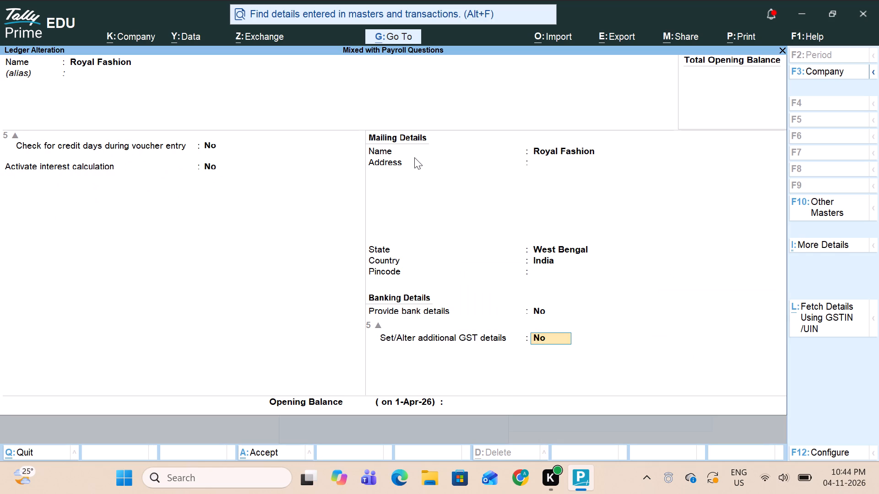
Enable additional GST details for Royal Fashion with West Bengal as place of supply, save the ledger and return to the Gateway.
key("y")
key("Return")
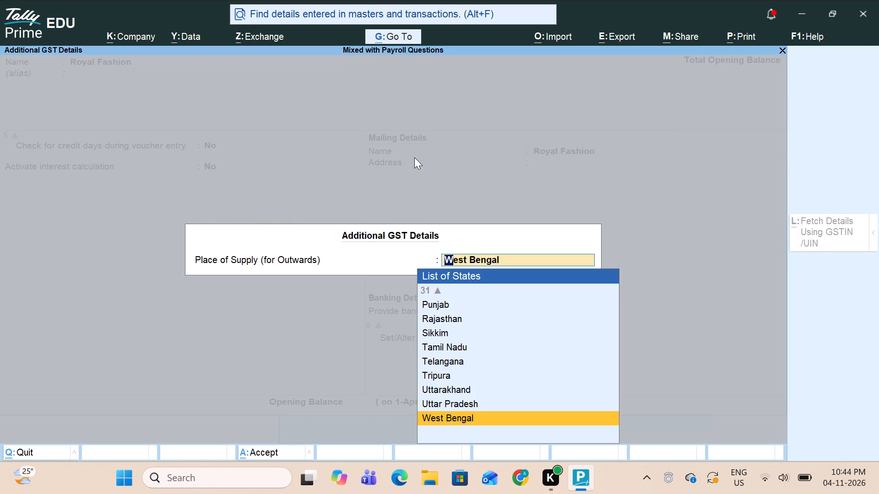
key("Return")
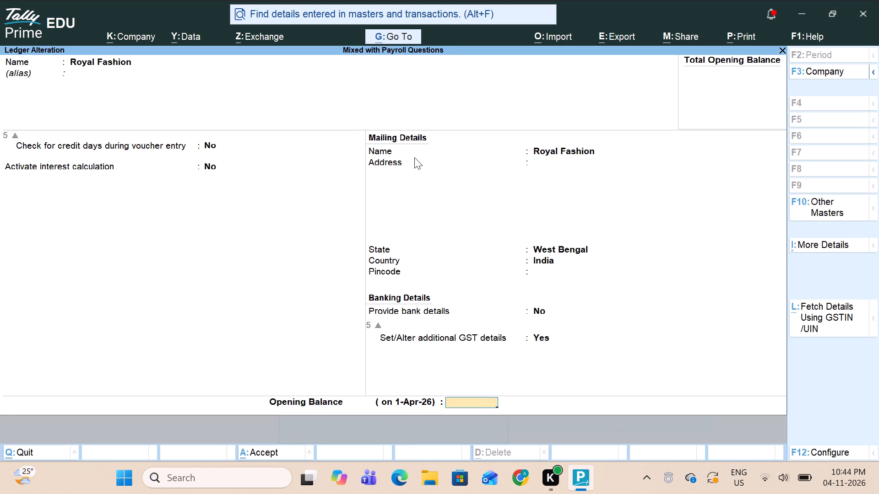
key("Return")
key("Return")
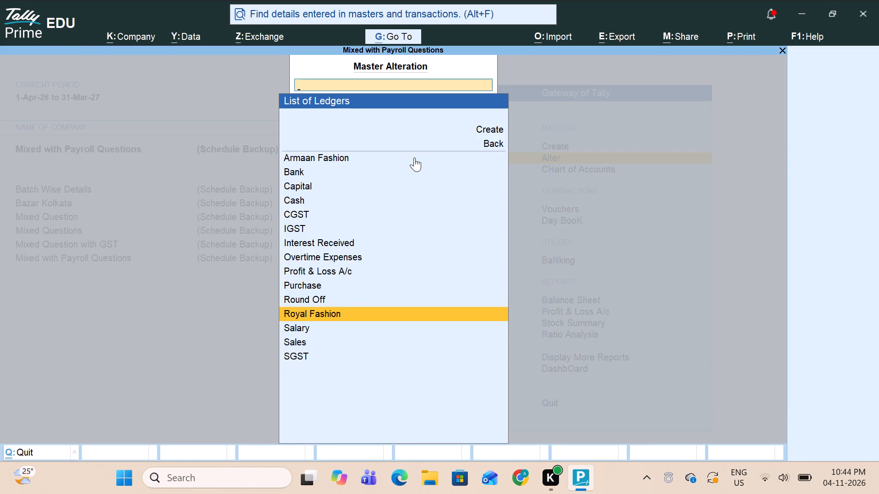
key("Escape")
key("Escape")
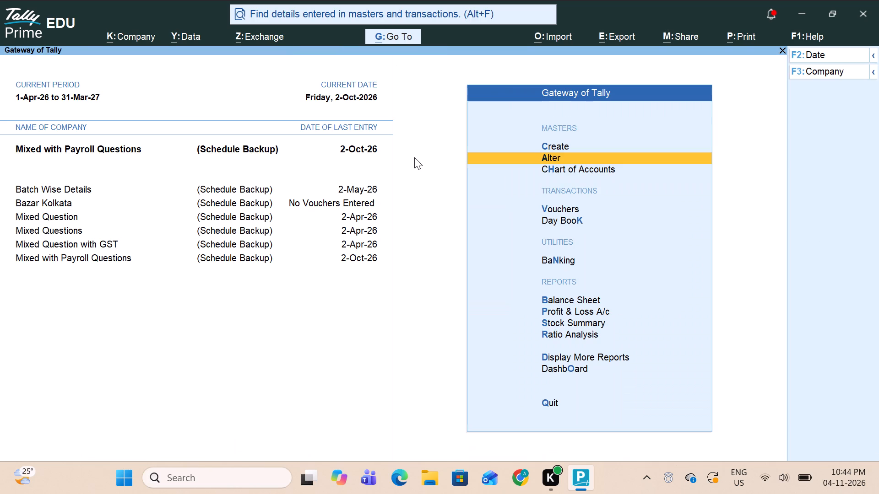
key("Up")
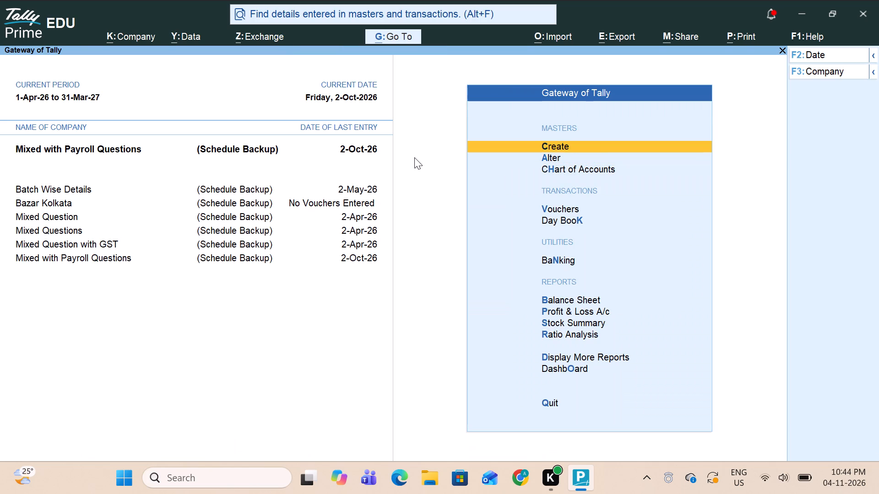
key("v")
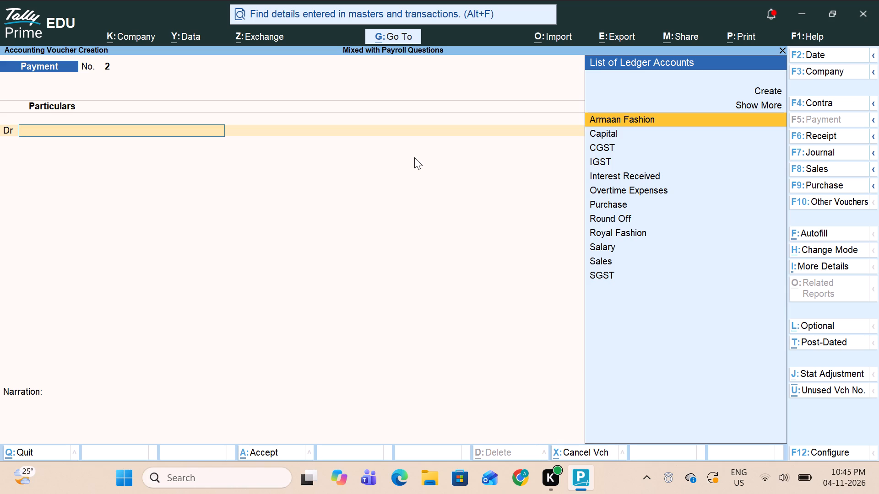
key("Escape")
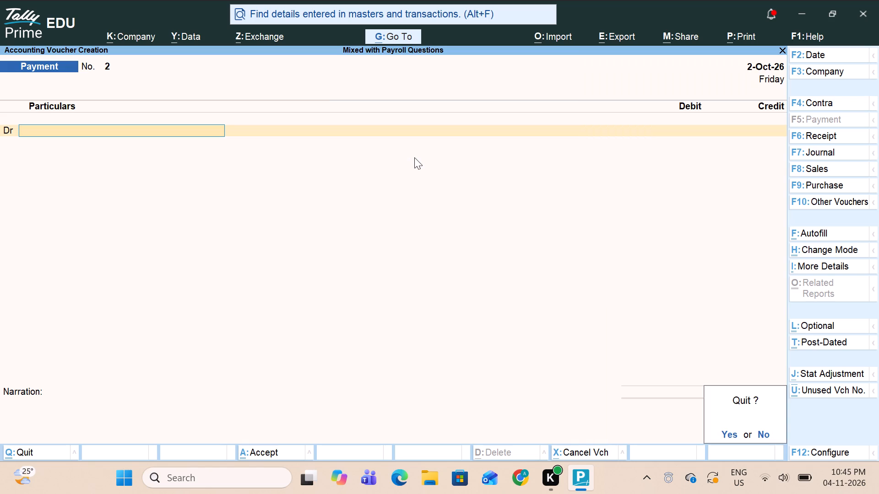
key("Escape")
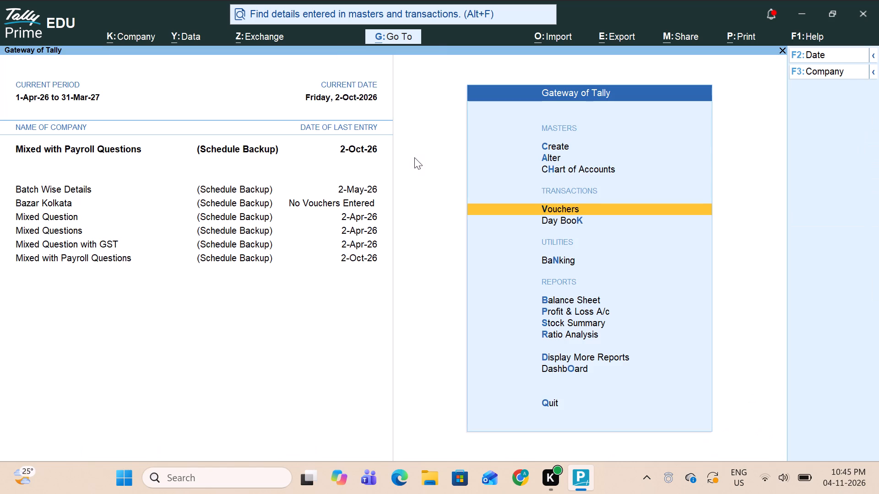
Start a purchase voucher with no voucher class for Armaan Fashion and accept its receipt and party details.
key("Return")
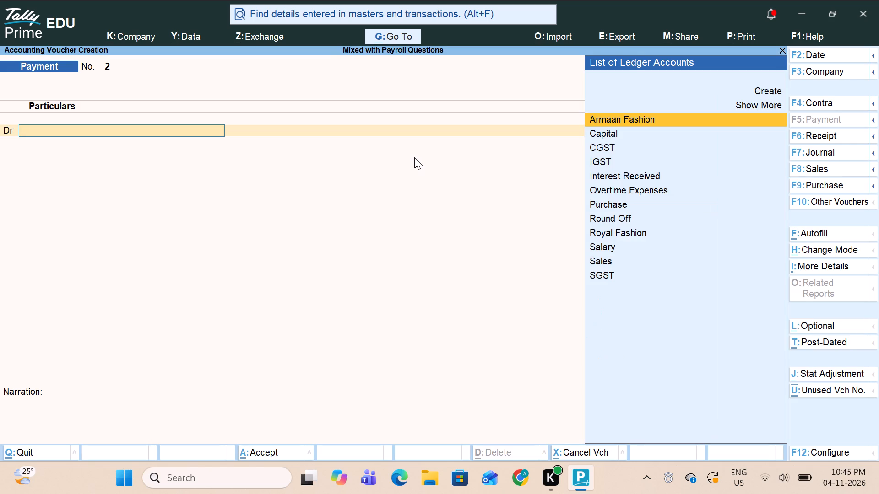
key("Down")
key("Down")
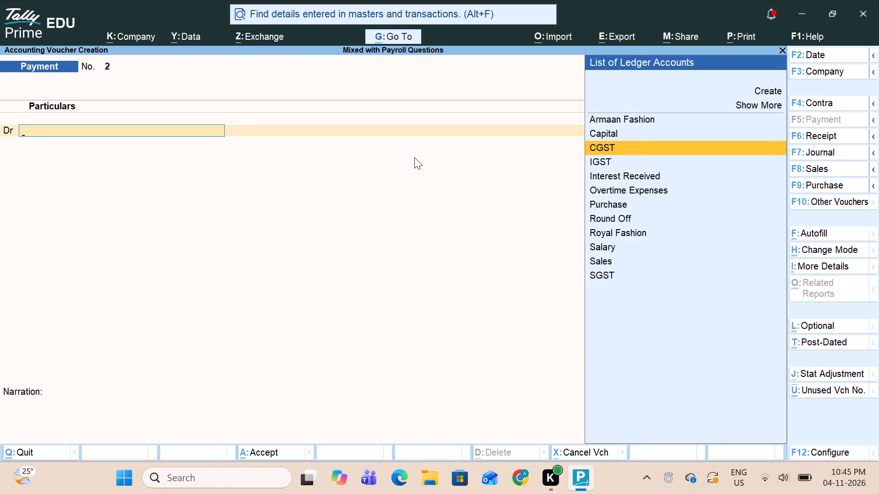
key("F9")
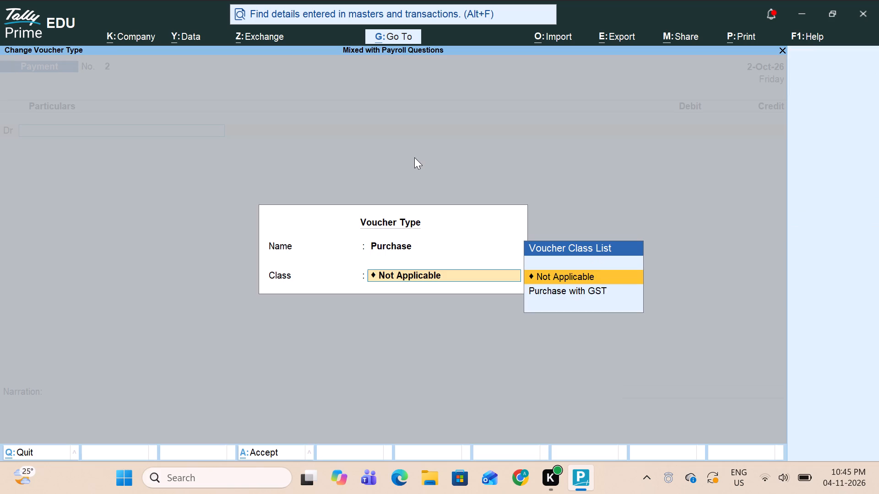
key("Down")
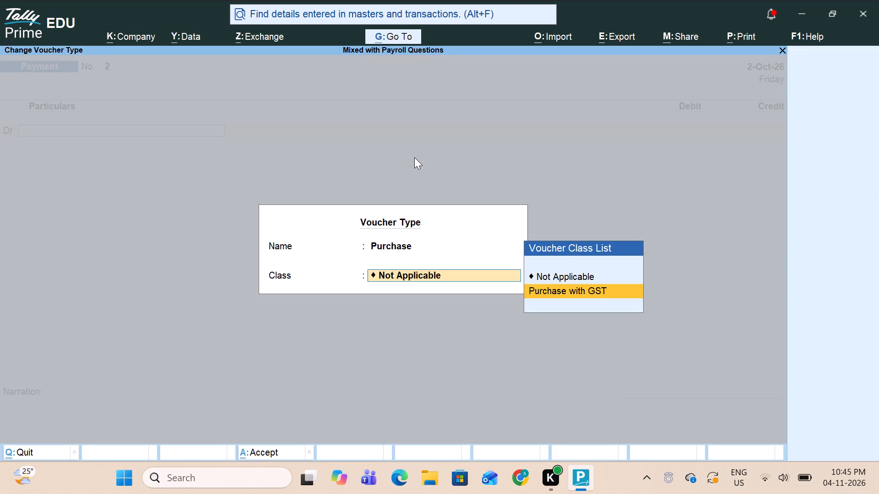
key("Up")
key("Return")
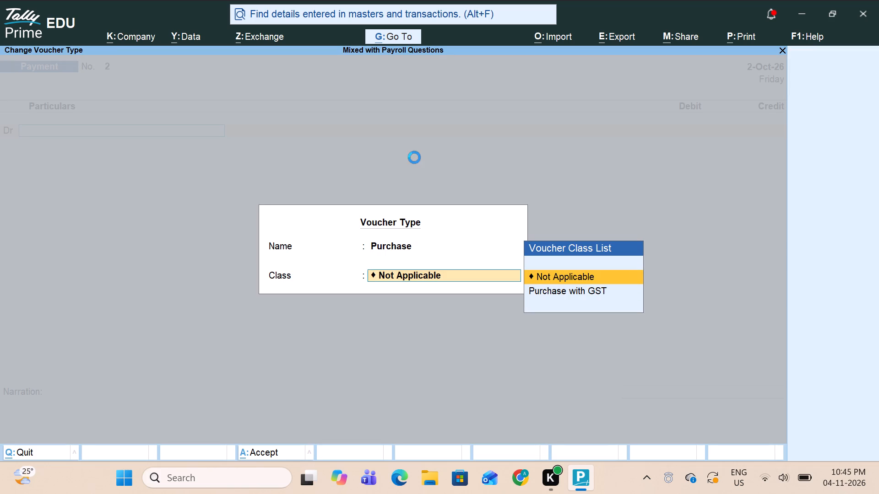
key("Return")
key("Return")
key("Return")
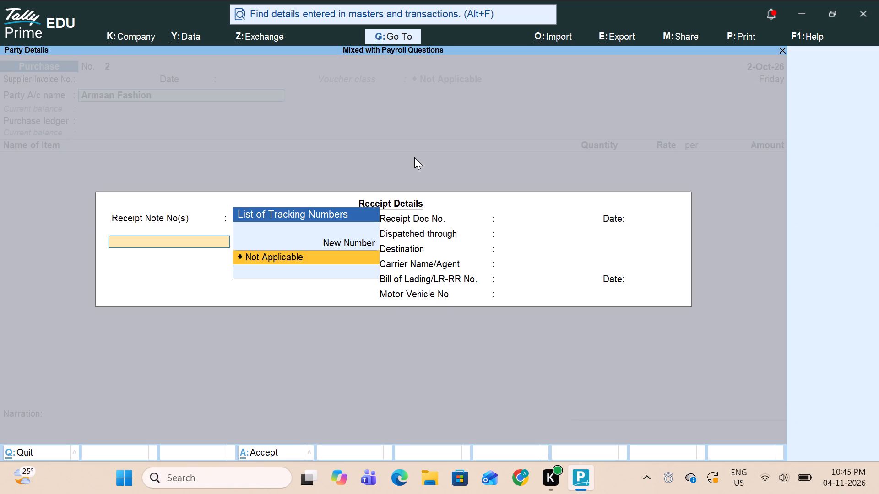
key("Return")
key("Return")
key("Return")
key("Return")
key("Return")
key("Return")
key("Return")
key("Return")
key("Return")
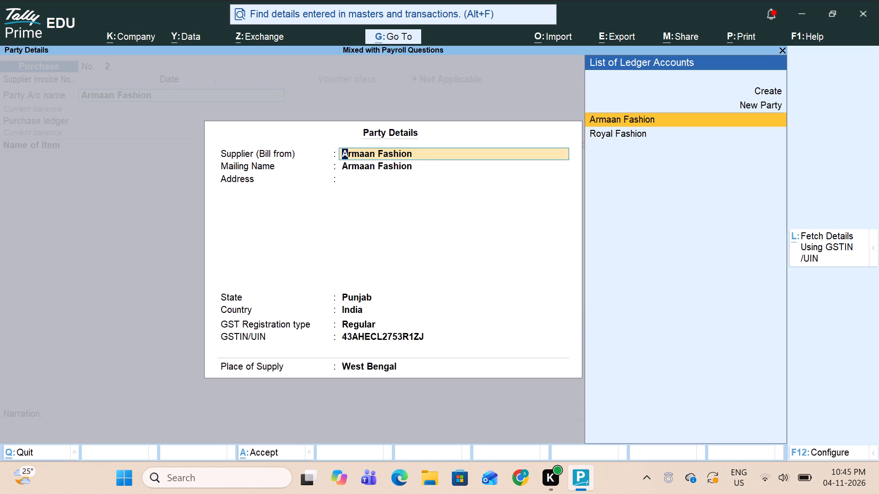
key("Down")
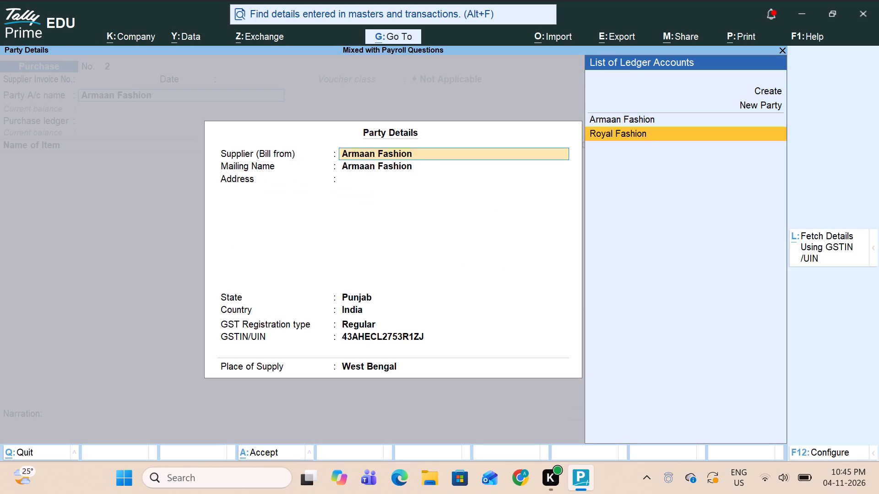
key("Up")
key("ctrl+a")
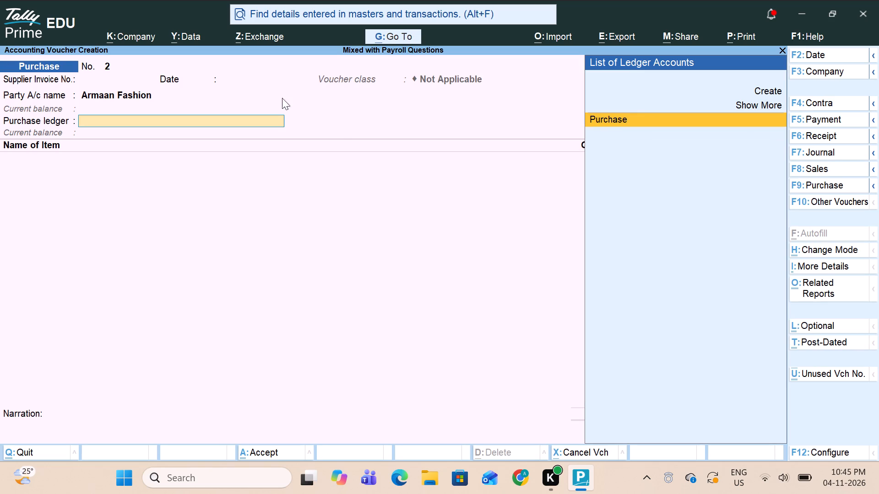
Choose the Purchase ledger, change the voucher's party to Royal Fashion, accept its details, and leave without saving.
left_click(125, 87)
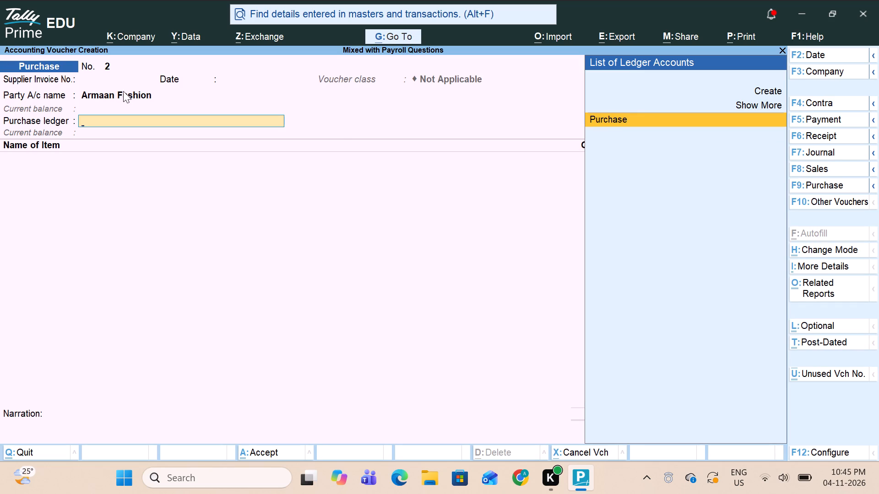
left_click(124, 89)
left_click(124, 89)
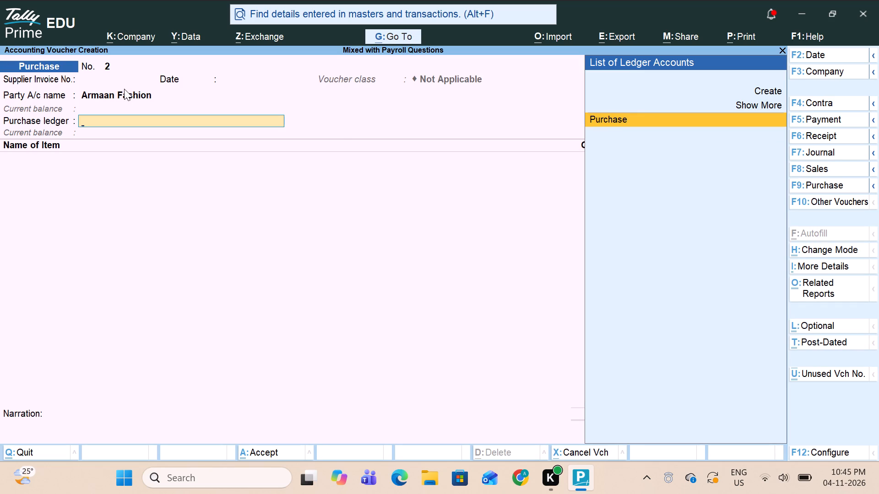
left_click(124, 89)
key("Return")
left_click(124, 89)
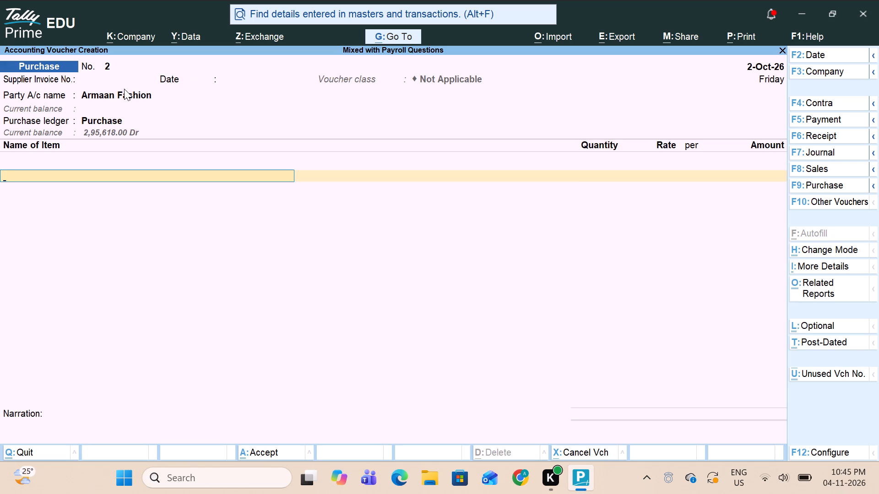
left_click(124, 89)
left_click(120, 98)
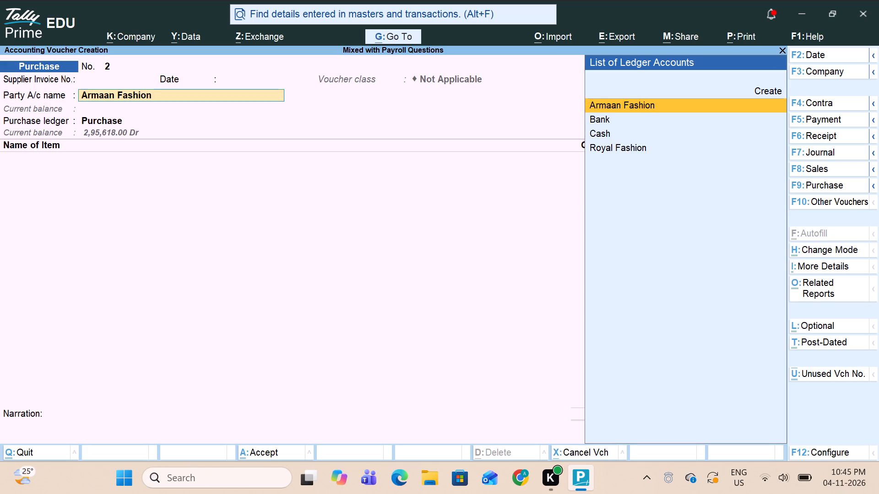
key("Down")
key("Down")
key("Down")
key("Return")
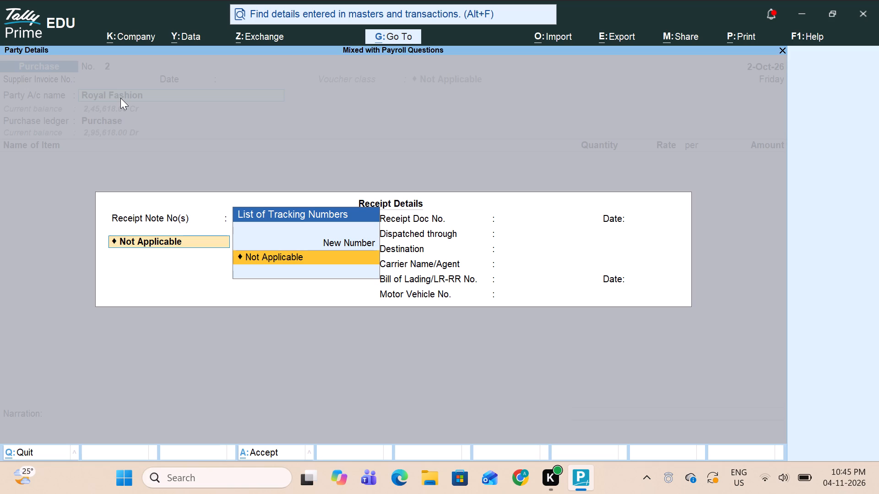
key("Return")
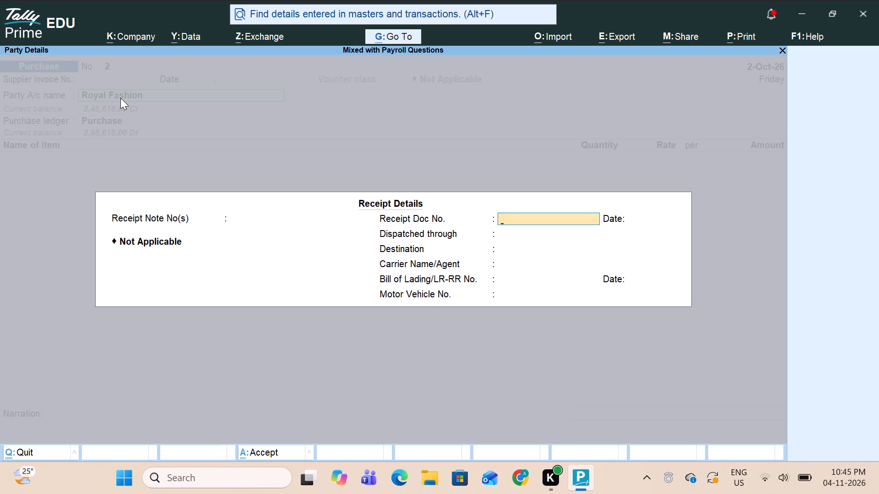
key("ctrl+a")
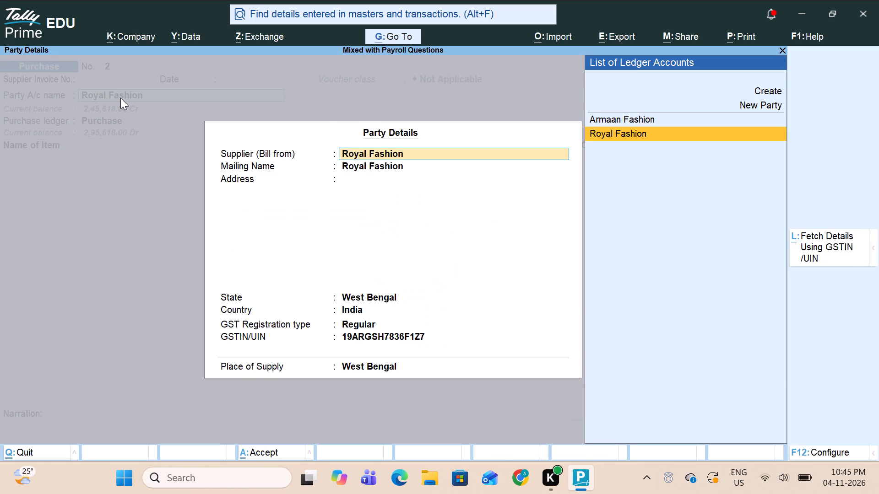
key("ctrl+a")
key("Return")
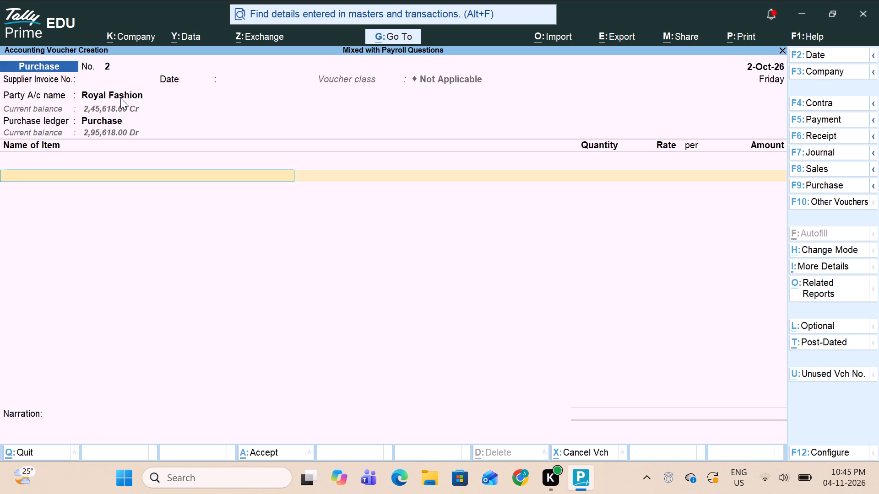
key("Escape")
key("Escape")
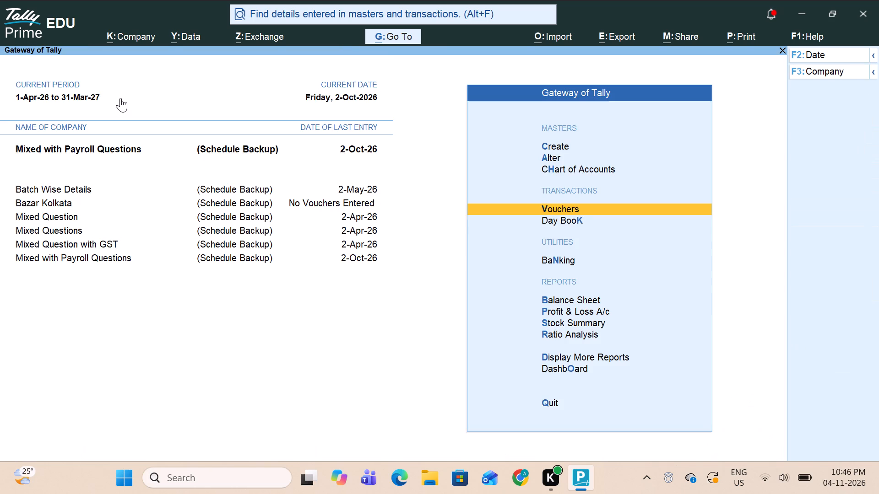
In the Day Book for 1-Oct-26, cancel and delete Royal Fashion's Purchase Order no. 1.
key("Down")
key("Return")
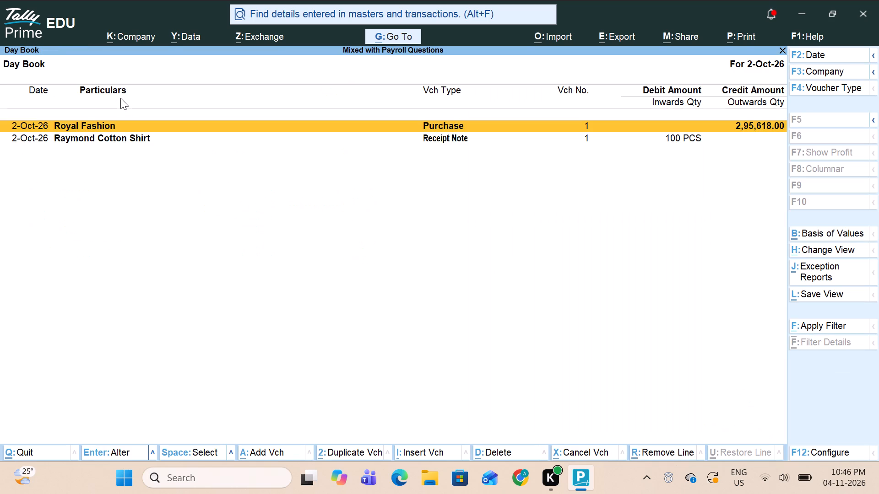
key("F2")
key("1")
key("Return")
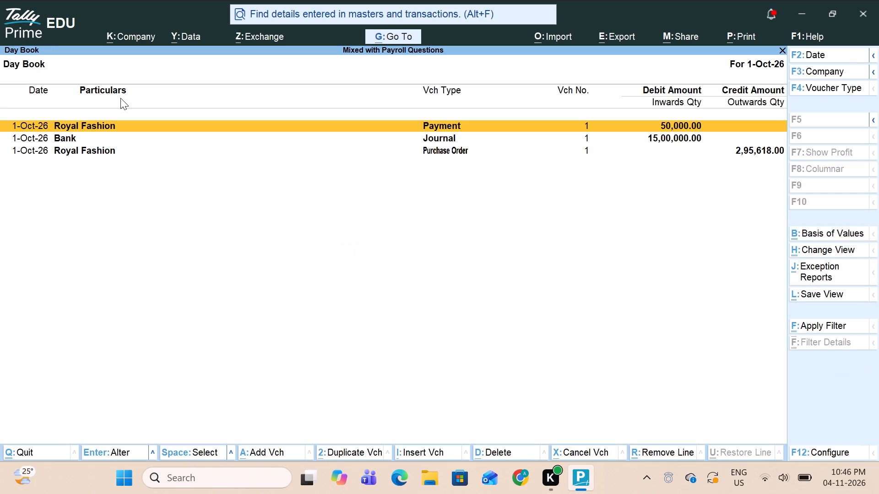
key("Down")
key("Down")
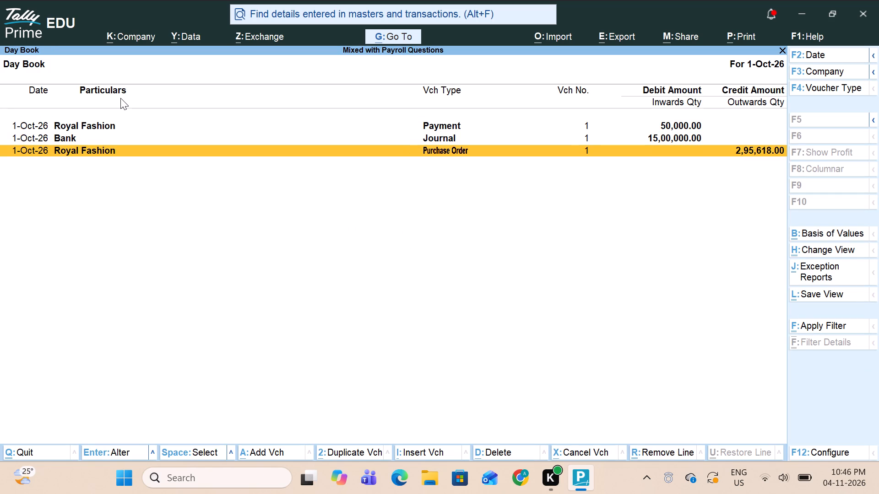
key("Return")
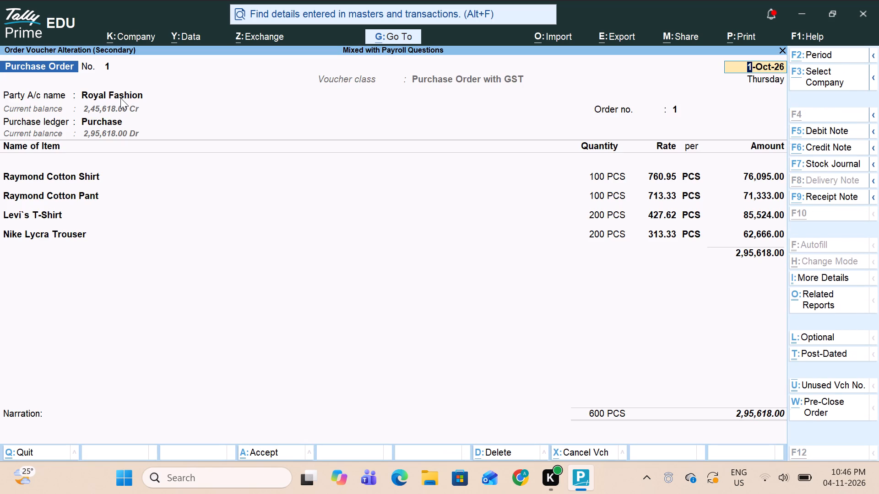
key("alt+x")
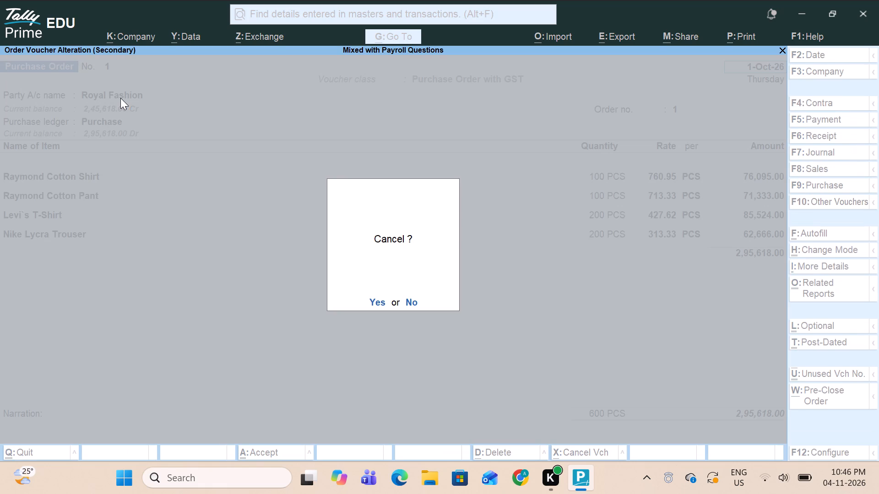
key("Return")
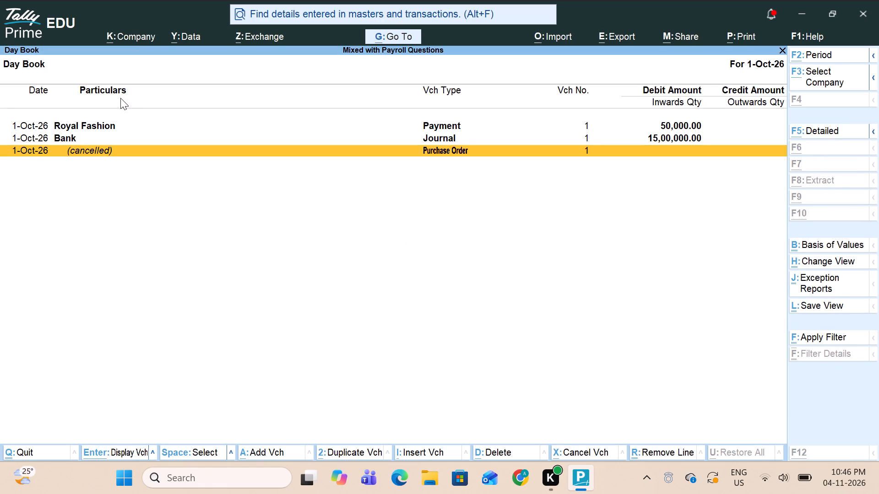
key("alt+d")
key("Return")
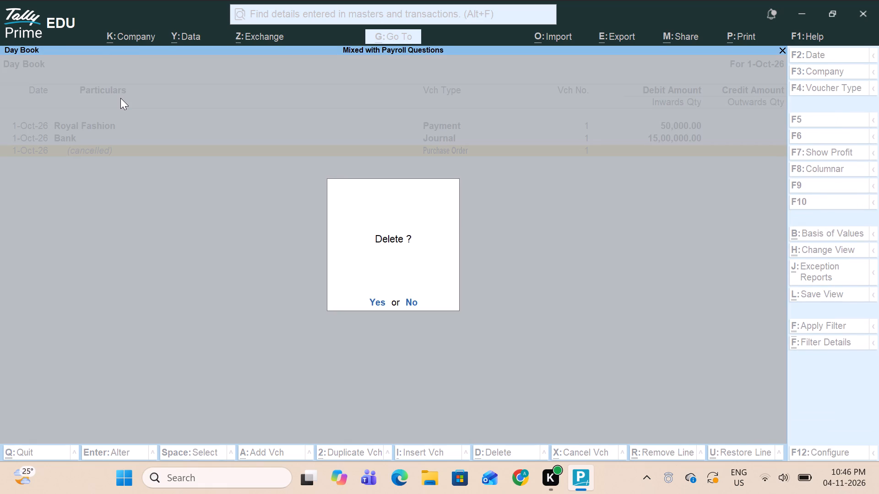
key("Escape")
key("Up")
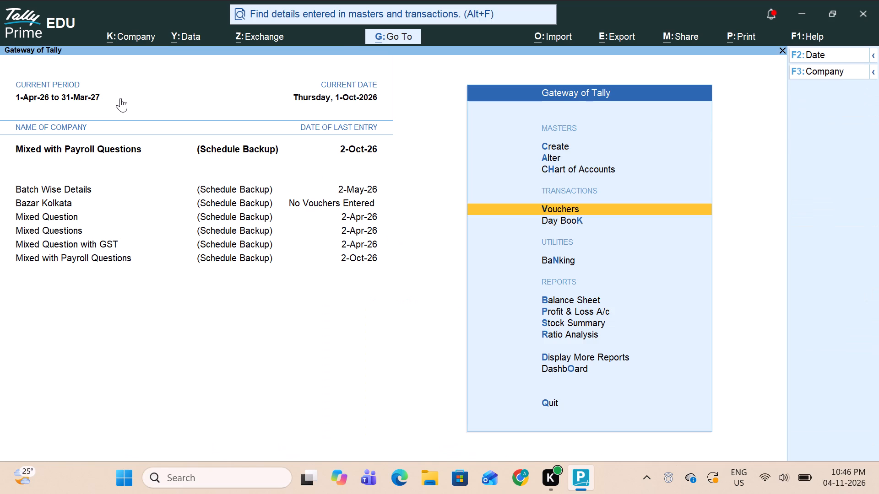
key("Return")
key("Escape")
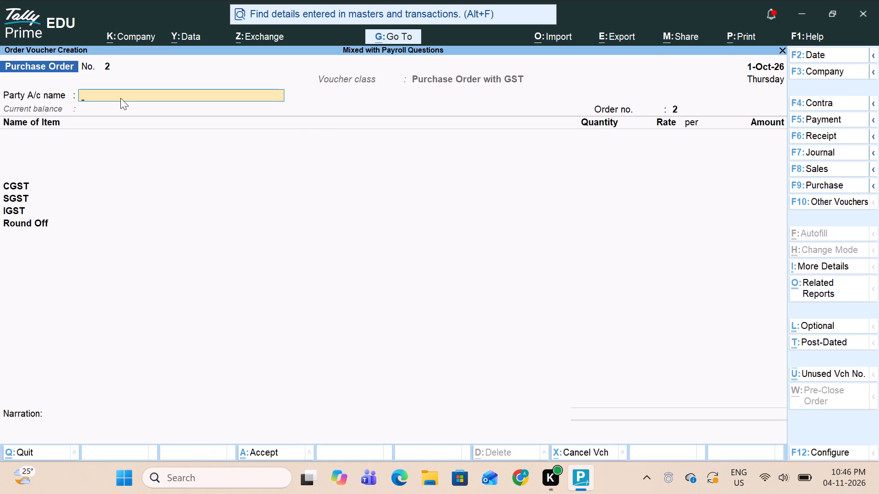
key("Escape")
In the Day Book for 2-Oct-26, cancel and delete Royal Fashion's Receipt Note no. 1, and return to the Gateway.
key("Down")
key("Return")
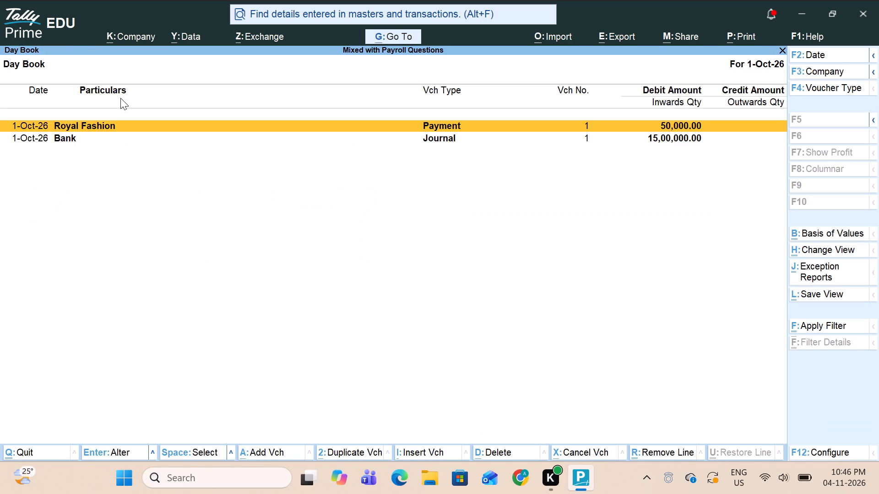
key("F2")
key("2")
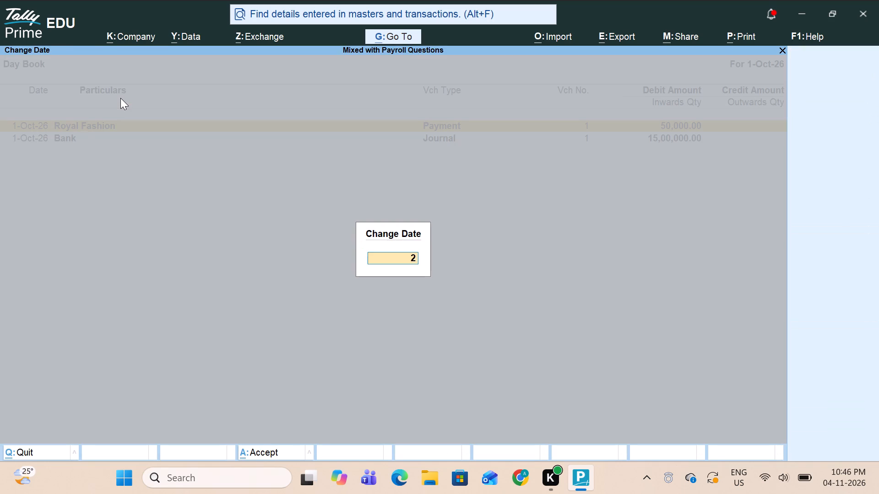
key("Return")
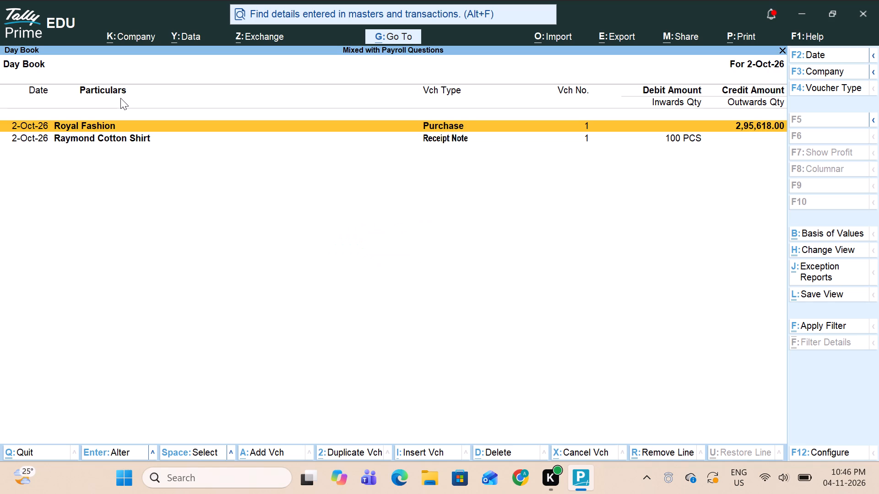
key("Down")
key("Return")
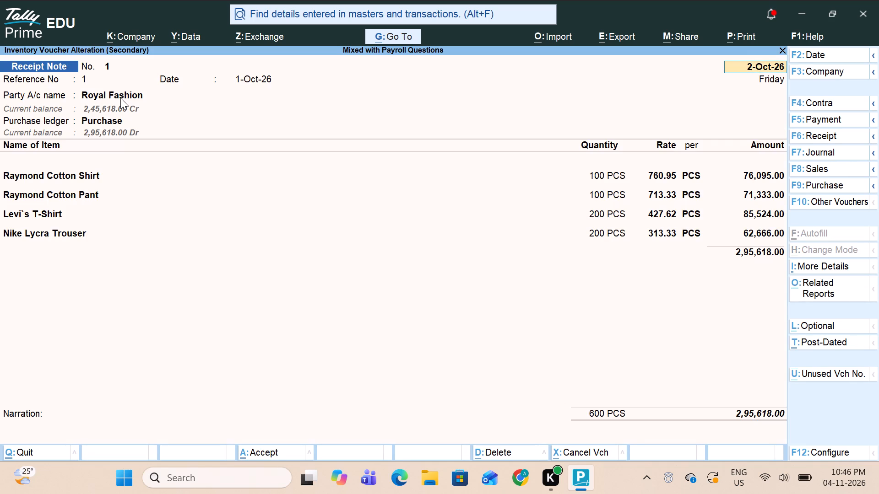
key("alt+x")
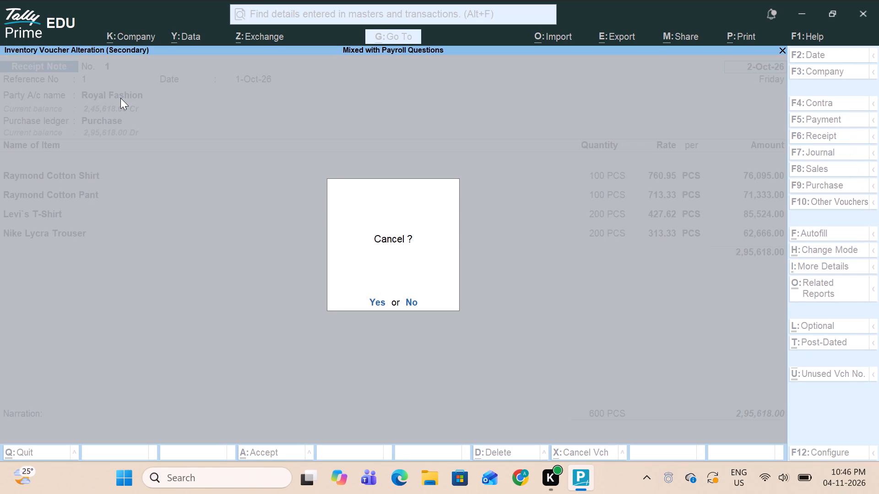
key("Return")
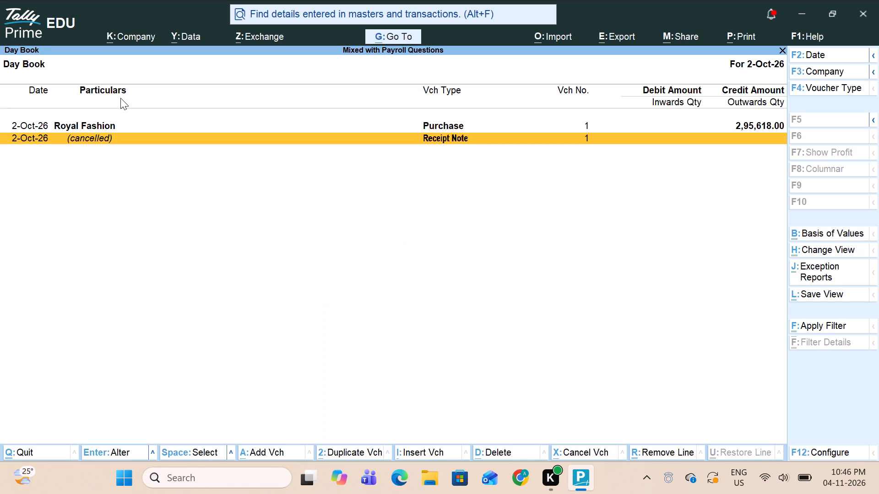
key("alt+d")
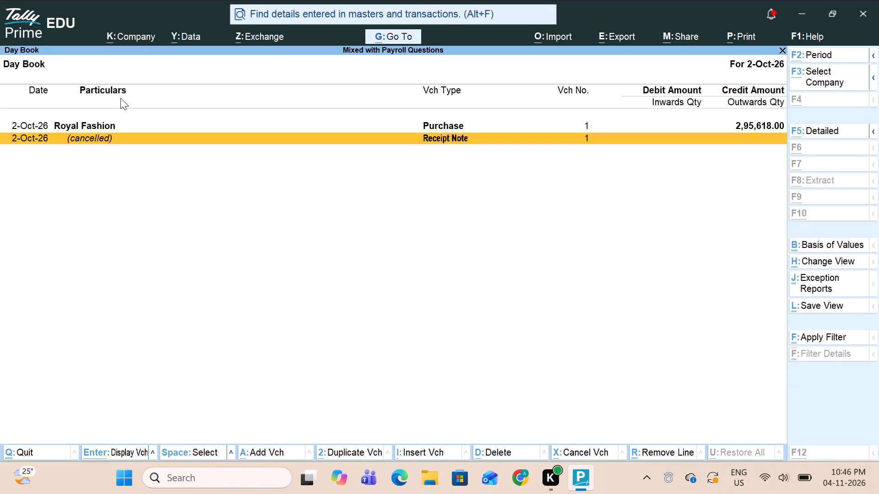
key("Return")
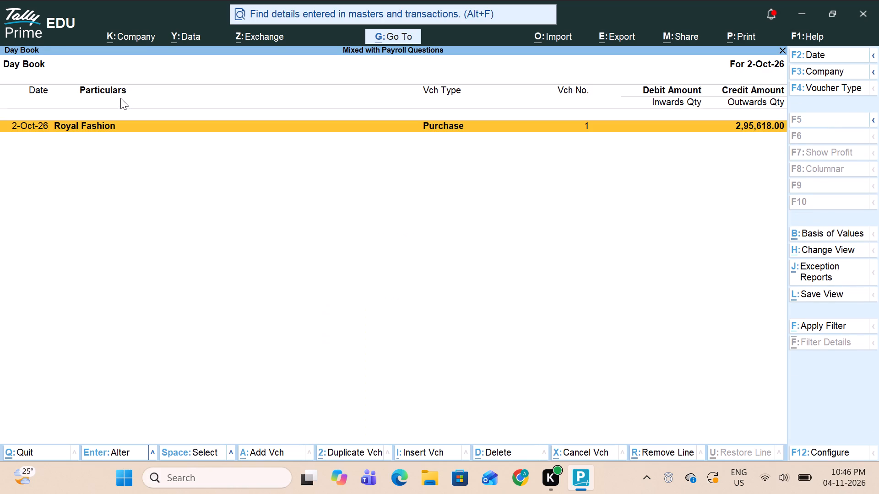
key("Escape")
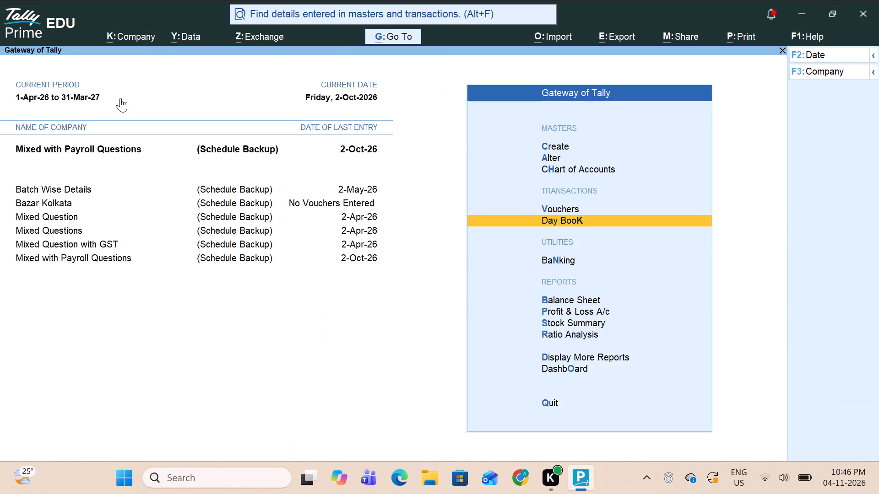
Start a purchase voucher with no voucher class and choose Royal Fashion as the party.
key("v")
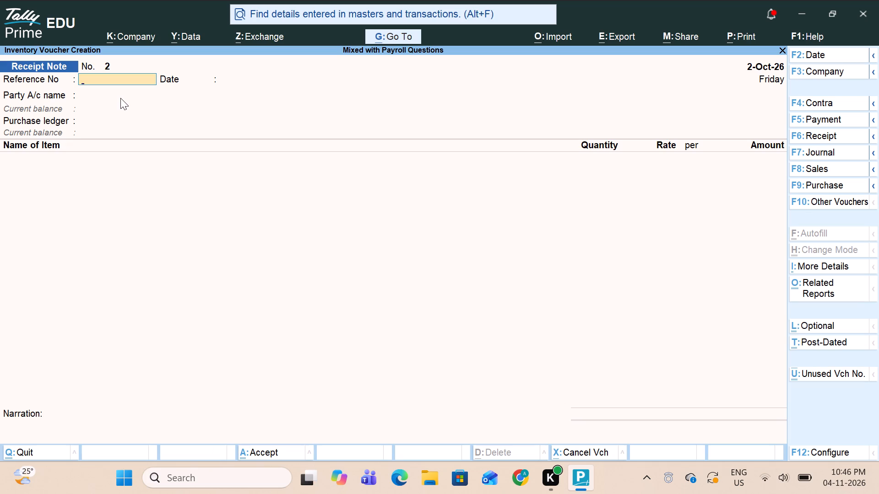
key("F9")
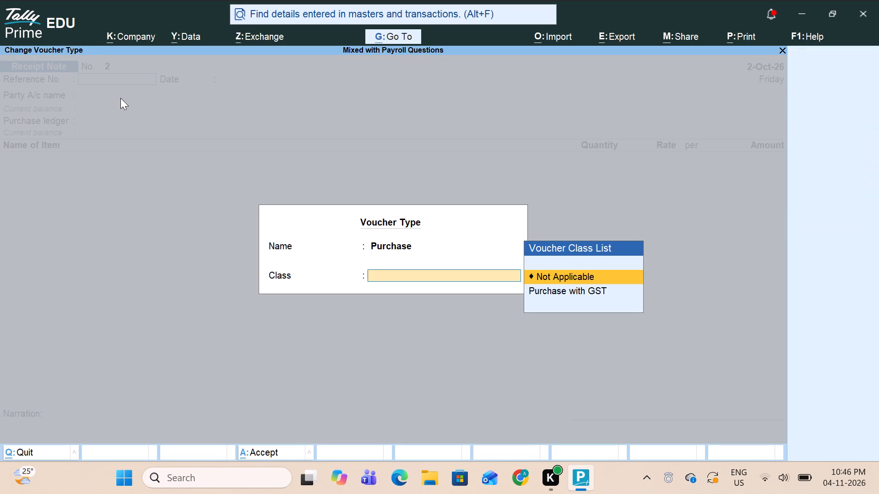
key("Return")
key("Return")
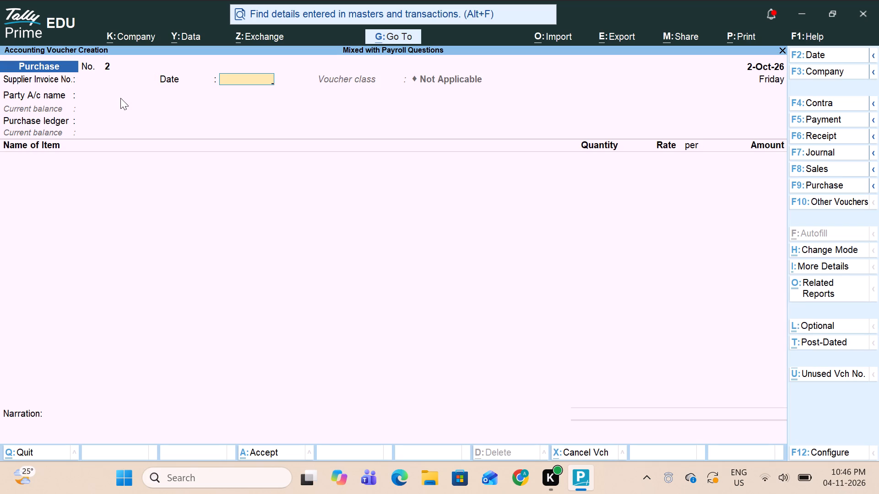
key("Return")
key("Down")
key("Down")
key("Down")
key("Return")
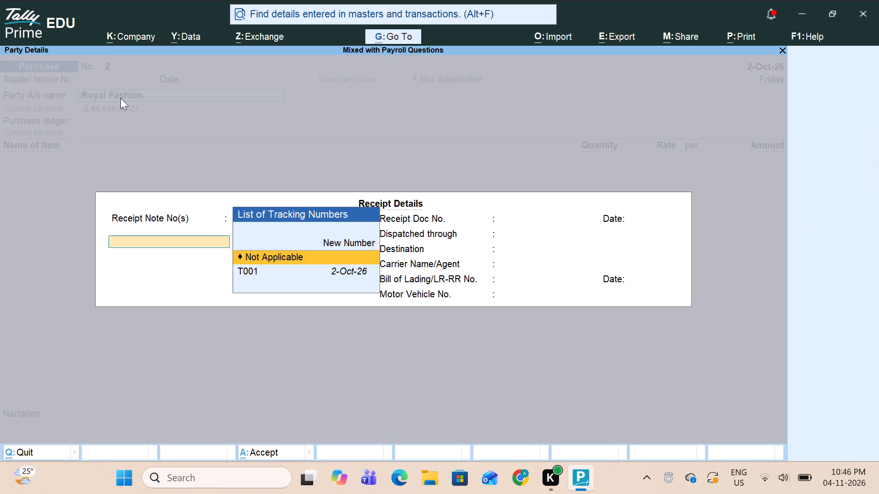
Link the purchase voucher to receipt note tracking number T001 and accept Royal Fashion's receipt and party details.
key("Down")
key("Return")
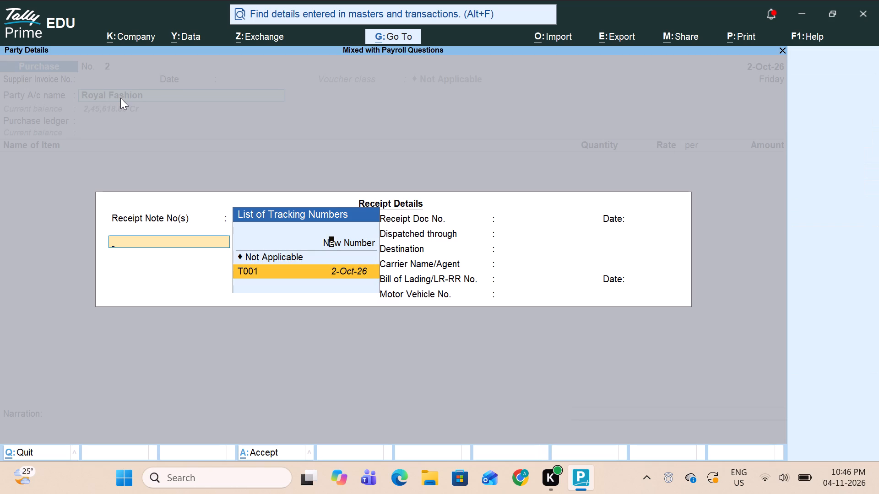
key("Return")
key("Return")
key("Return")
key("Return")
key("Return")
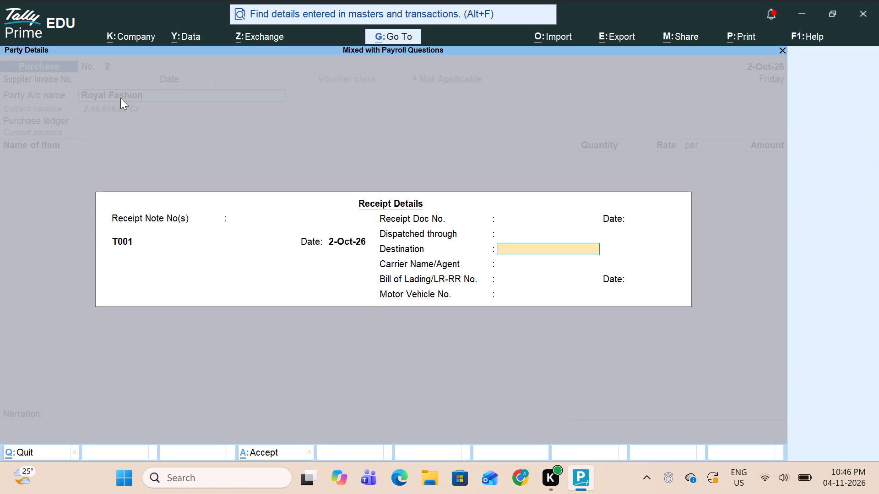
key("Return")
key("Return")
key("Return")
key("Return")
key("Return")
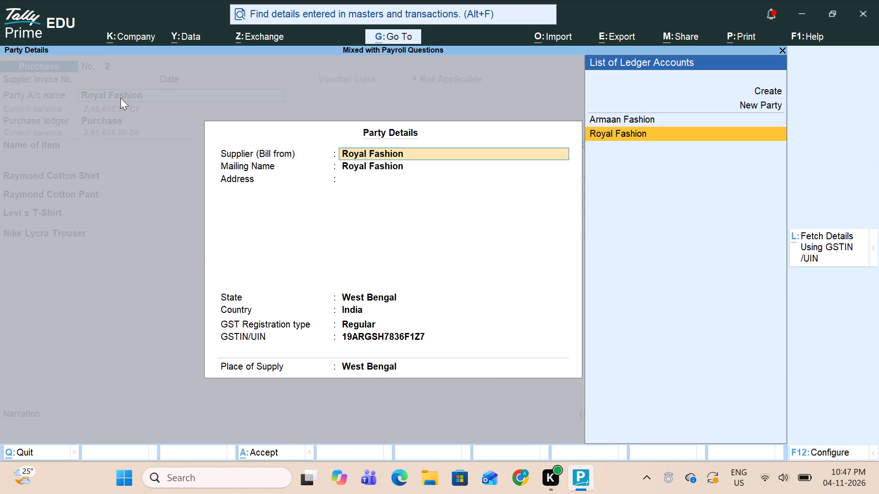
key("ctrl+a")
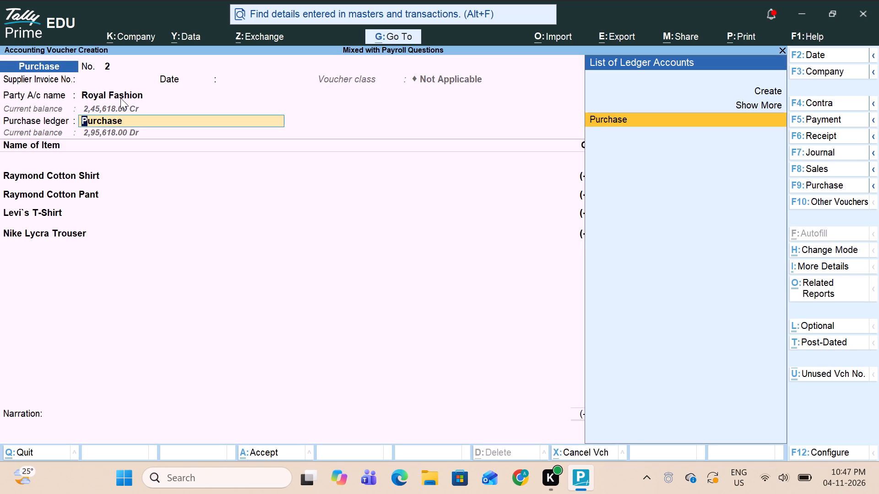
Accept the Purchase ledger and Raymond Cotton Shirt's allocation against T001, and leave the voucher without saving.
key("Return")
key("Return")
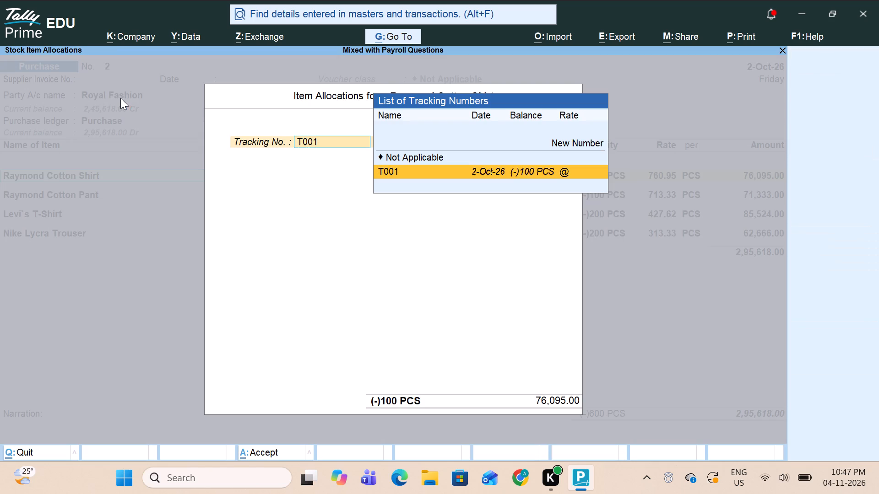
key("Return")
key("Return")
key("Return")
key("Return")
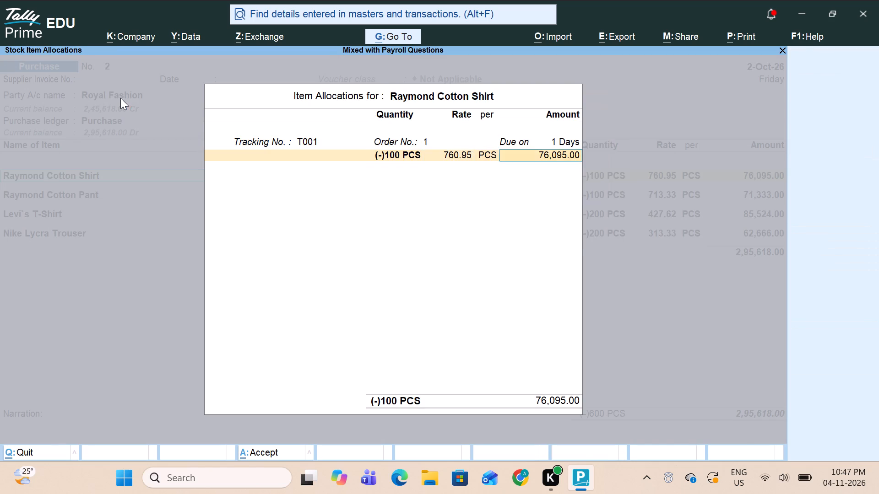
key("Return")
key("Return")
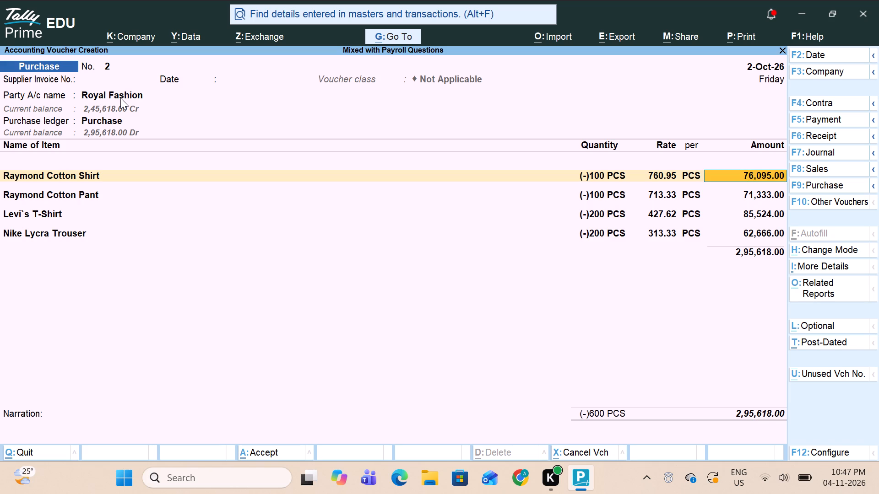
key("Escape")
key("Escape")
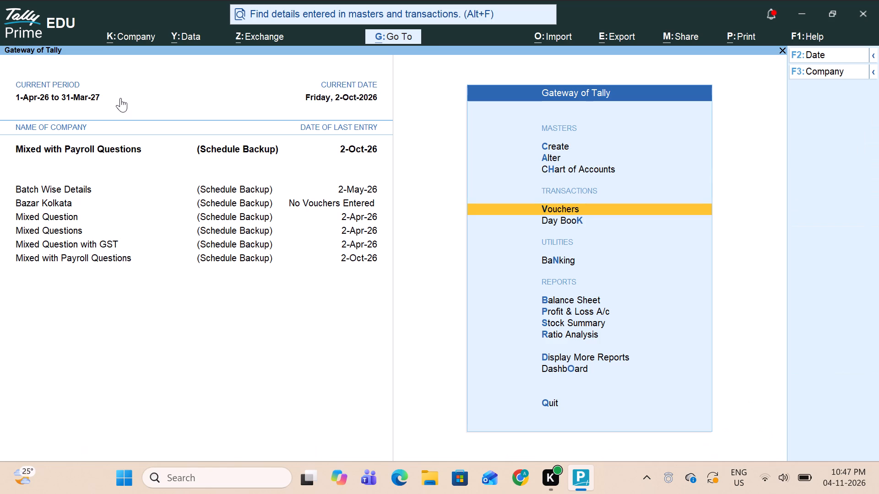
Open the Armaan Fashion ledger for alteration, review its details and accept it without changes.
key("Up")
key("Up")
key("Return")
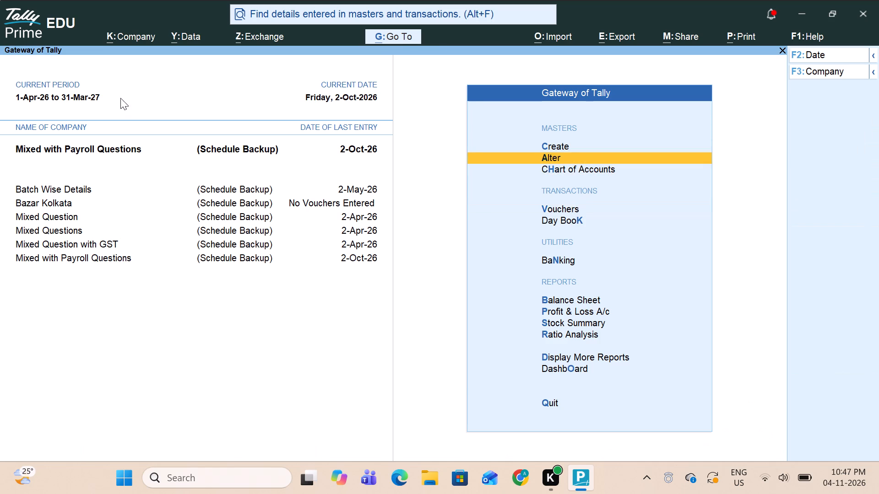
key("Down")
key("Return")
key("Down")
key("Down")
key("Down")
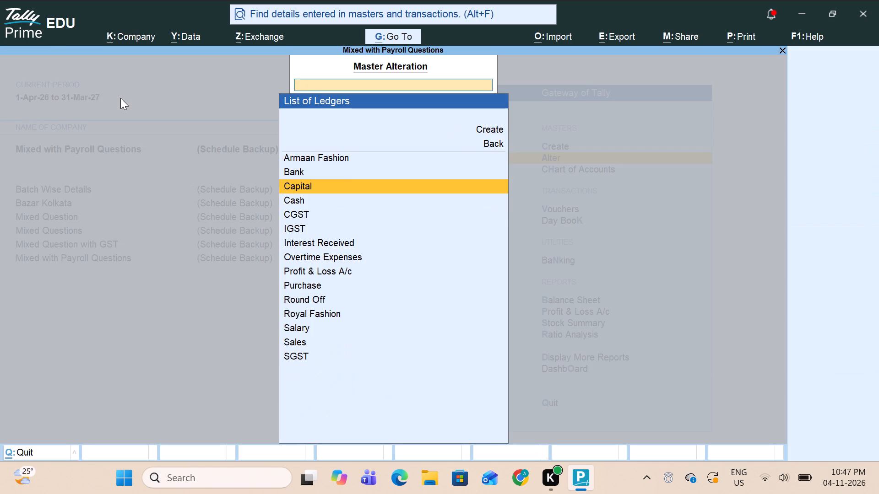
key("Down")
key("Down")
key("Up")
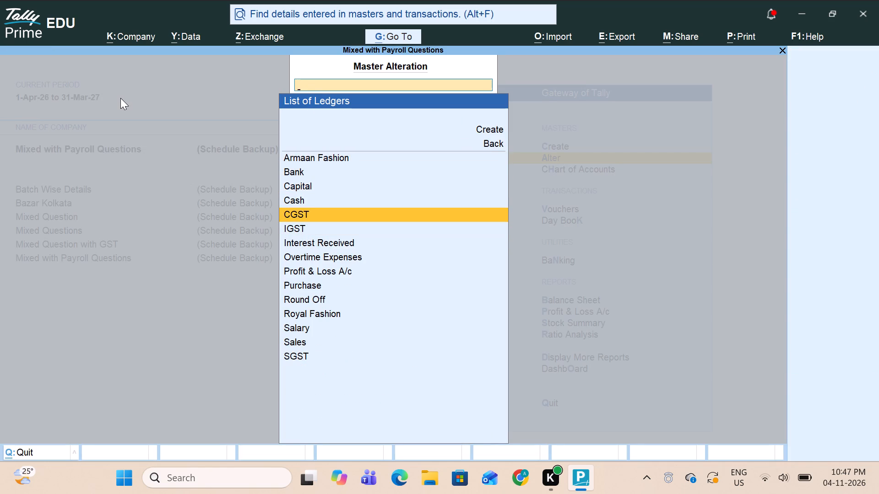
key("Up")
key("Up")
key("Up")
key("Up")
key("Return")
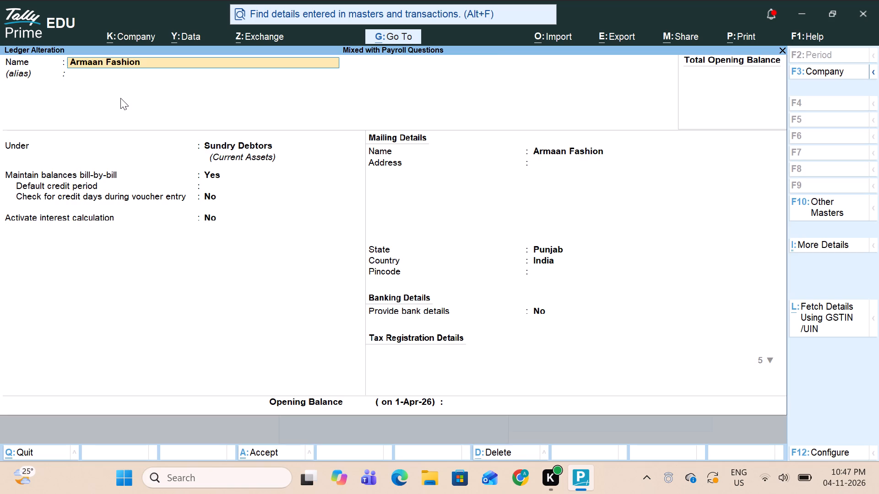
key("ctrl+a")
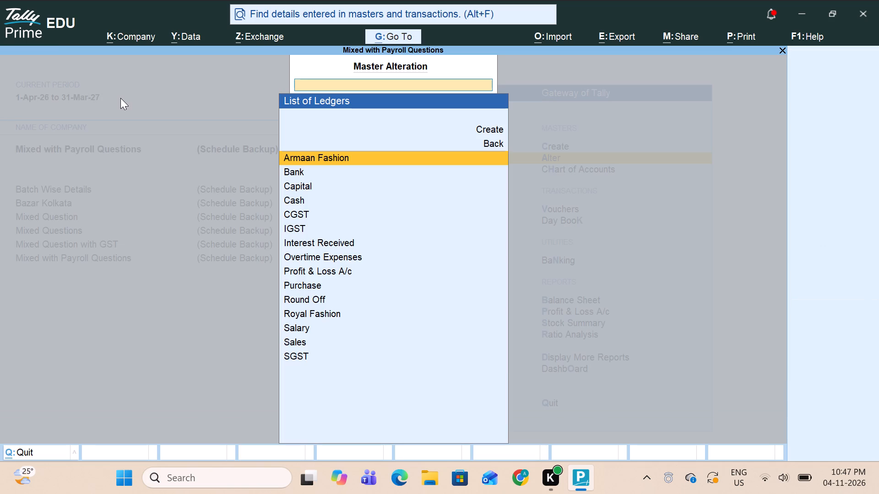
Open the Royal Fashion ledger for alteration, review its details, accept it without changes and return to the Gateway.
key("Down")
key("Down")
key("Down")
key("Down")
key("Down")
key("Down")
key("Down")
key("Down")
key("Down")
key("Down")
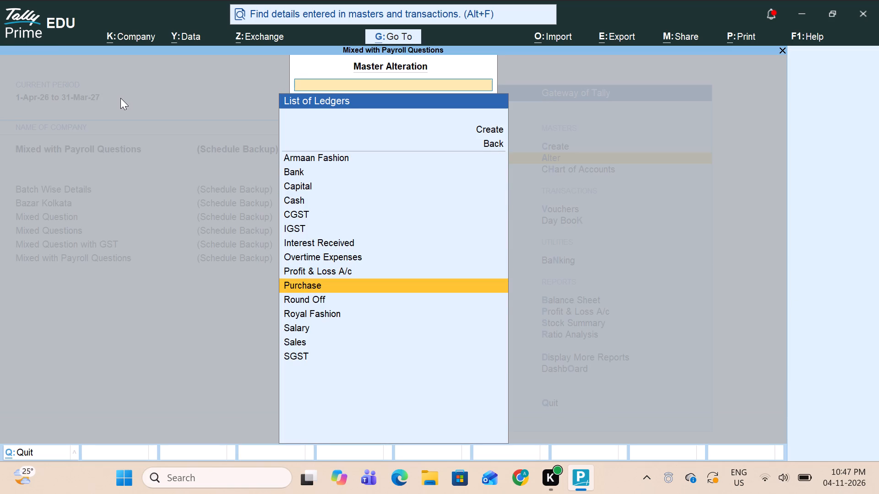
key("Down")
key("Return")
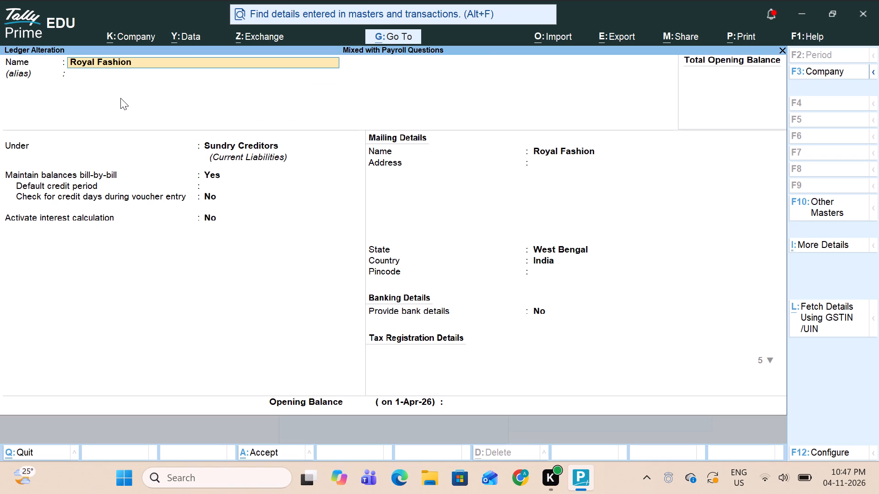
key("ctrl+a")
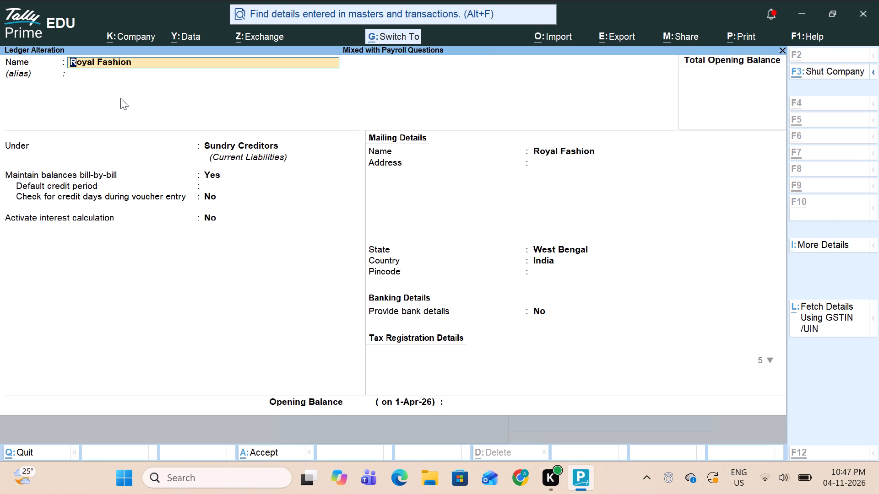
key("Escape")
key("Escape")
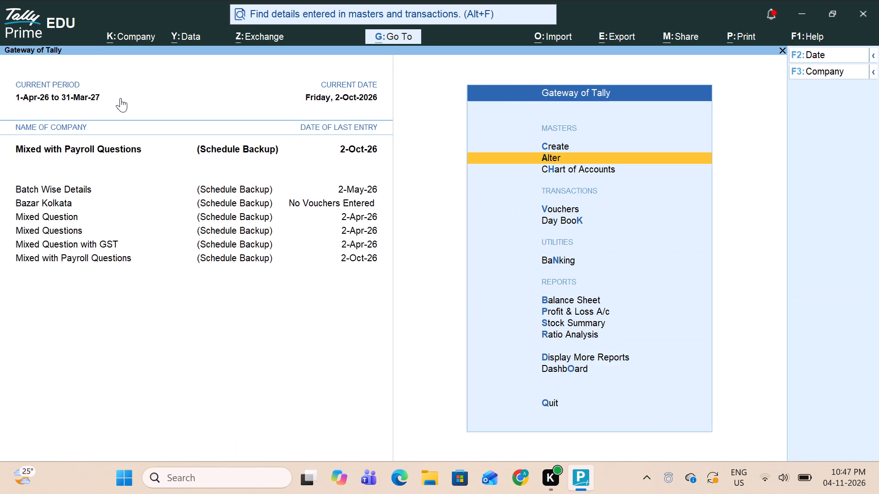
key("Escape")
key("Escape")
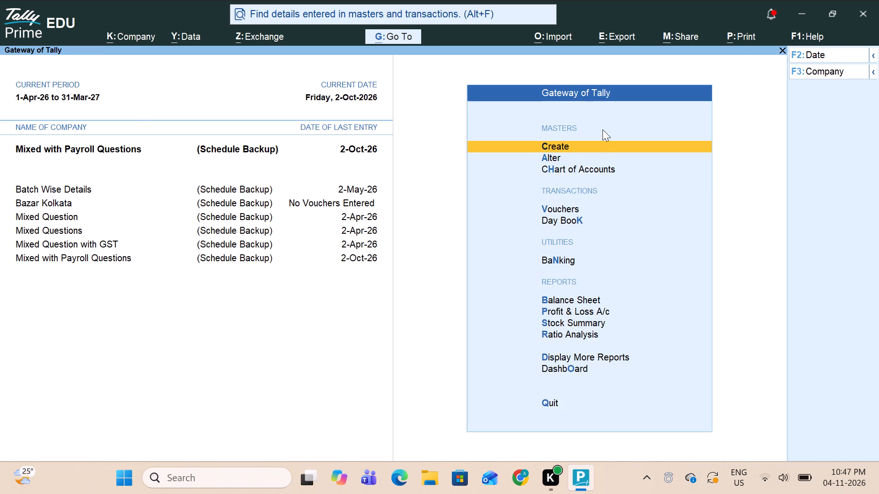
Quit TallyPrime.
left_click(862, 12)
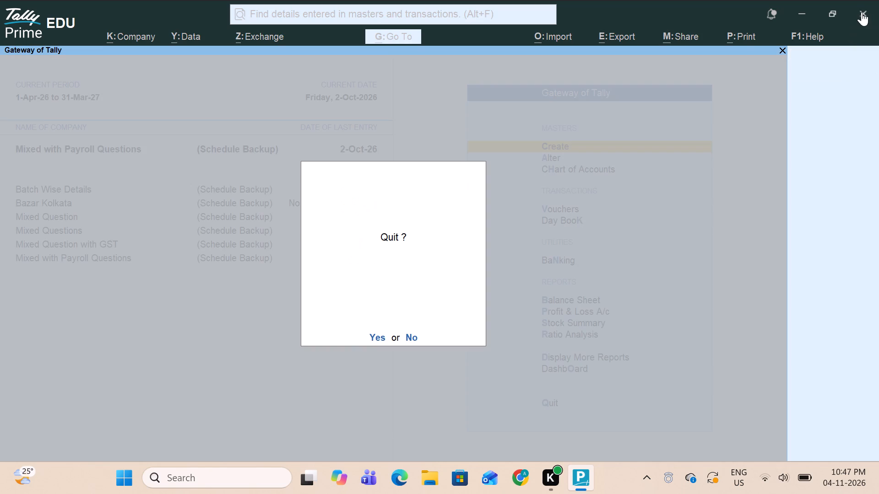